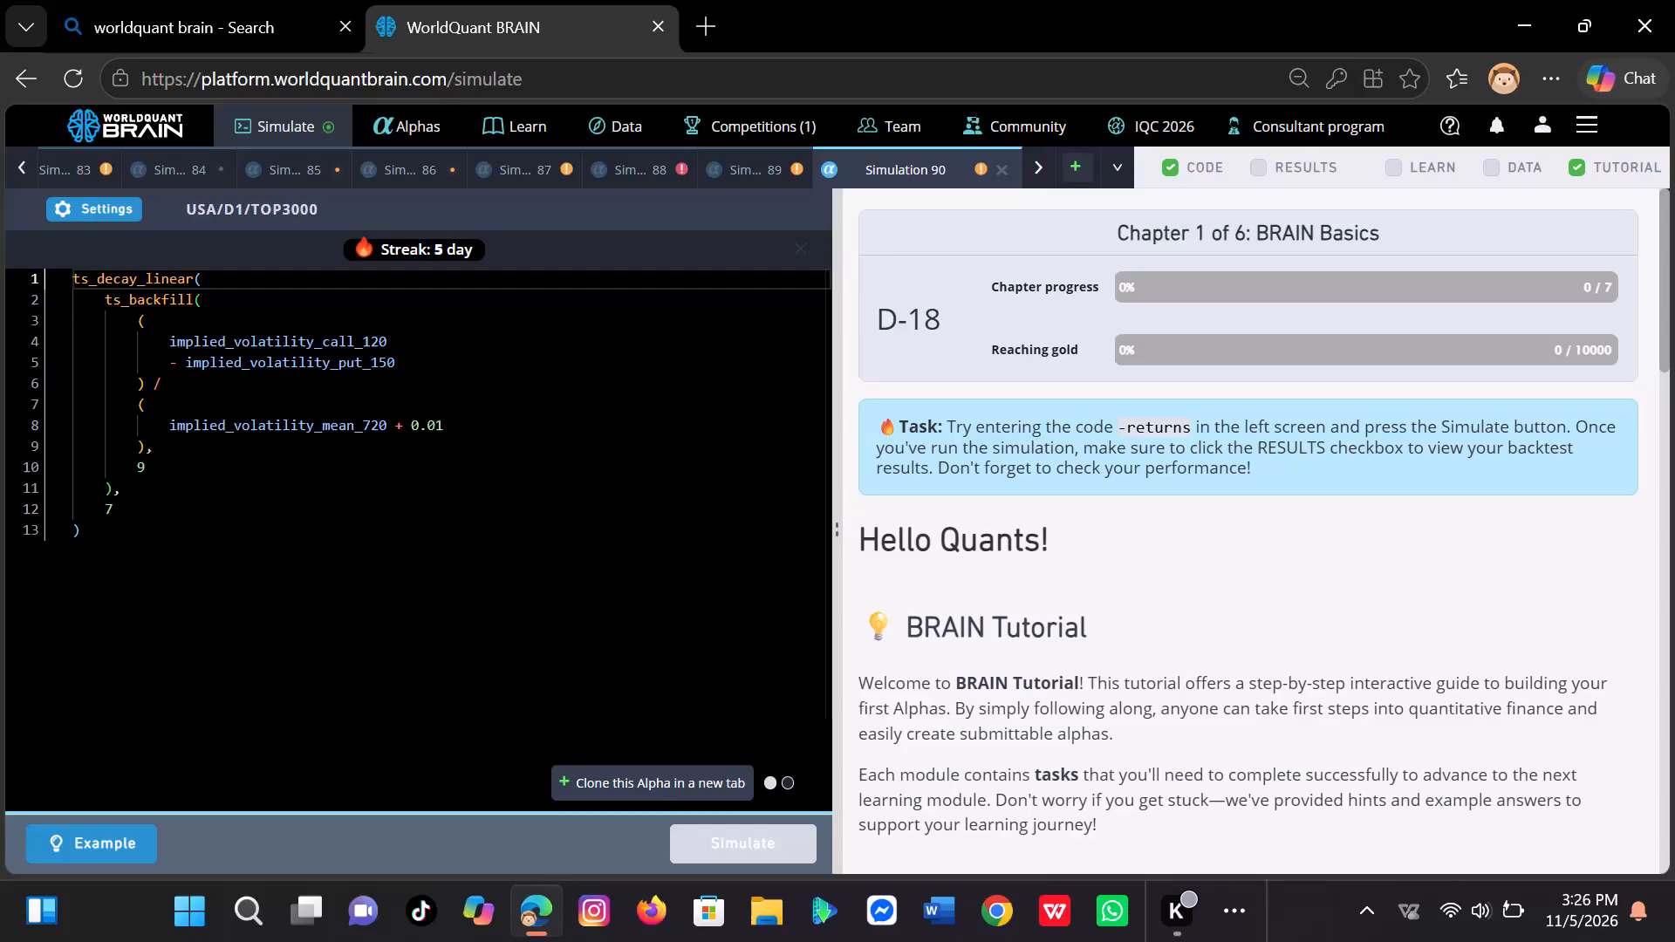
Add a new blank simulation tab after Simulation 90.
click(1079, 167)
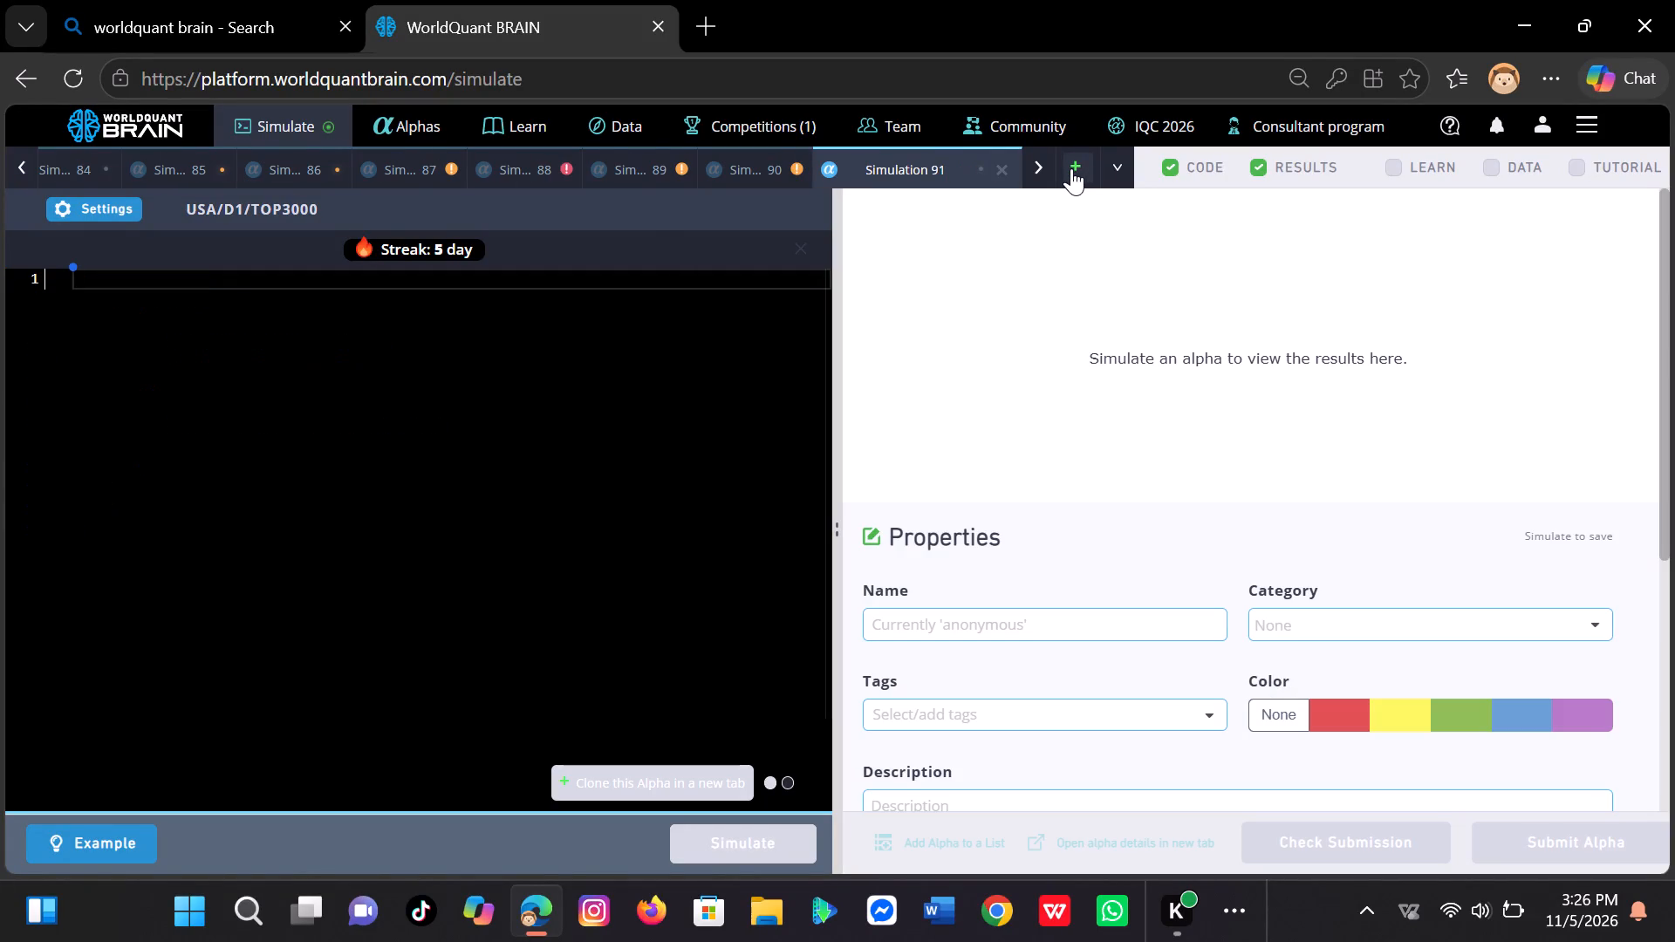
click(972, 171)
click(937, 168)
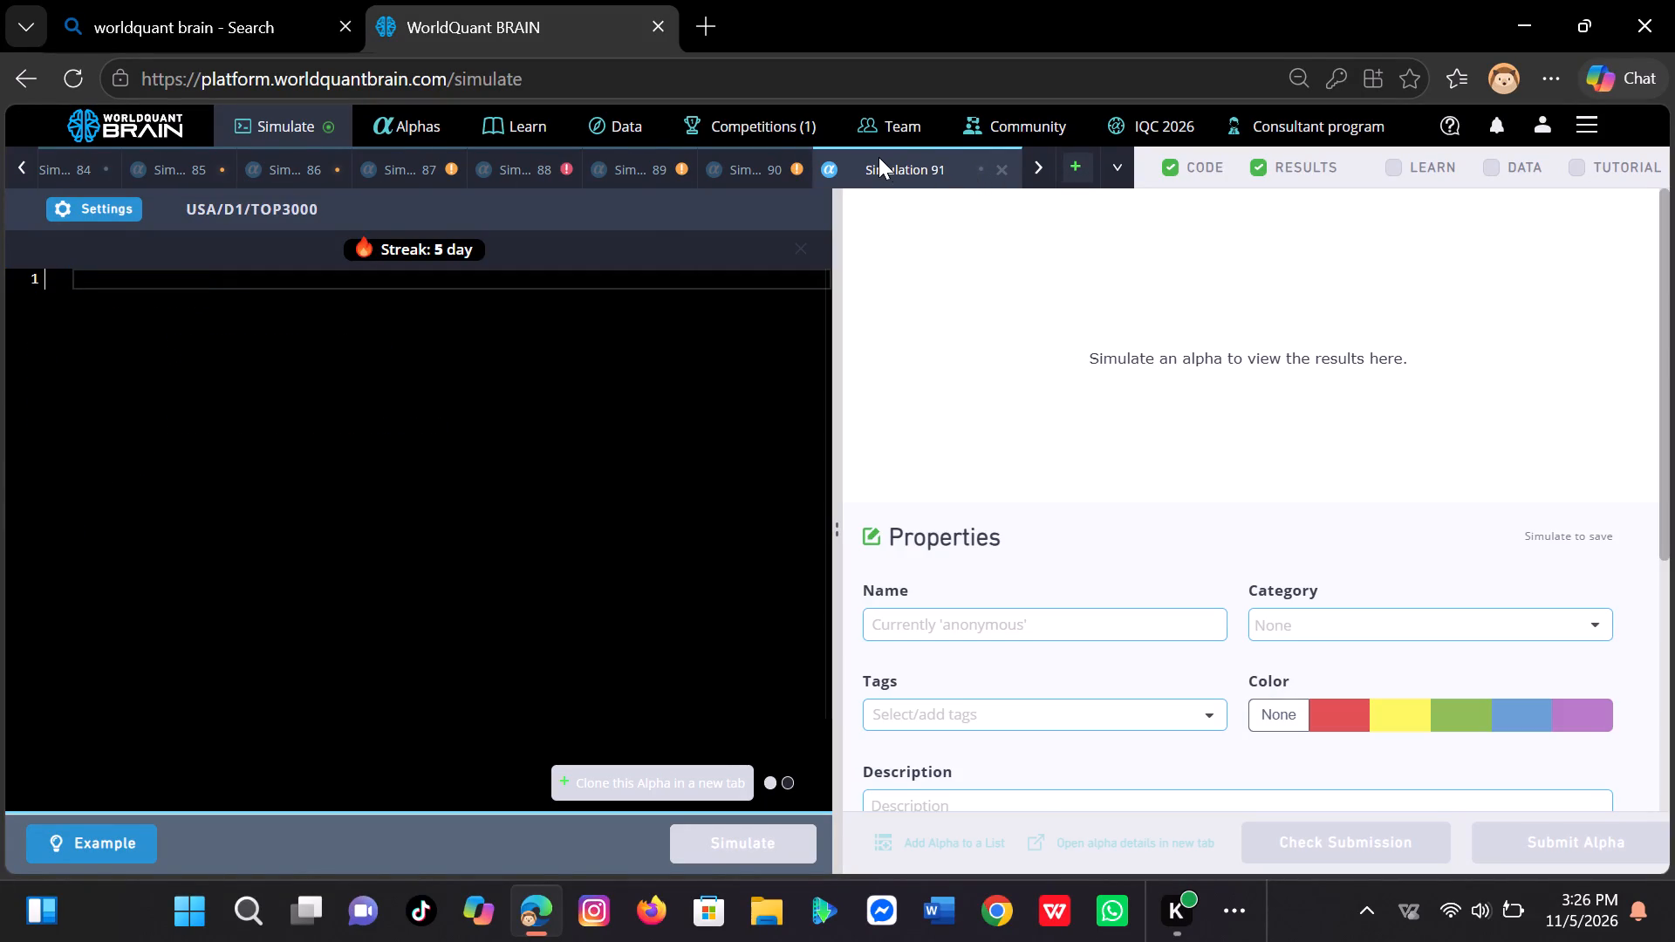
double_click(879, 157)
double_click(879, 157)
click(755, 165)
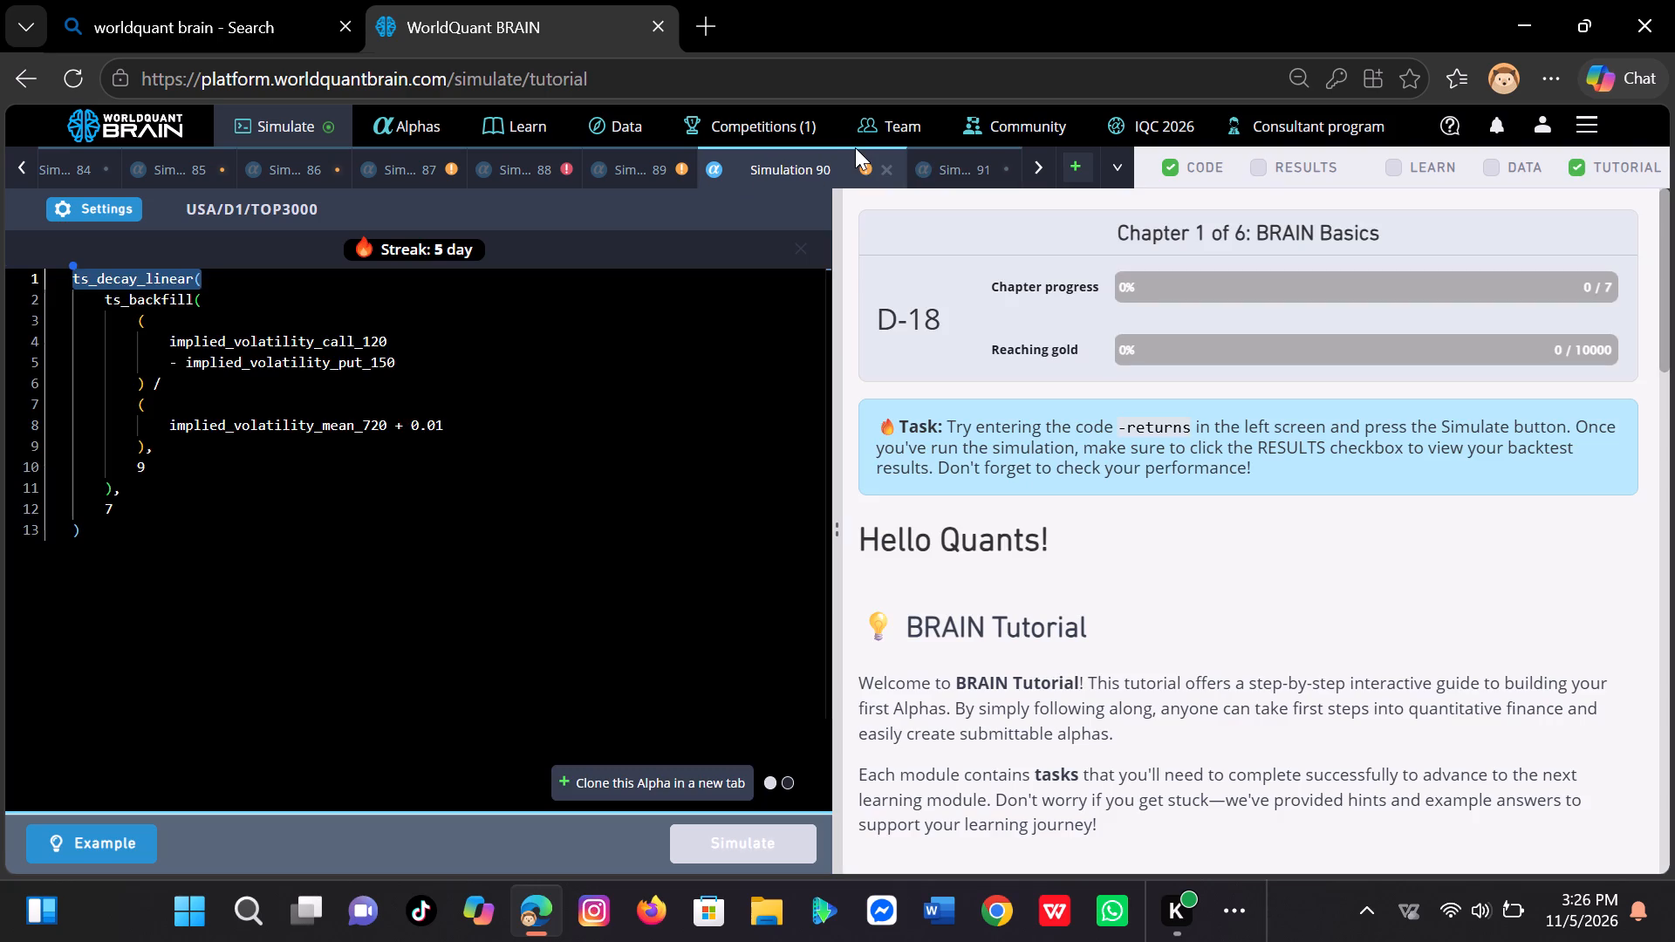
click(969, 167)
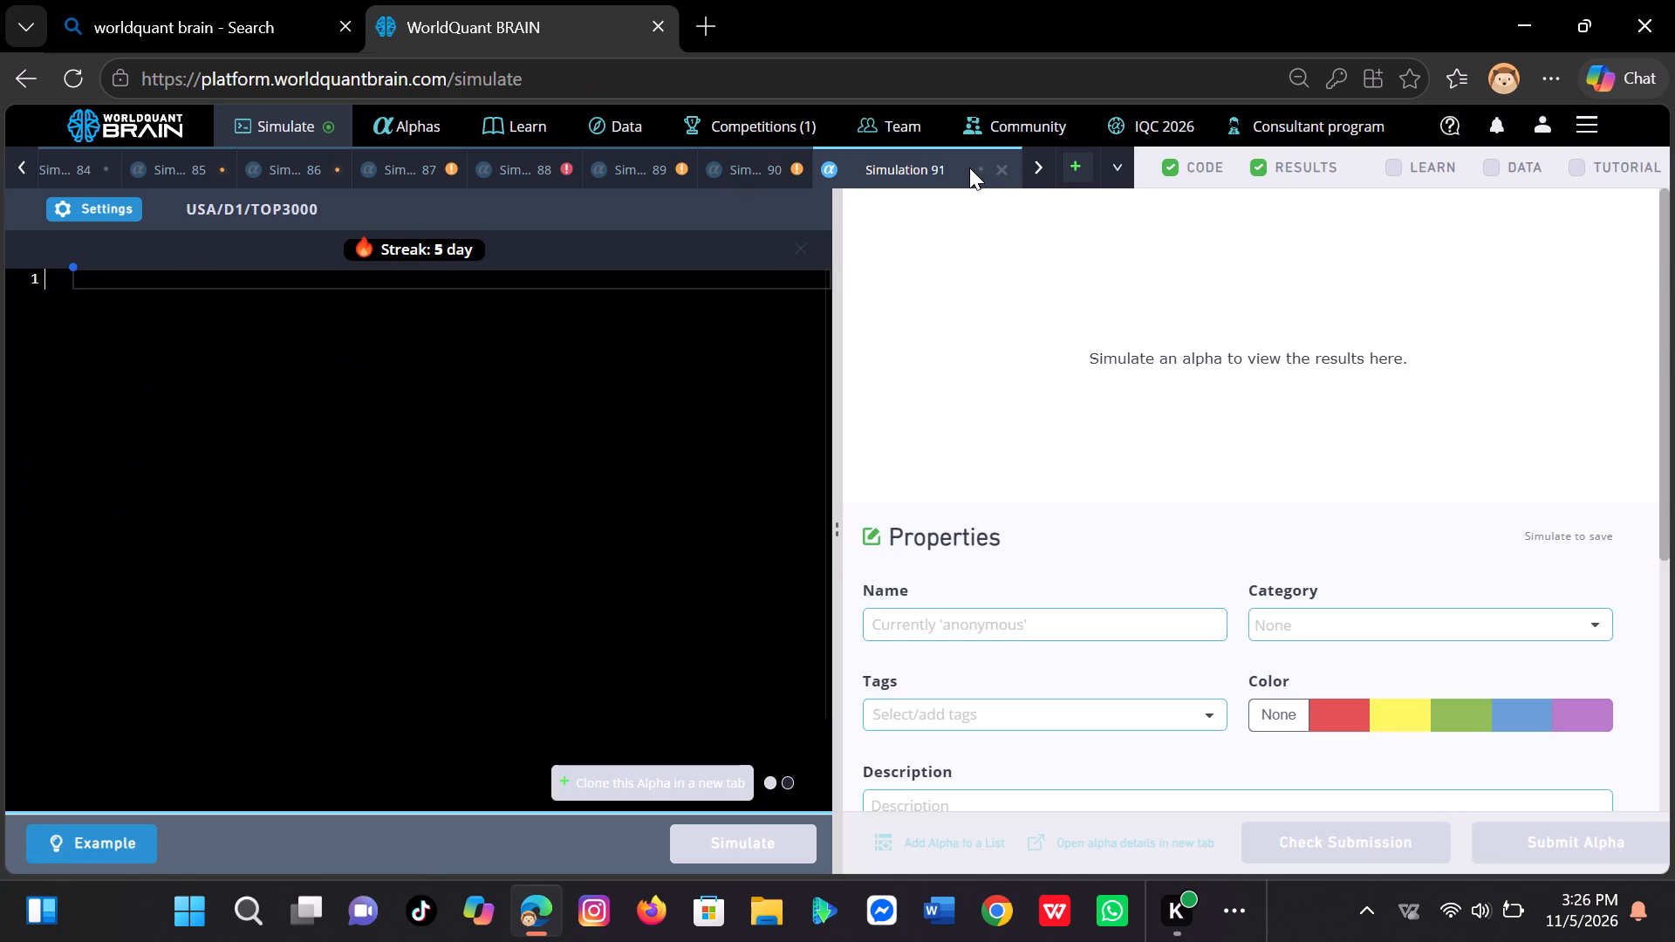
In Simulation 90, apply settings with Market neutralization, decay 0 and a test period of 0 years.
click(763, 173)
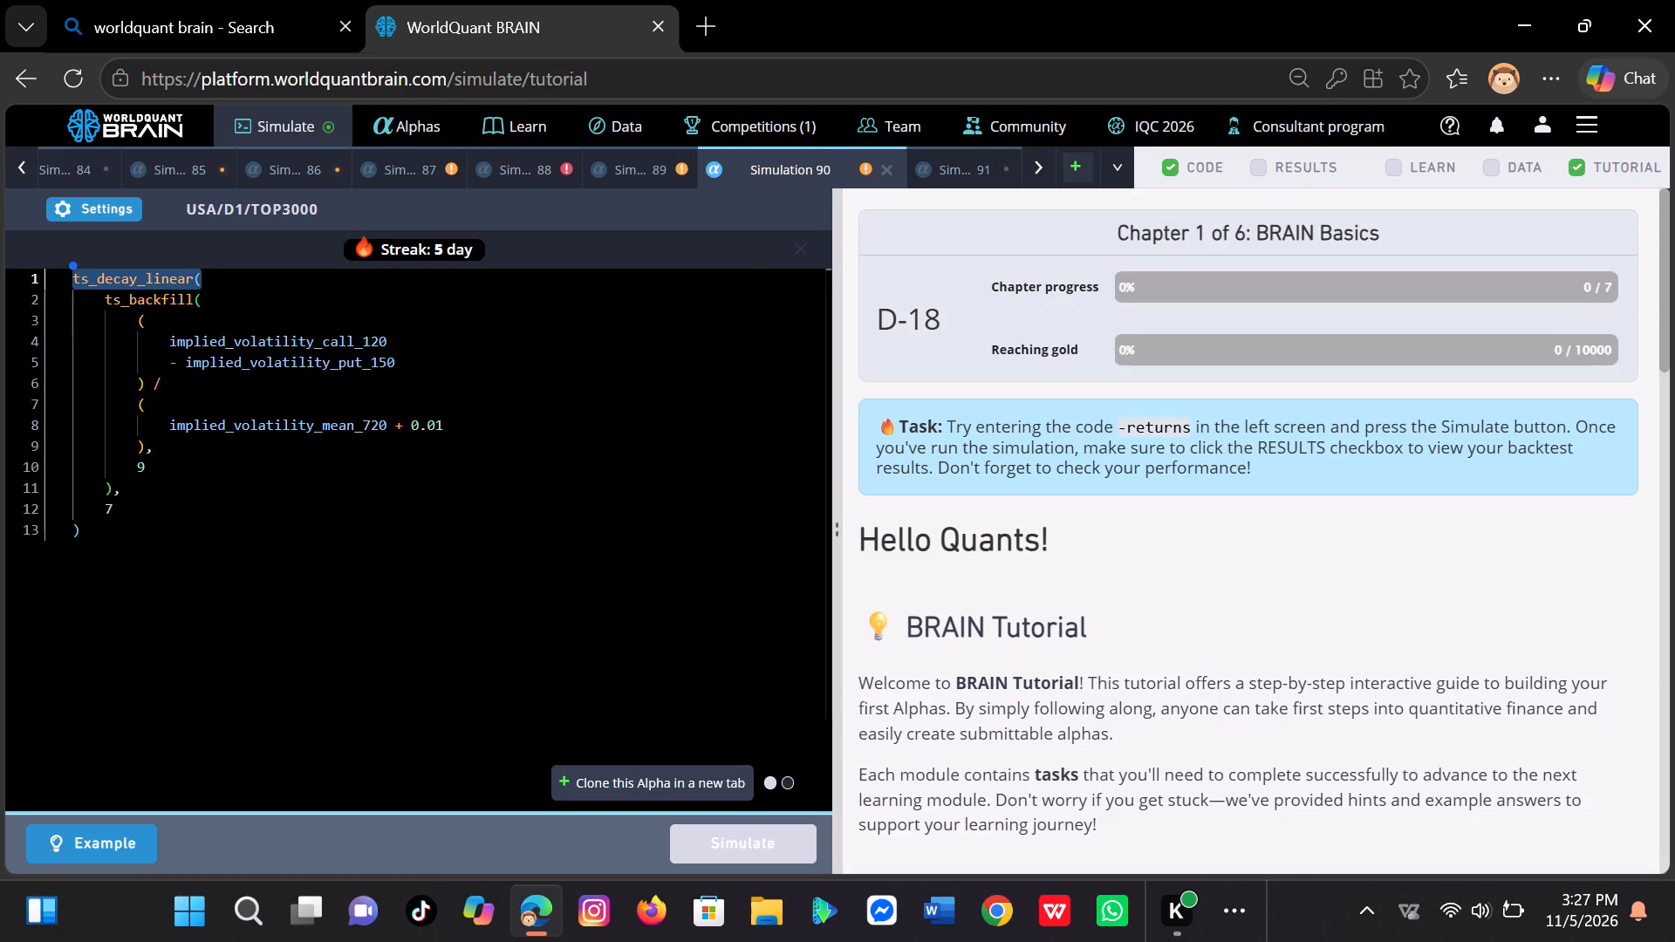
click(105, 198)
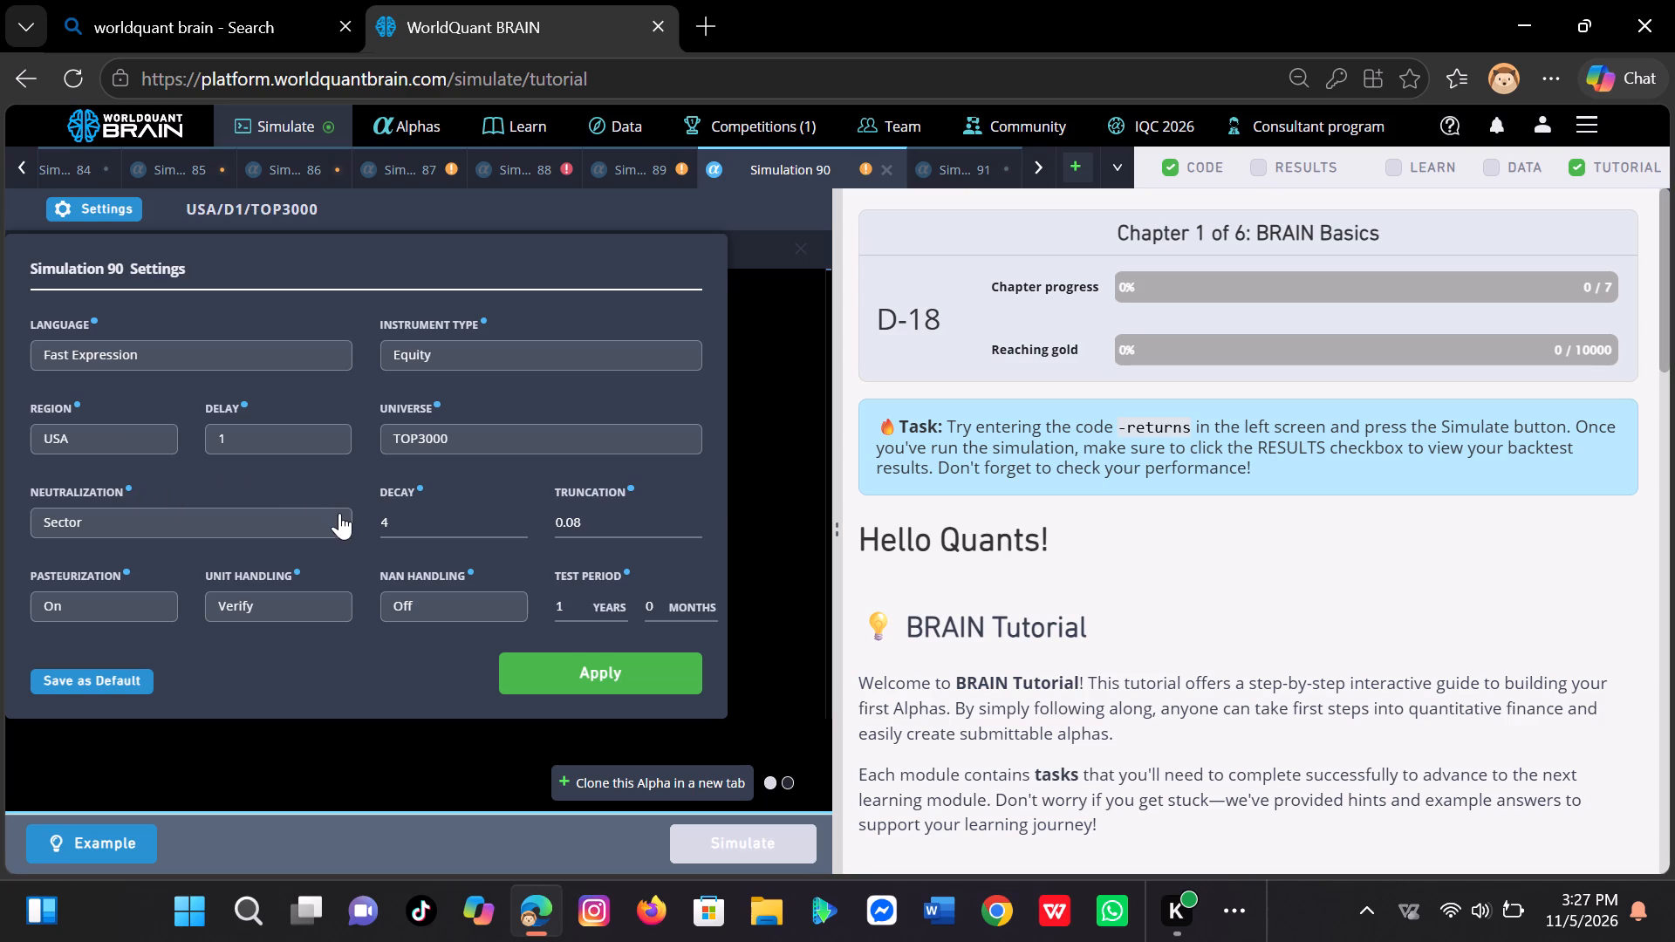
click(345, 518)
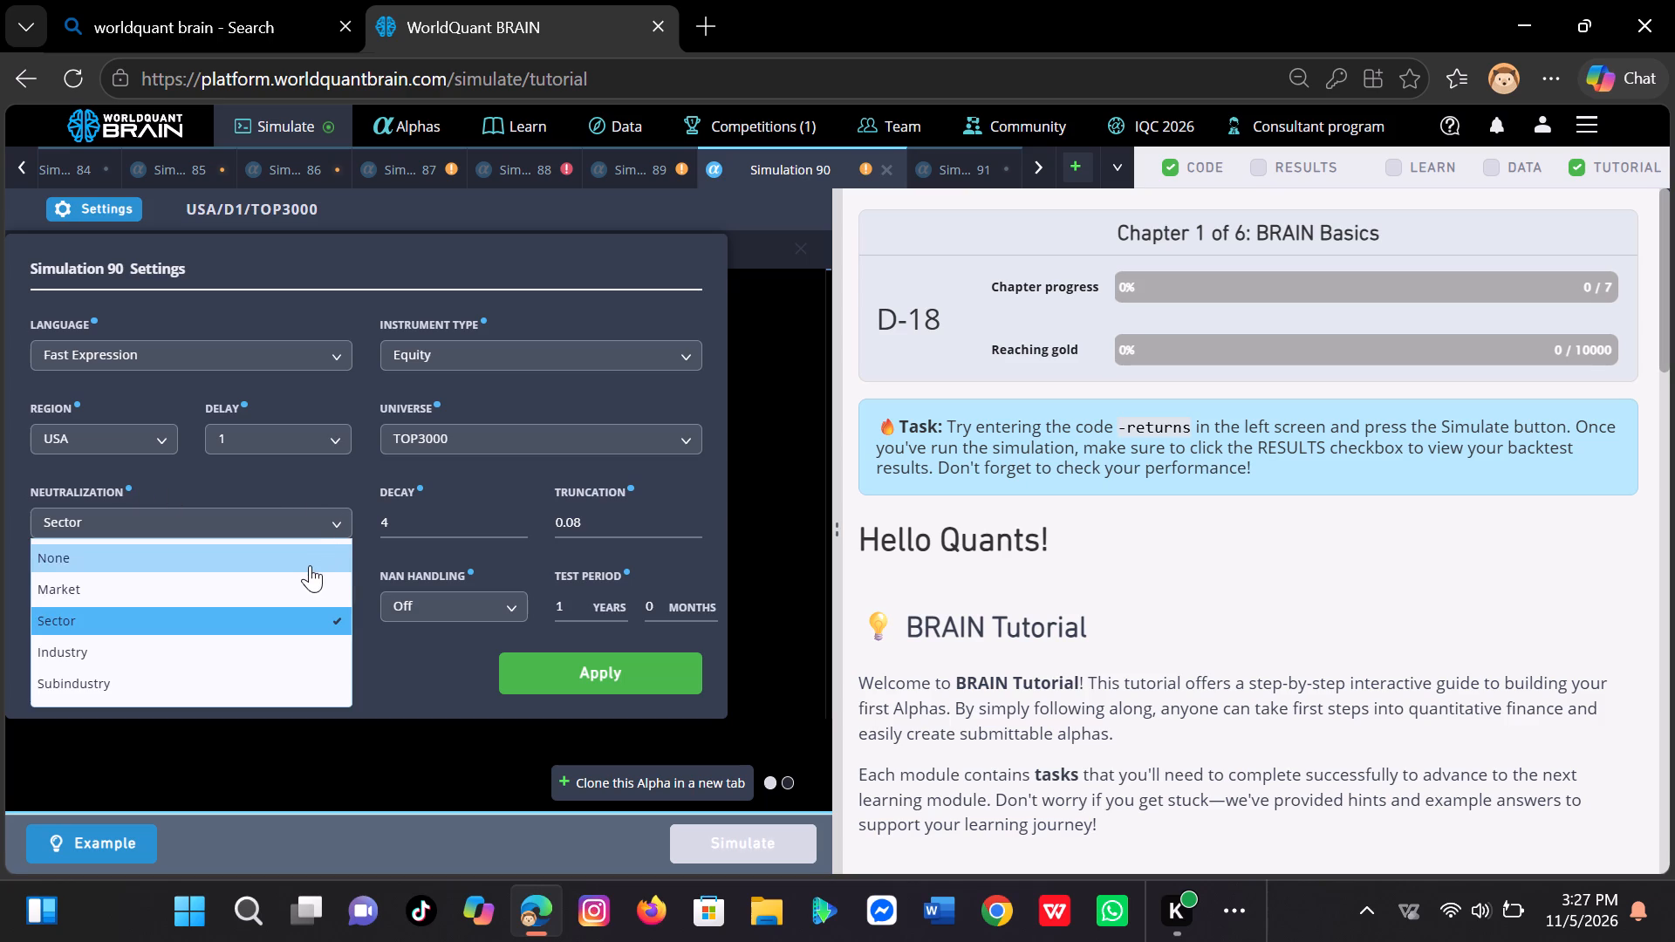
click(305, 582)
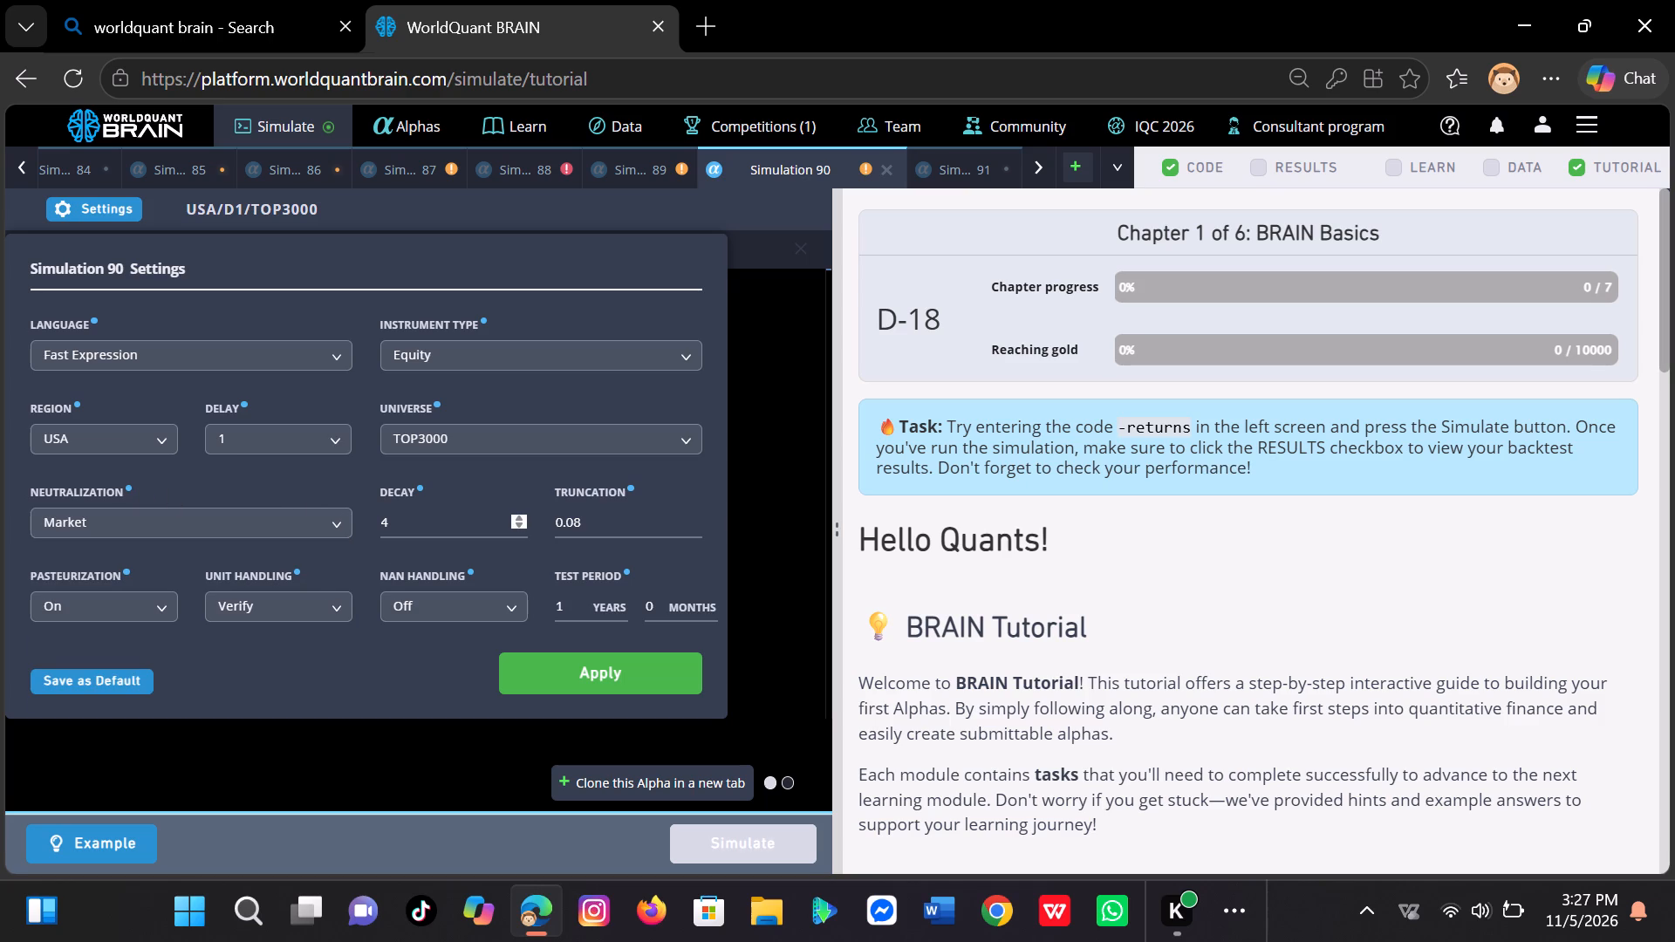
click(411, 522)
key(BackSpace)
key(0)
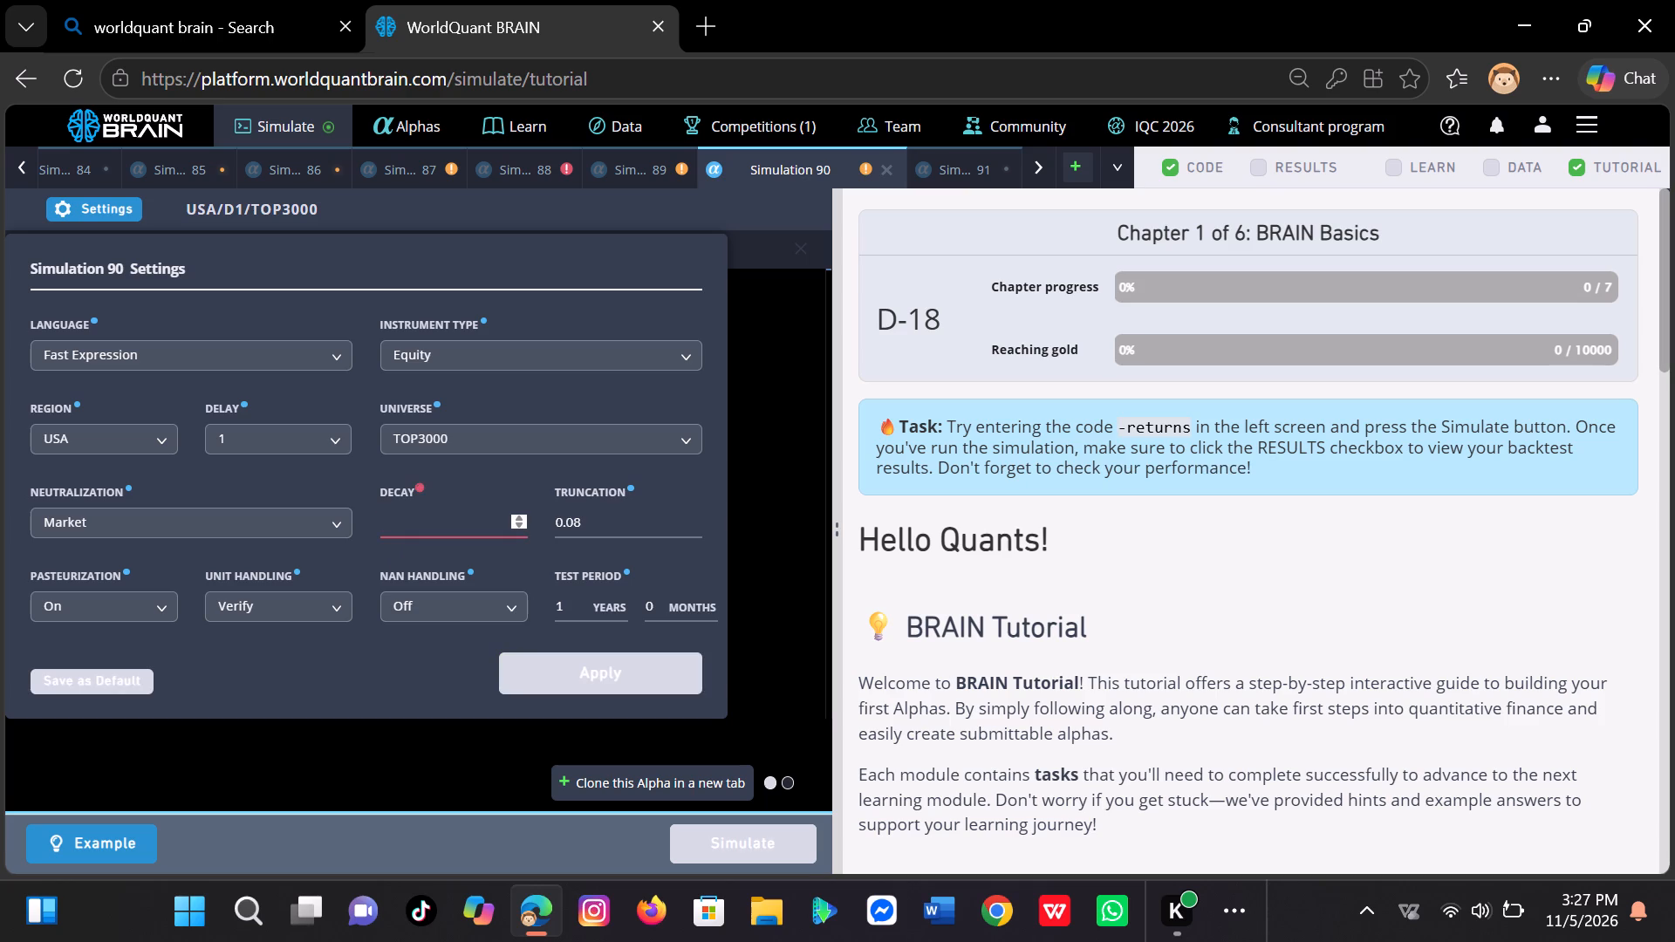
click(574, 611)
key(BackSpace)
key(0)
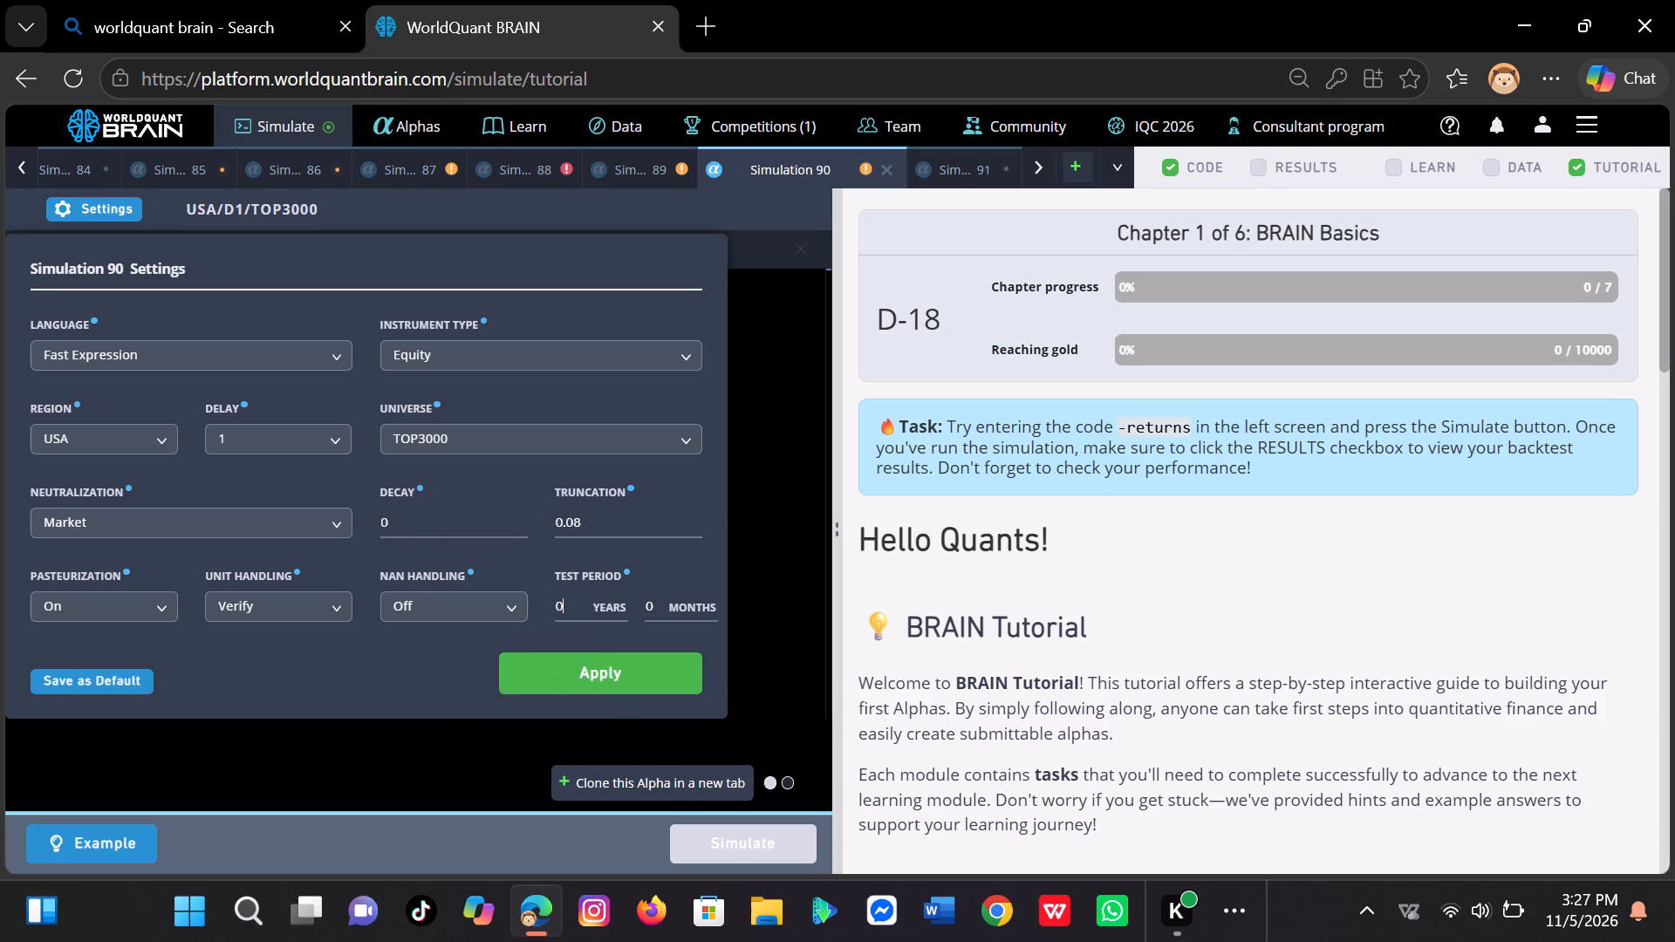
click(606, 689)
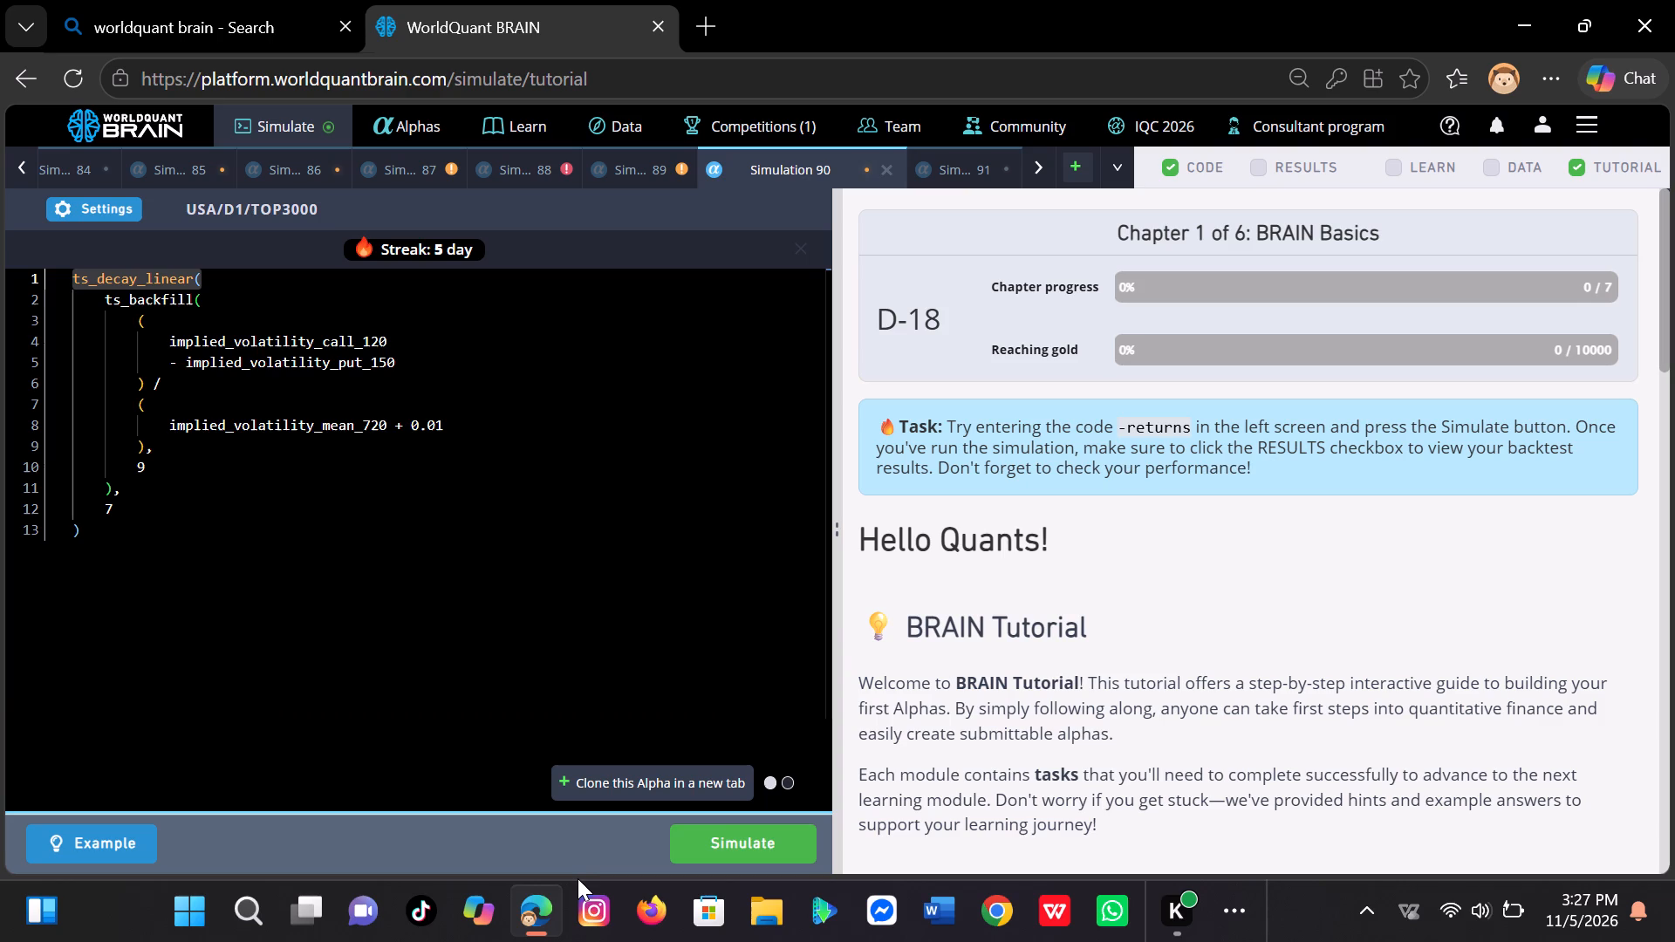
Clone the Simulation 90 alpha in a new tab, review and apply its settings, and run the simulation.
click(651, 785)
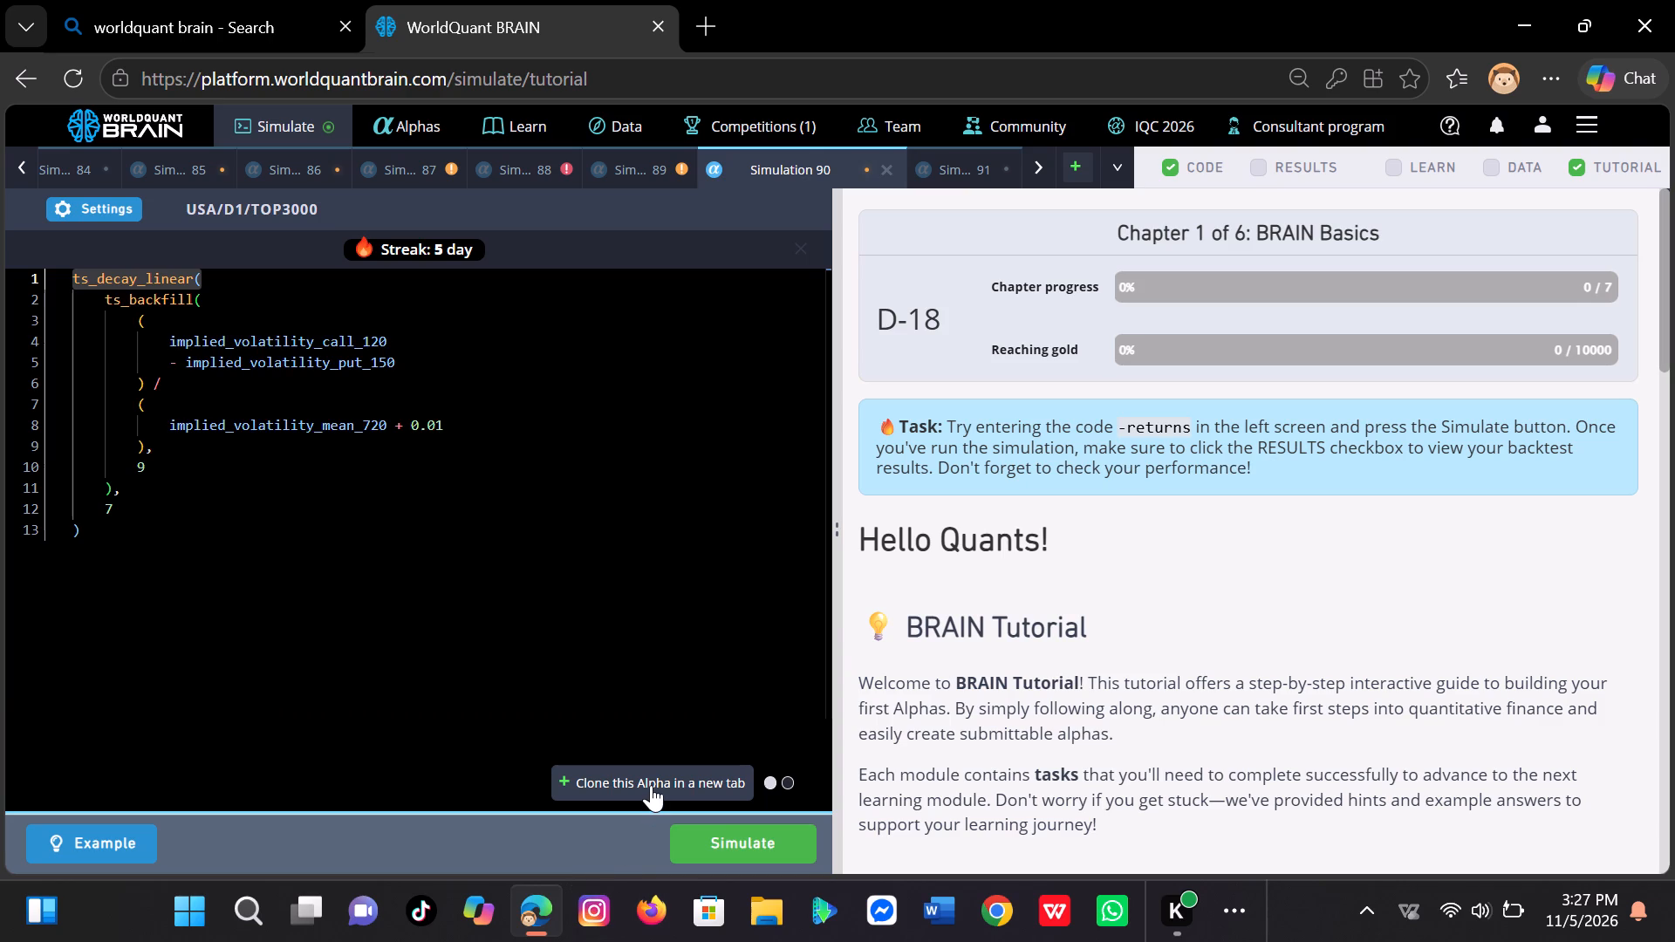
click(99, 208)
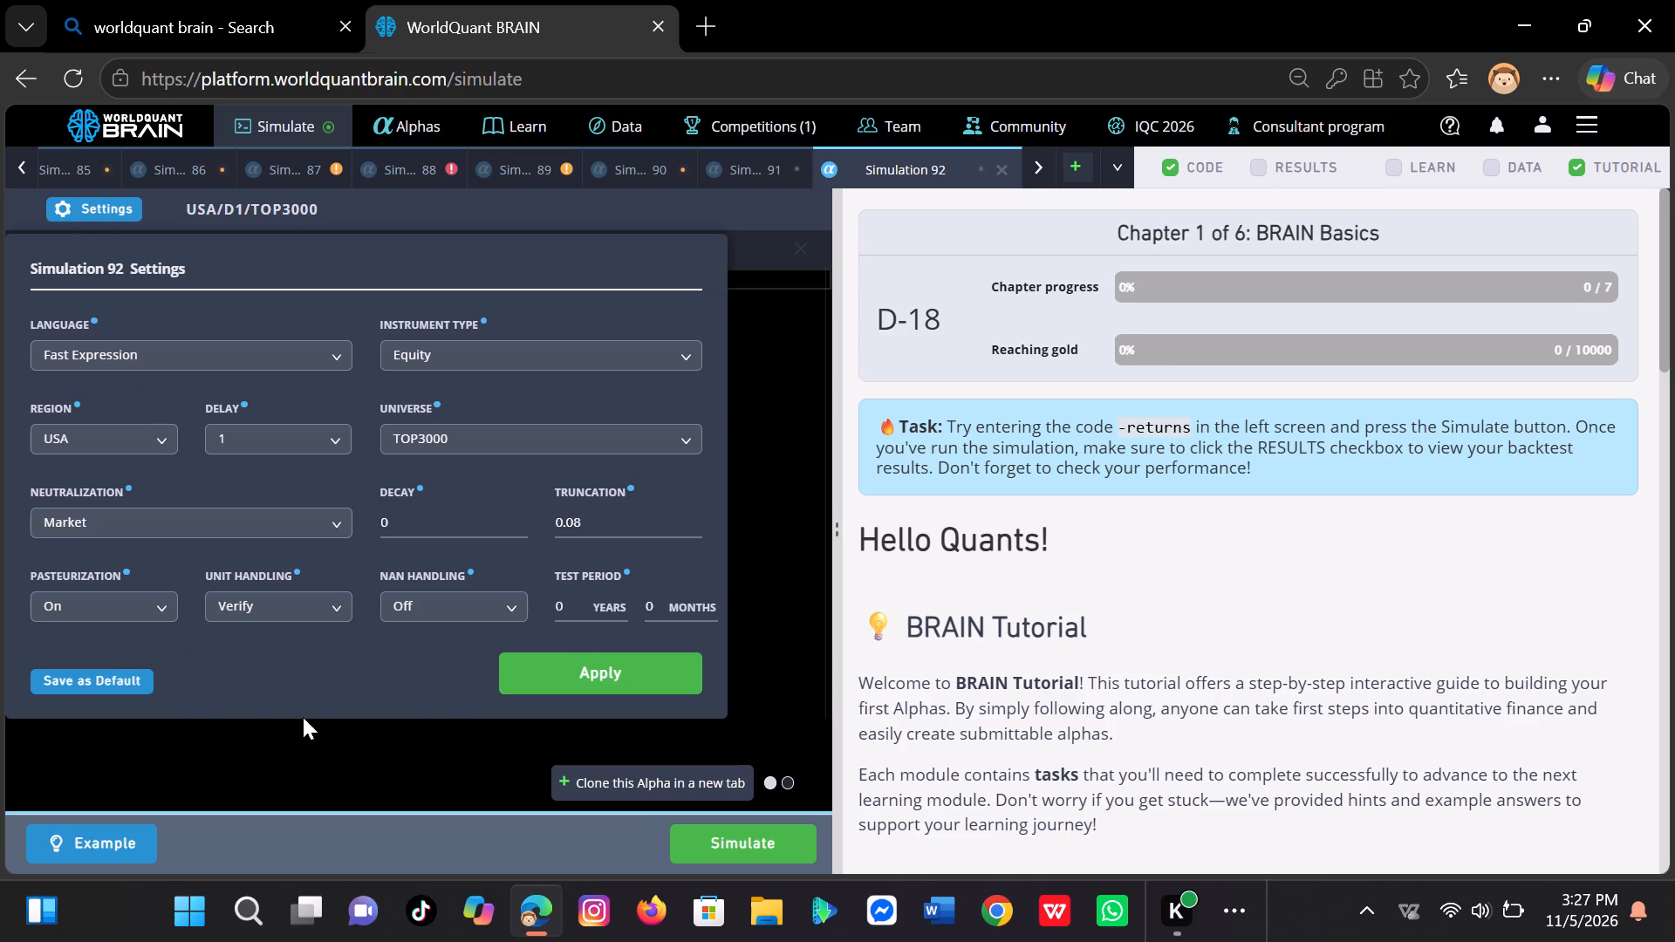
click(531, 679)
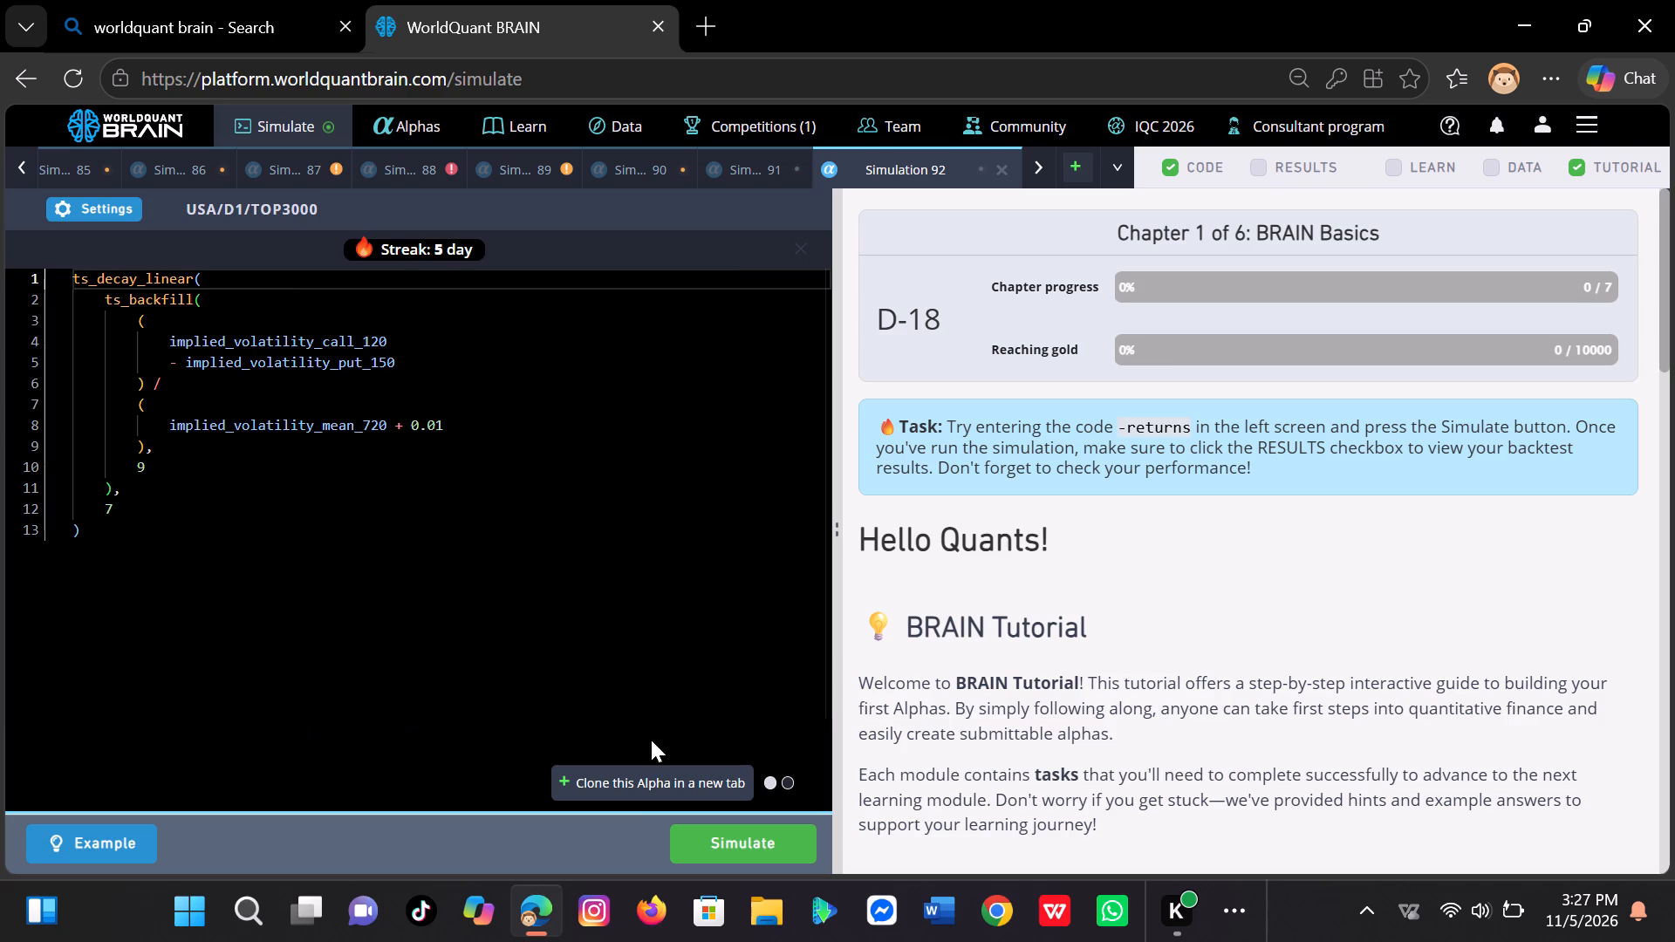
click(721, 844)
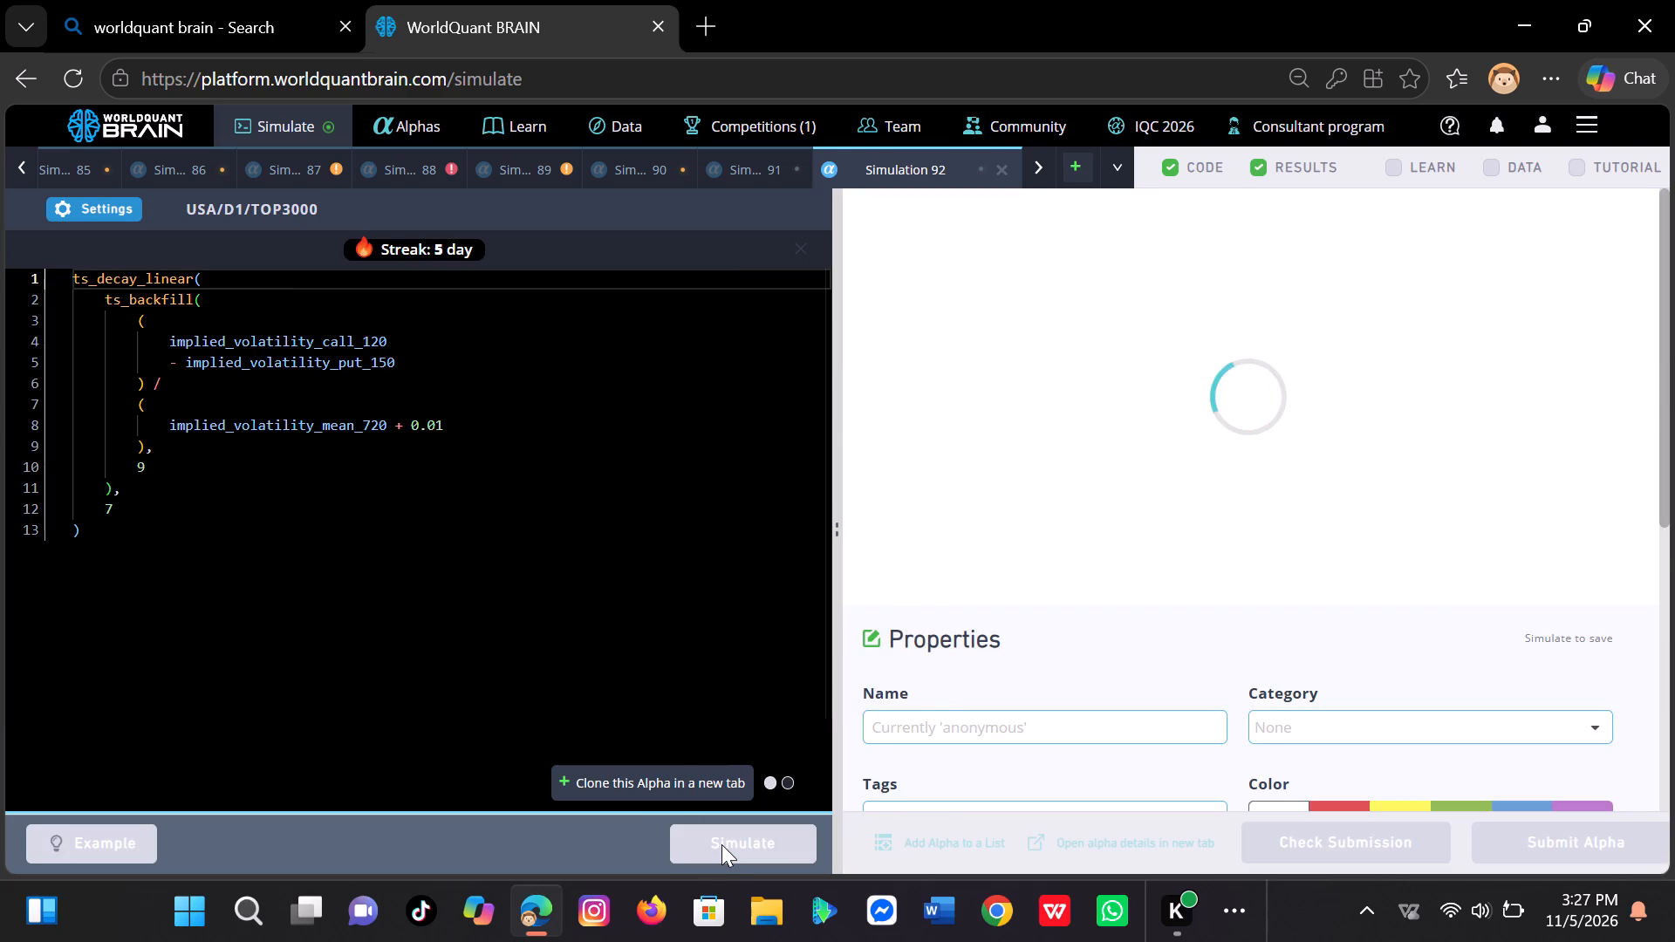
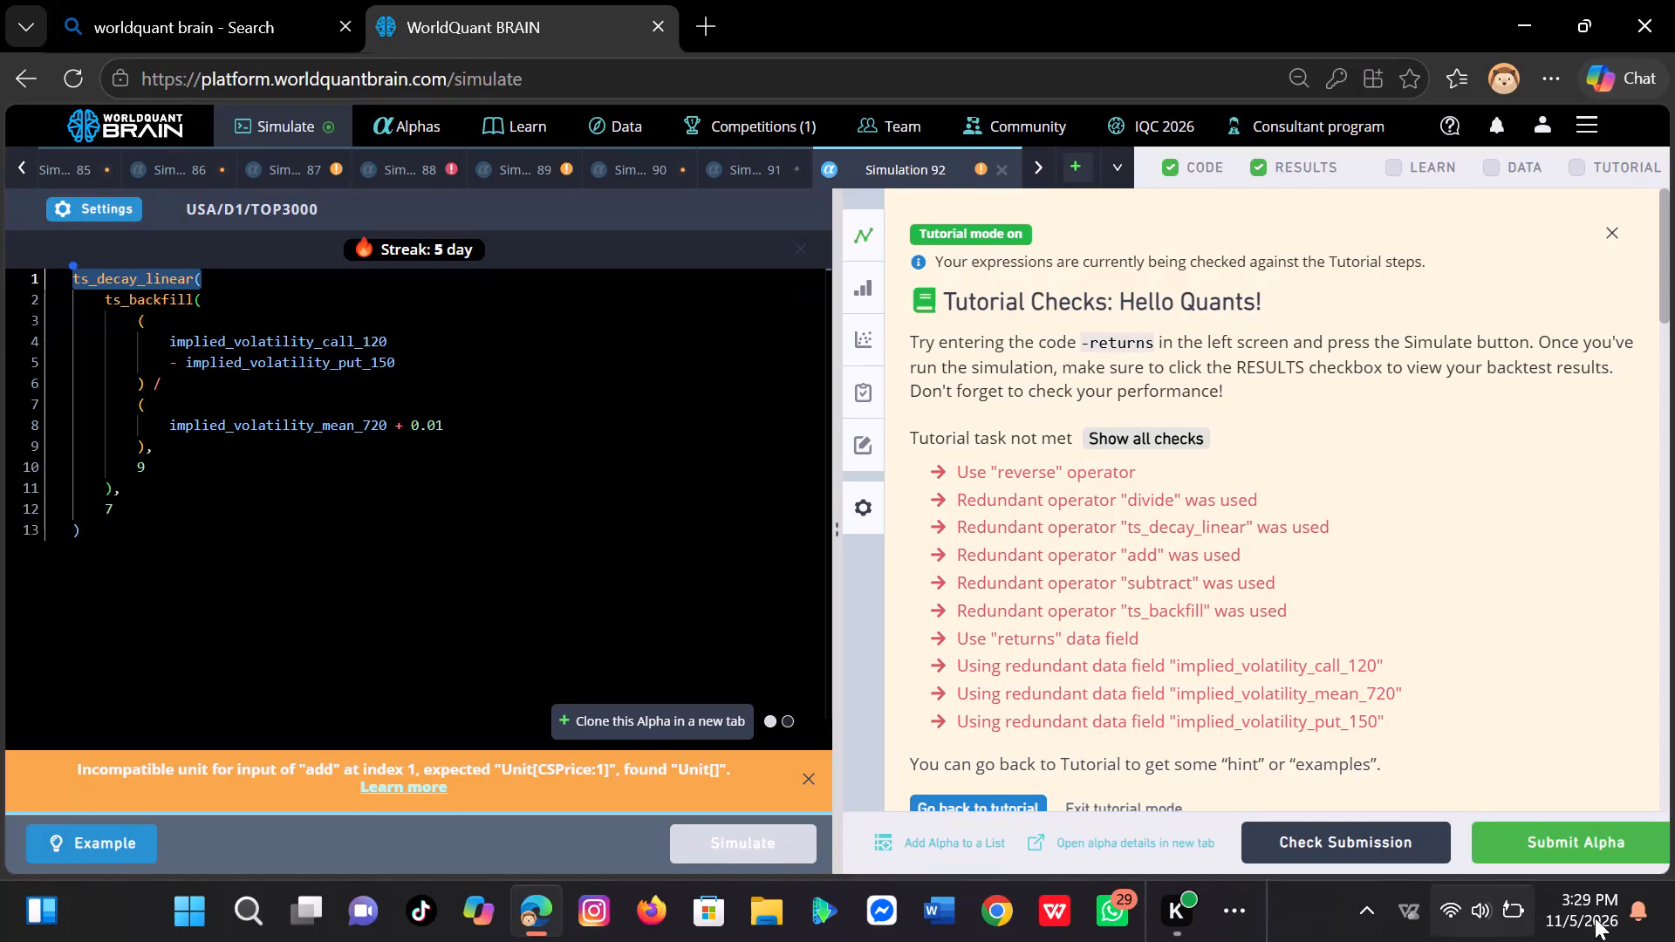
Review Simulation 92's in-sample results and run its self-correlation check.
scroll(1549, 735, down, 2)
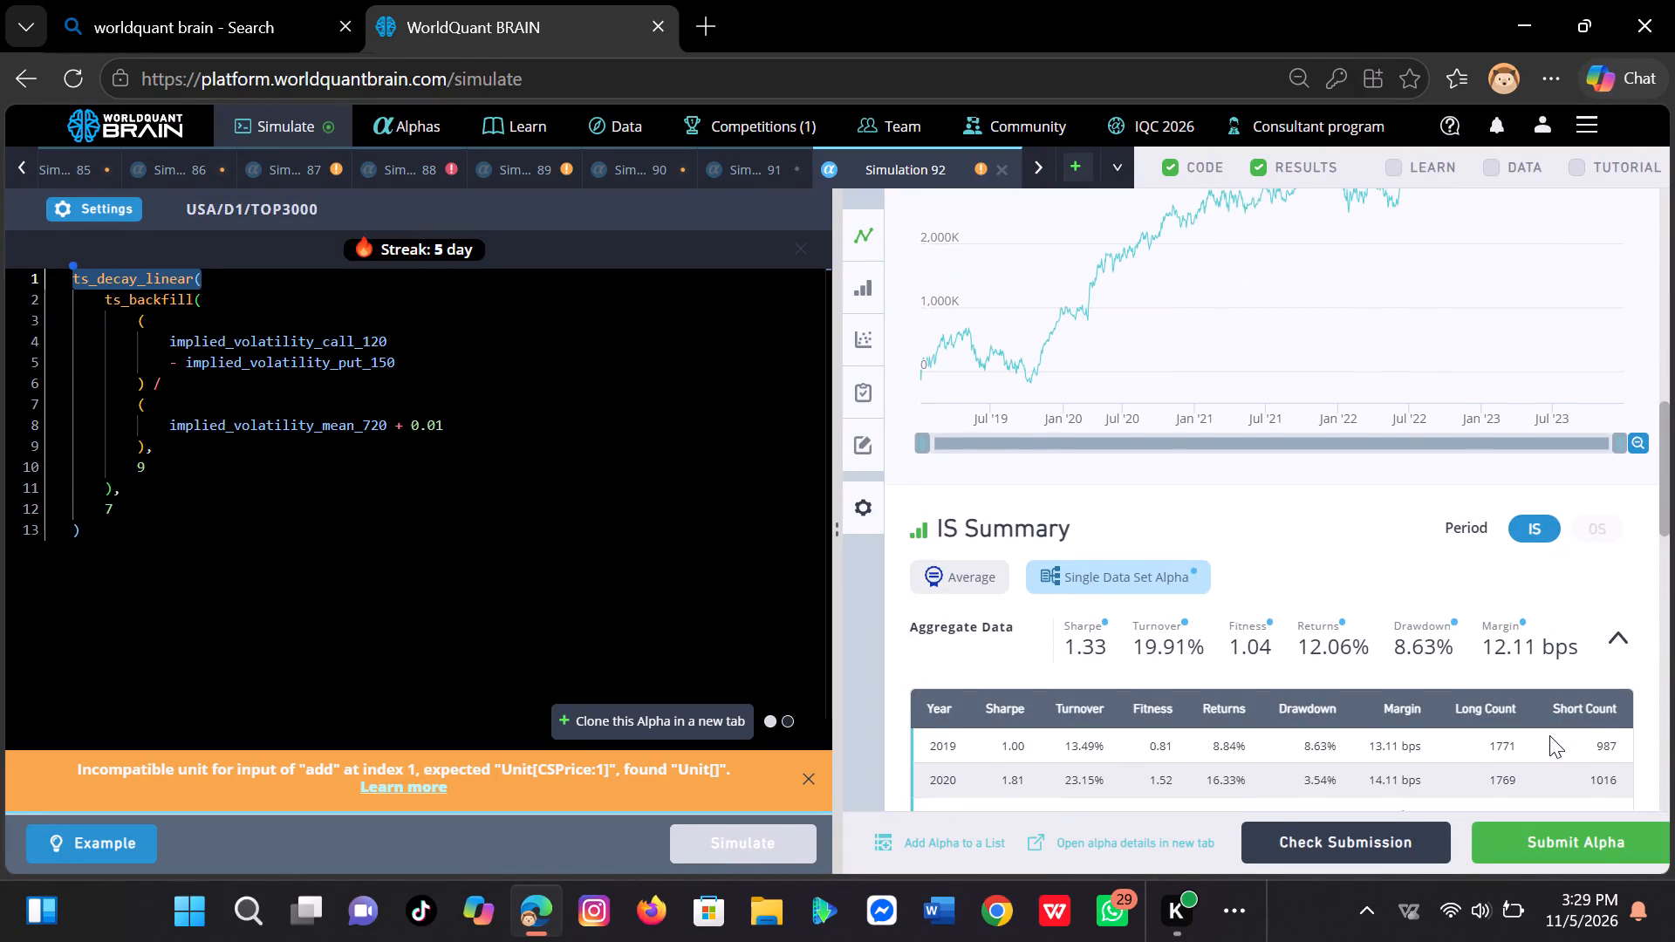
scroll(1549, 735, down, 1)
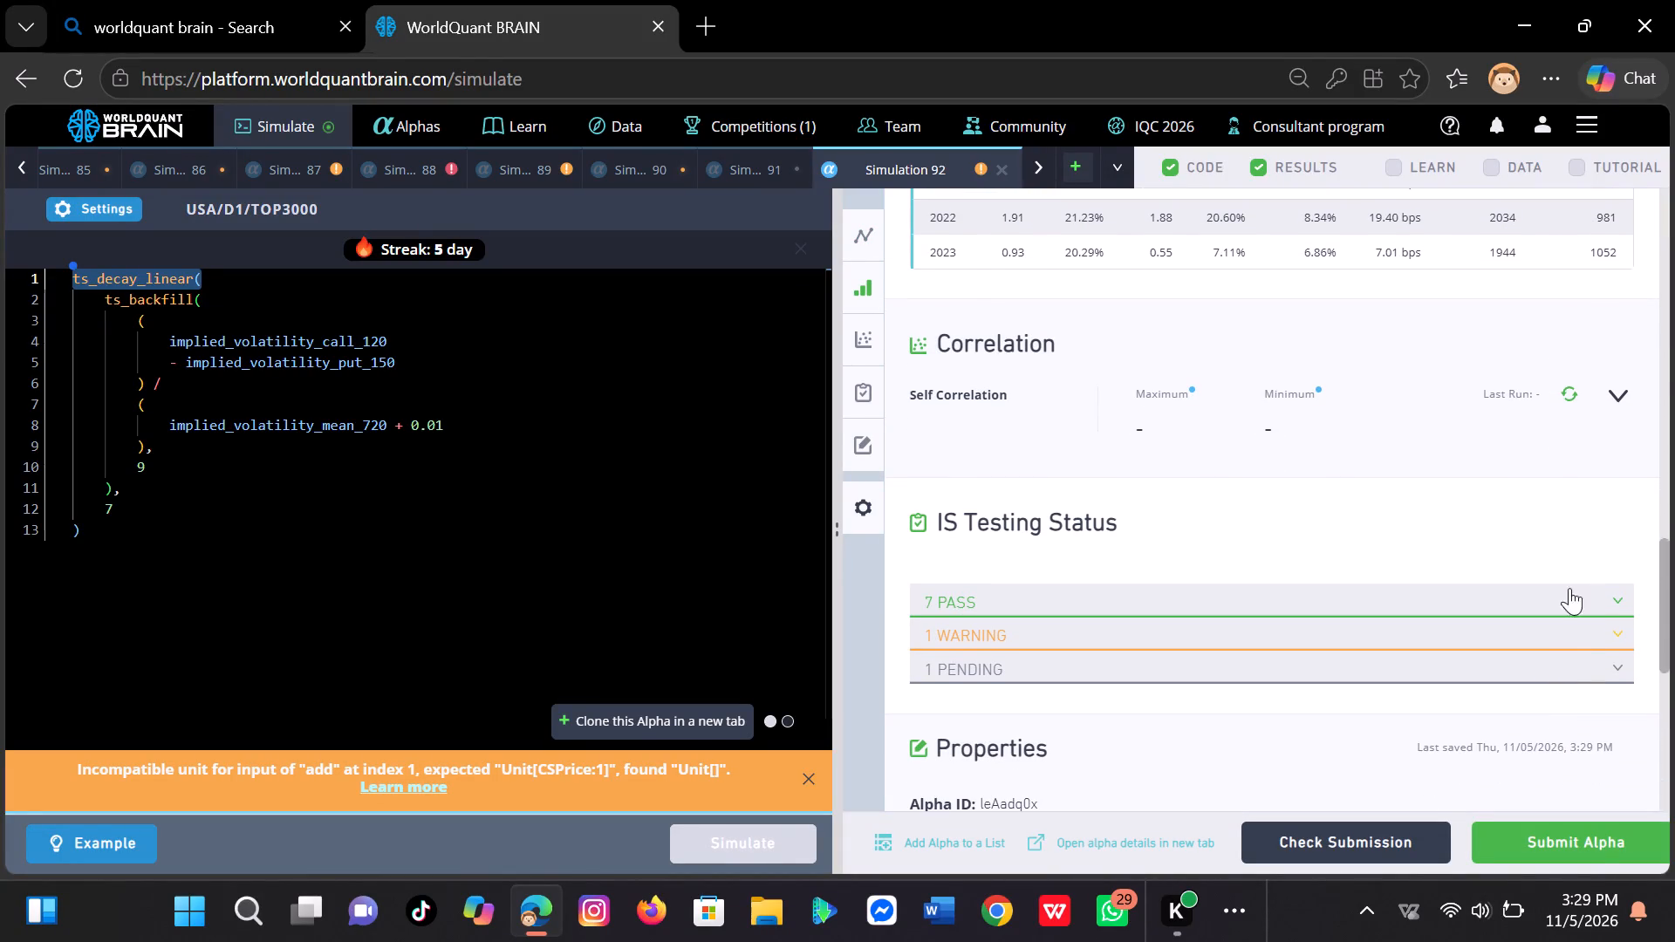
click(1564, 397)
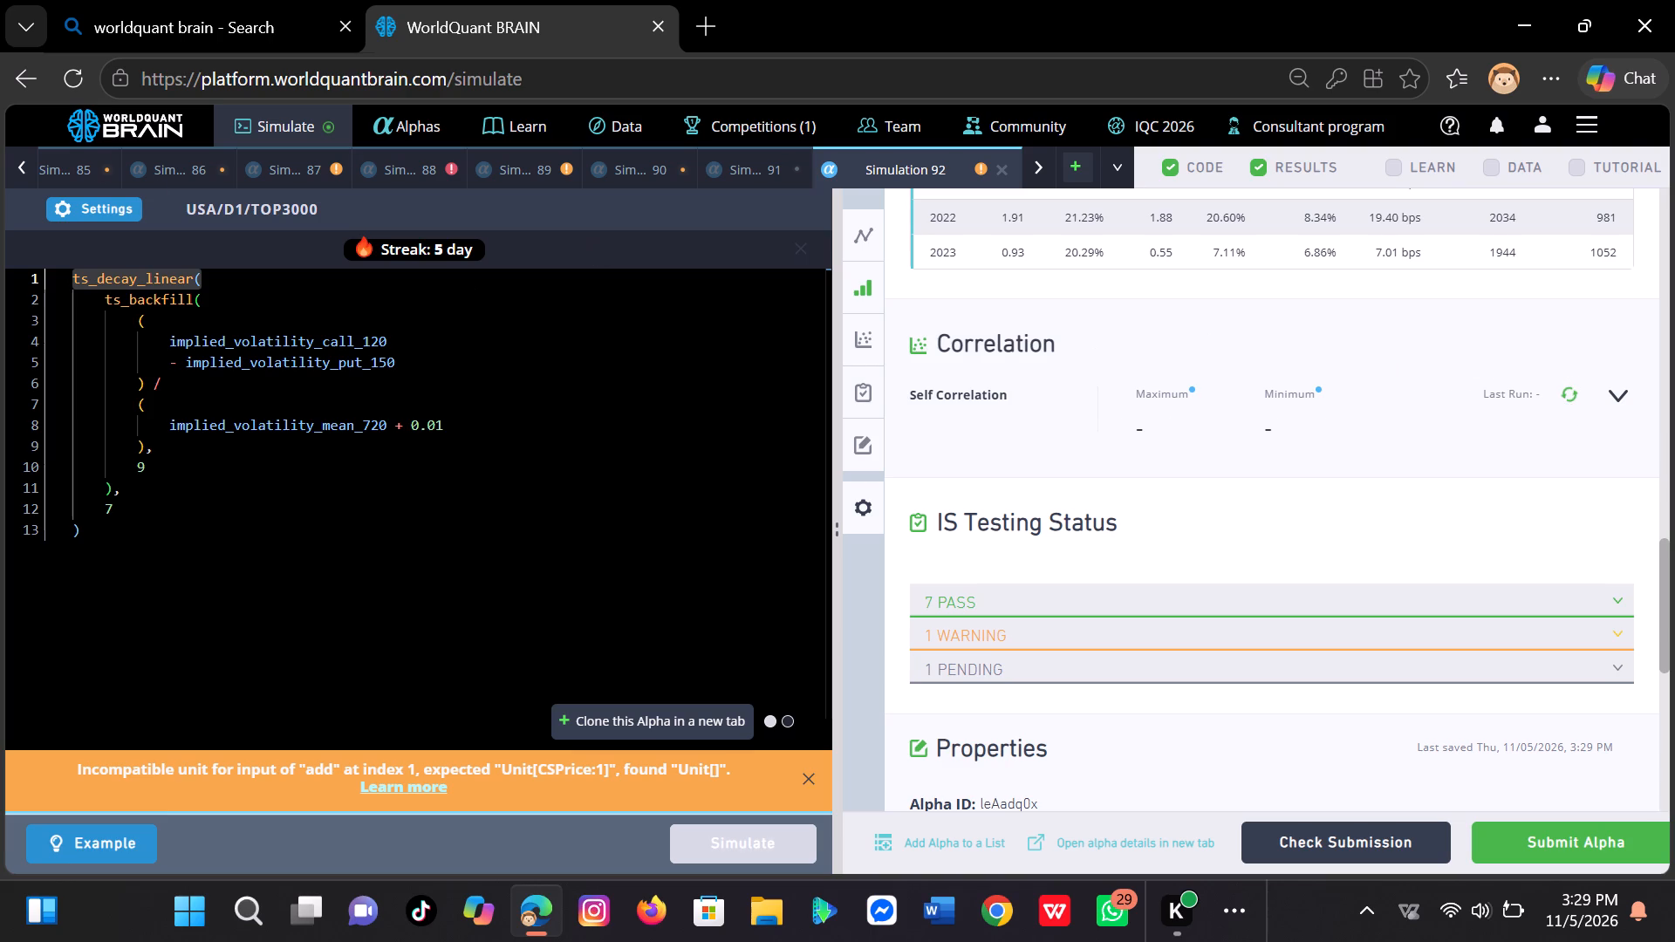
Set the neutralization in Simulation 92's settings to Sector and apply the change.
click(127, 201)
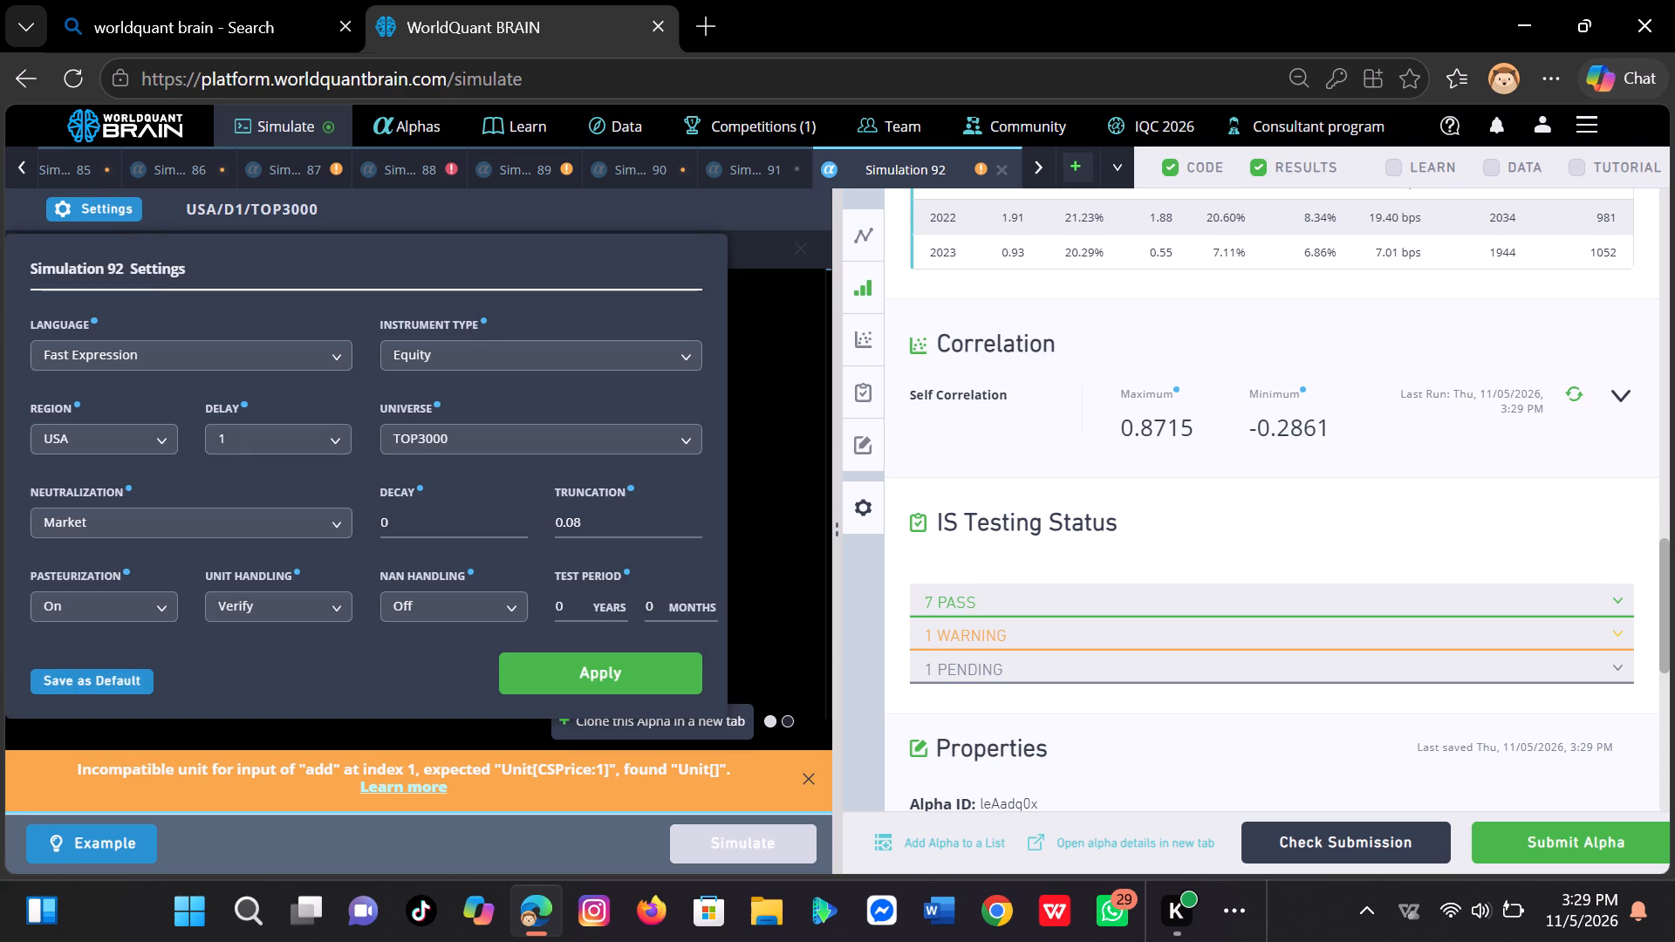
click(335, 521)
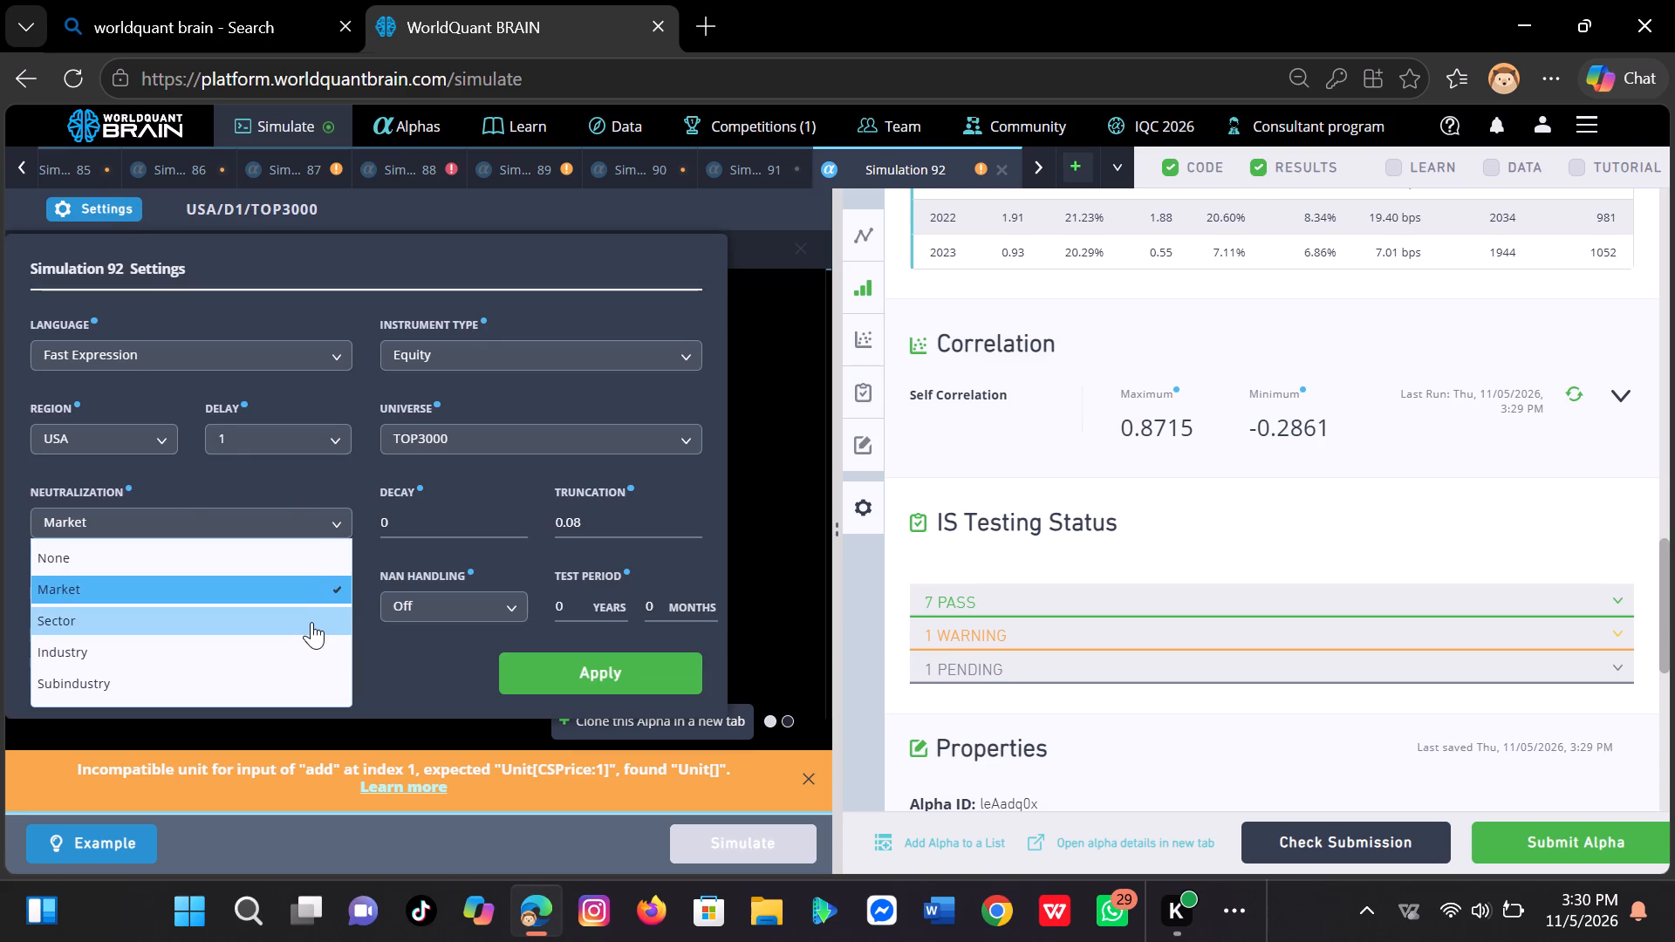
click(311, 622)
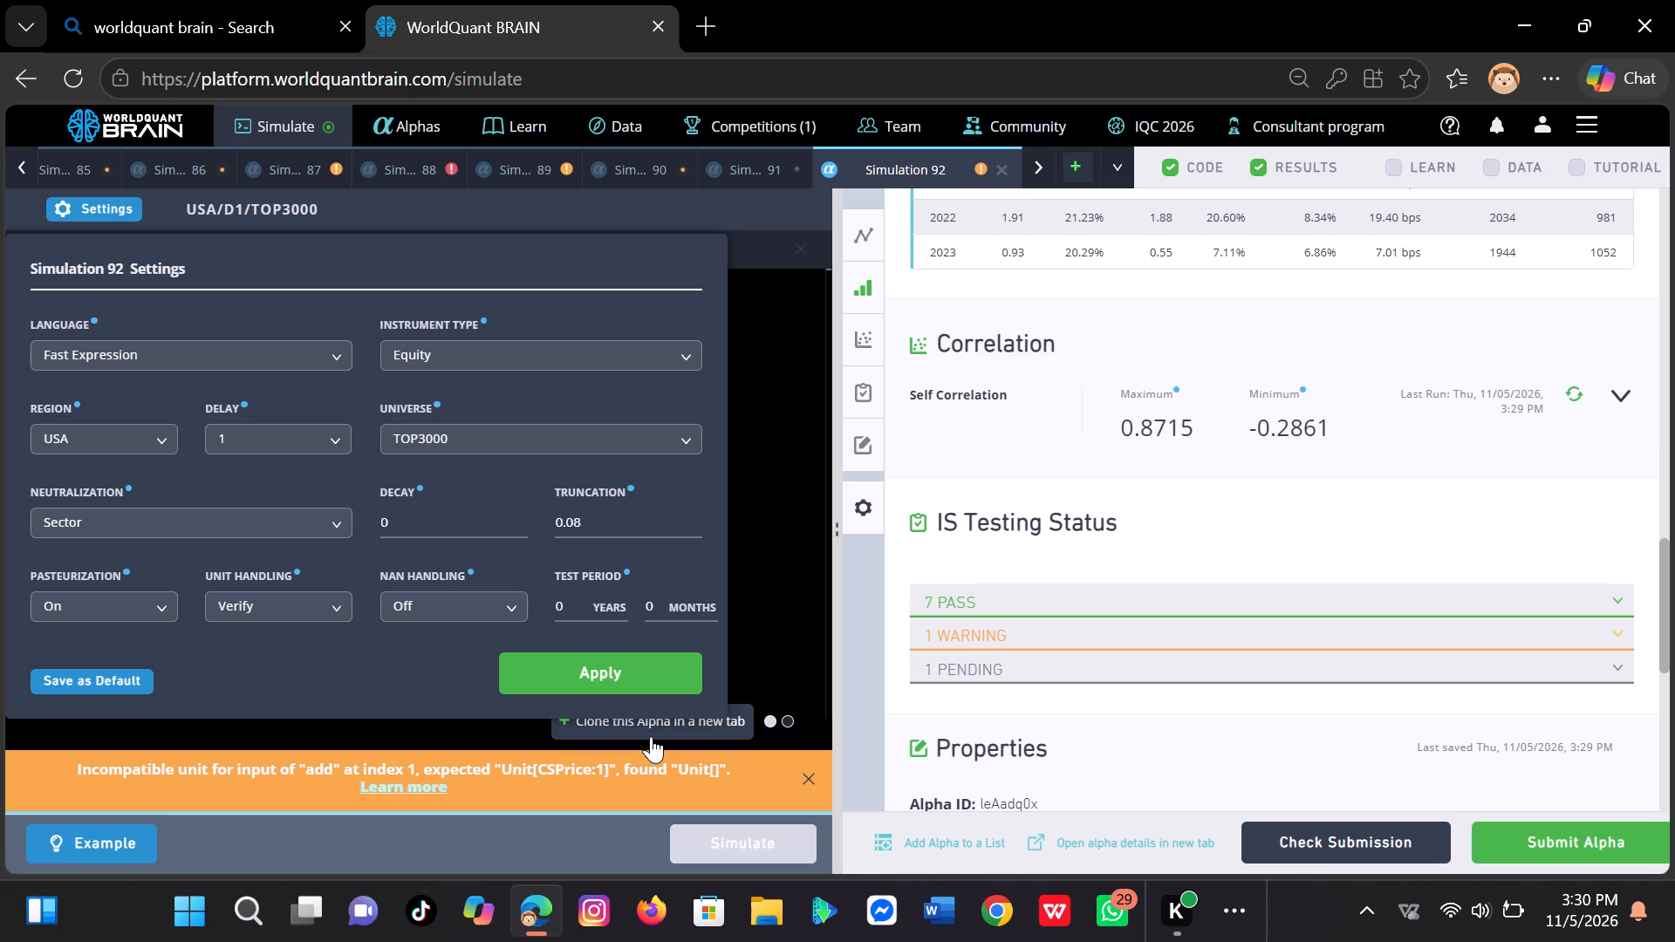
click(628, 666)
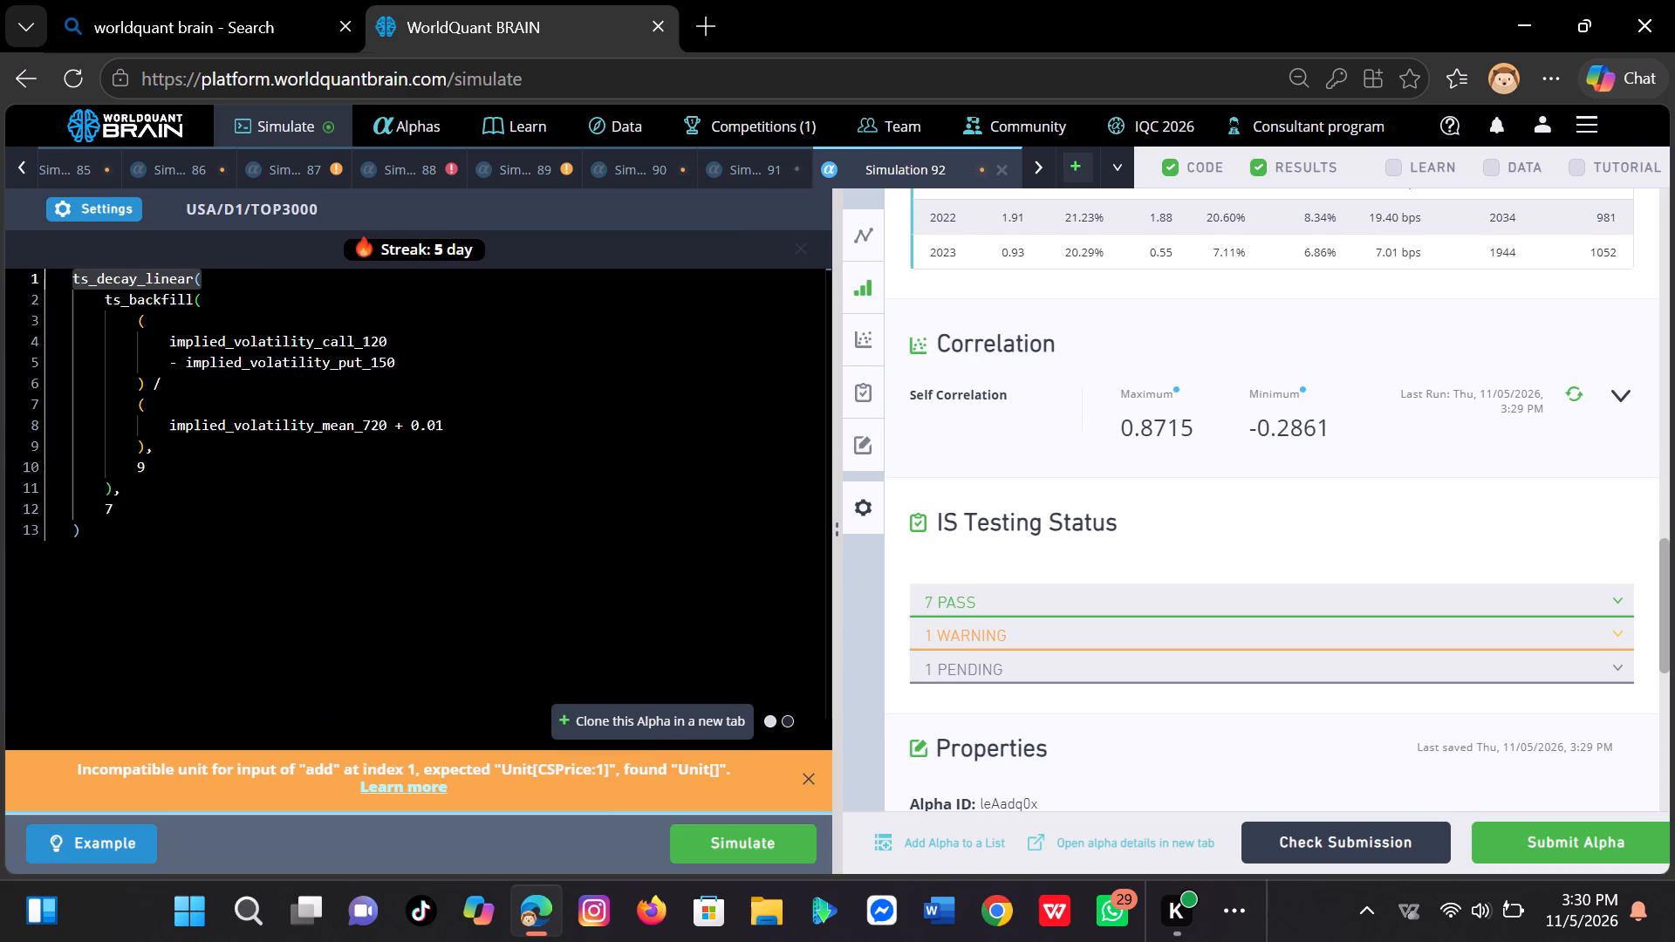
Clone the Sector-neutralized Simulation 92 alpha in a new tab and run its simulation.
click(632, 732)
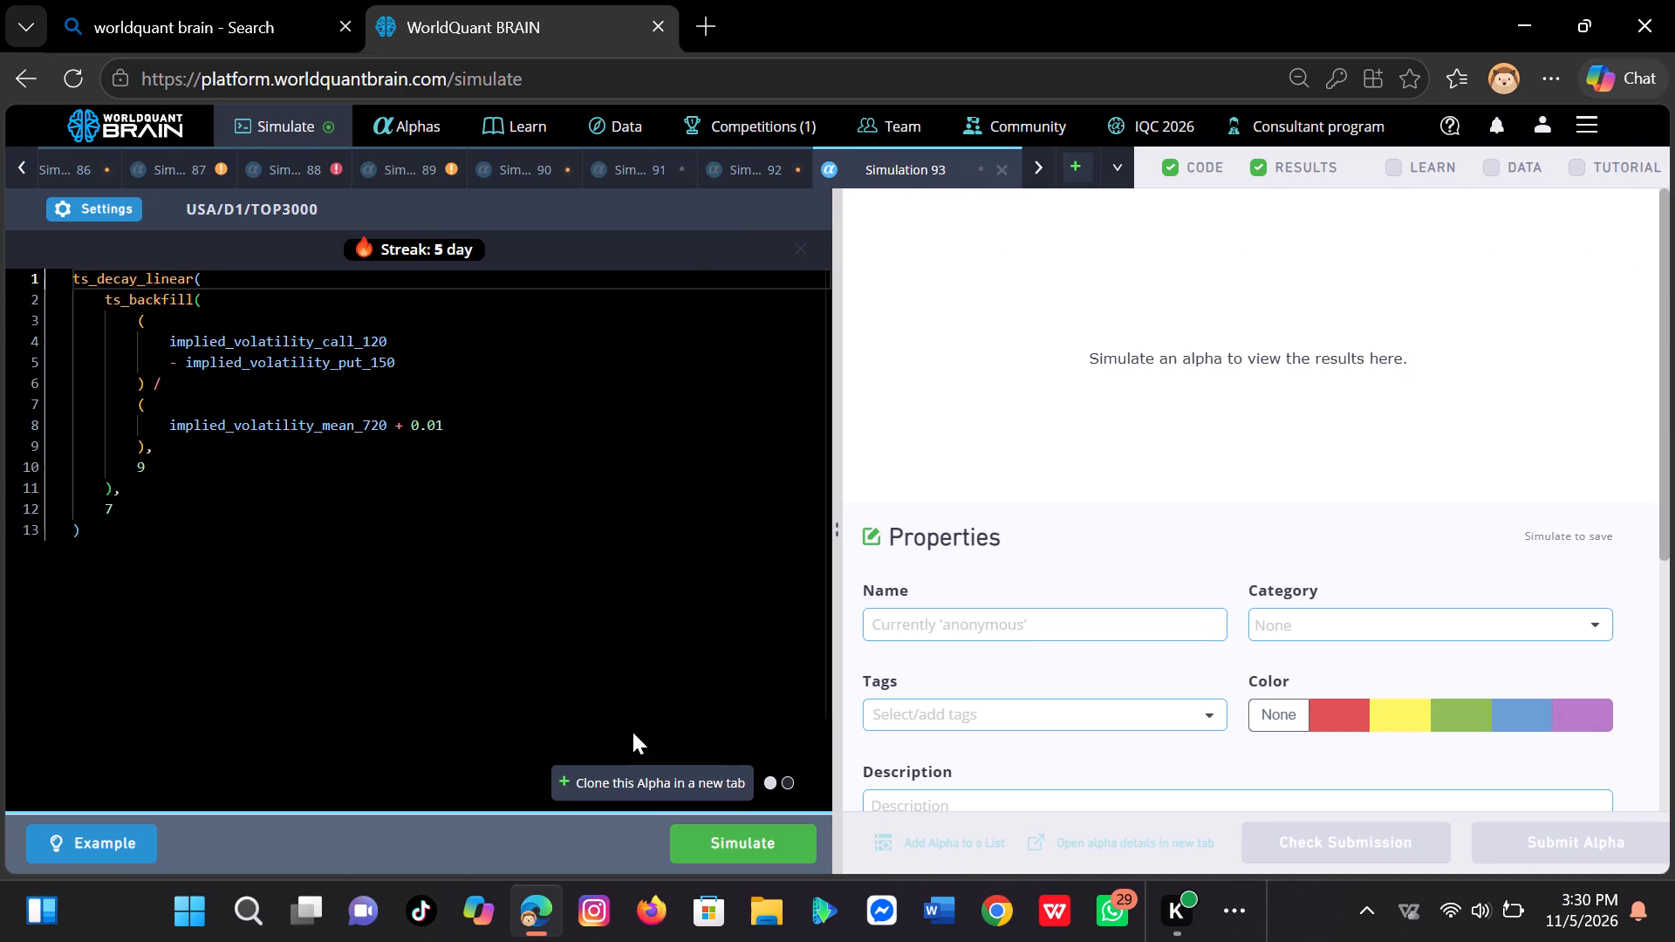
click(730, 839)
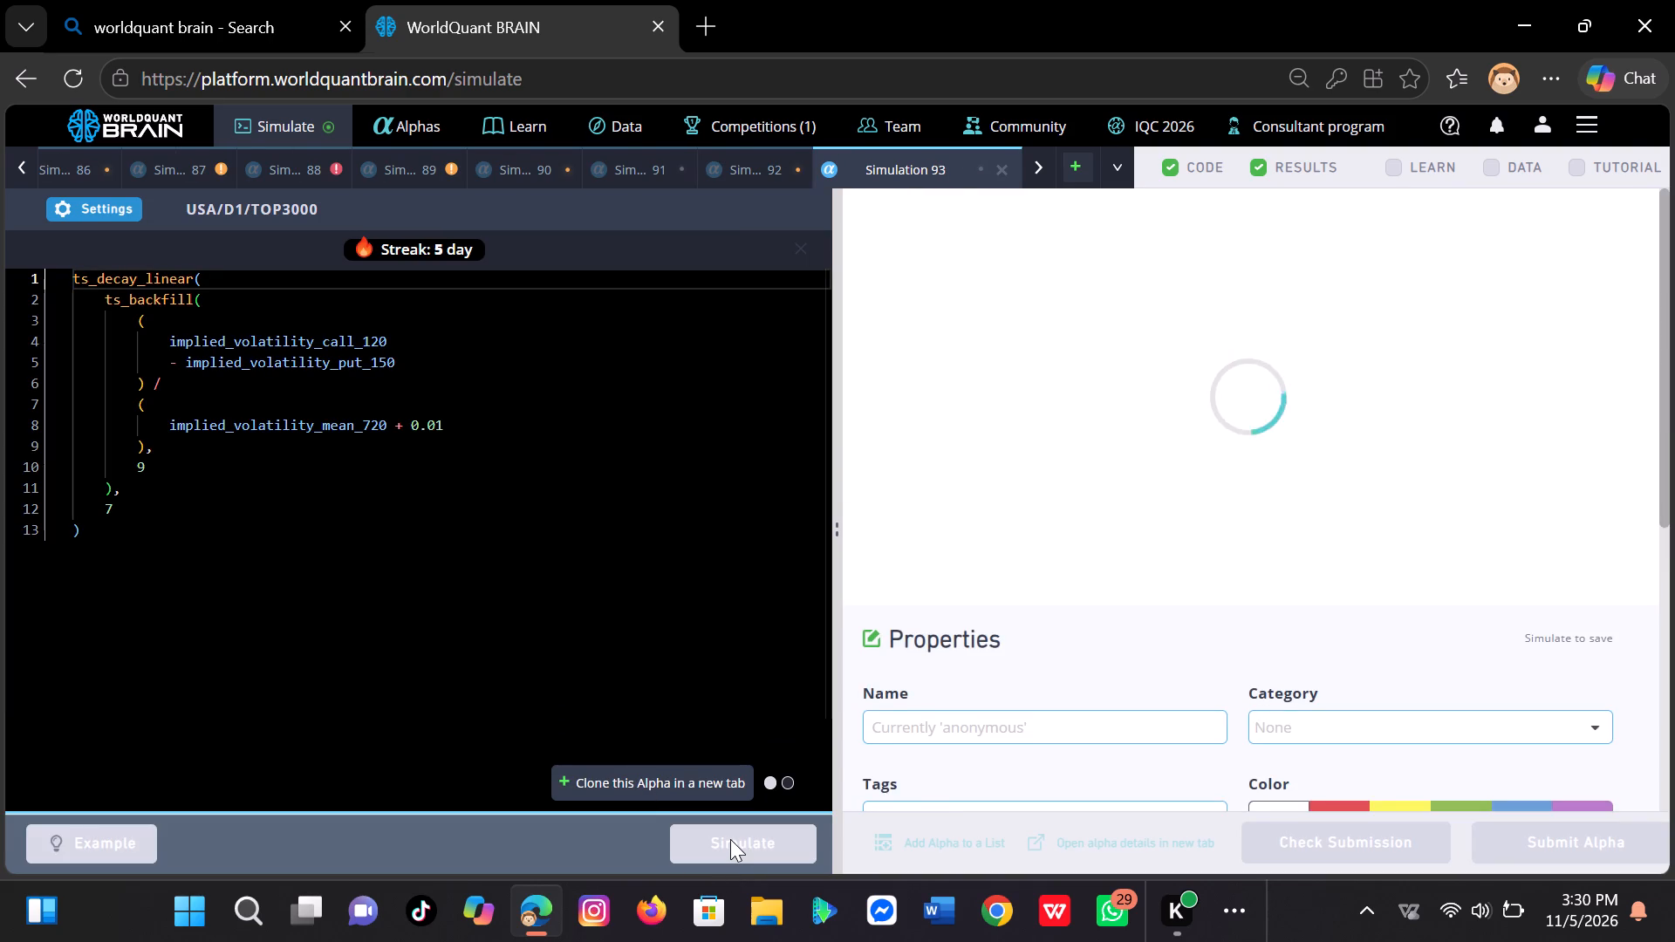
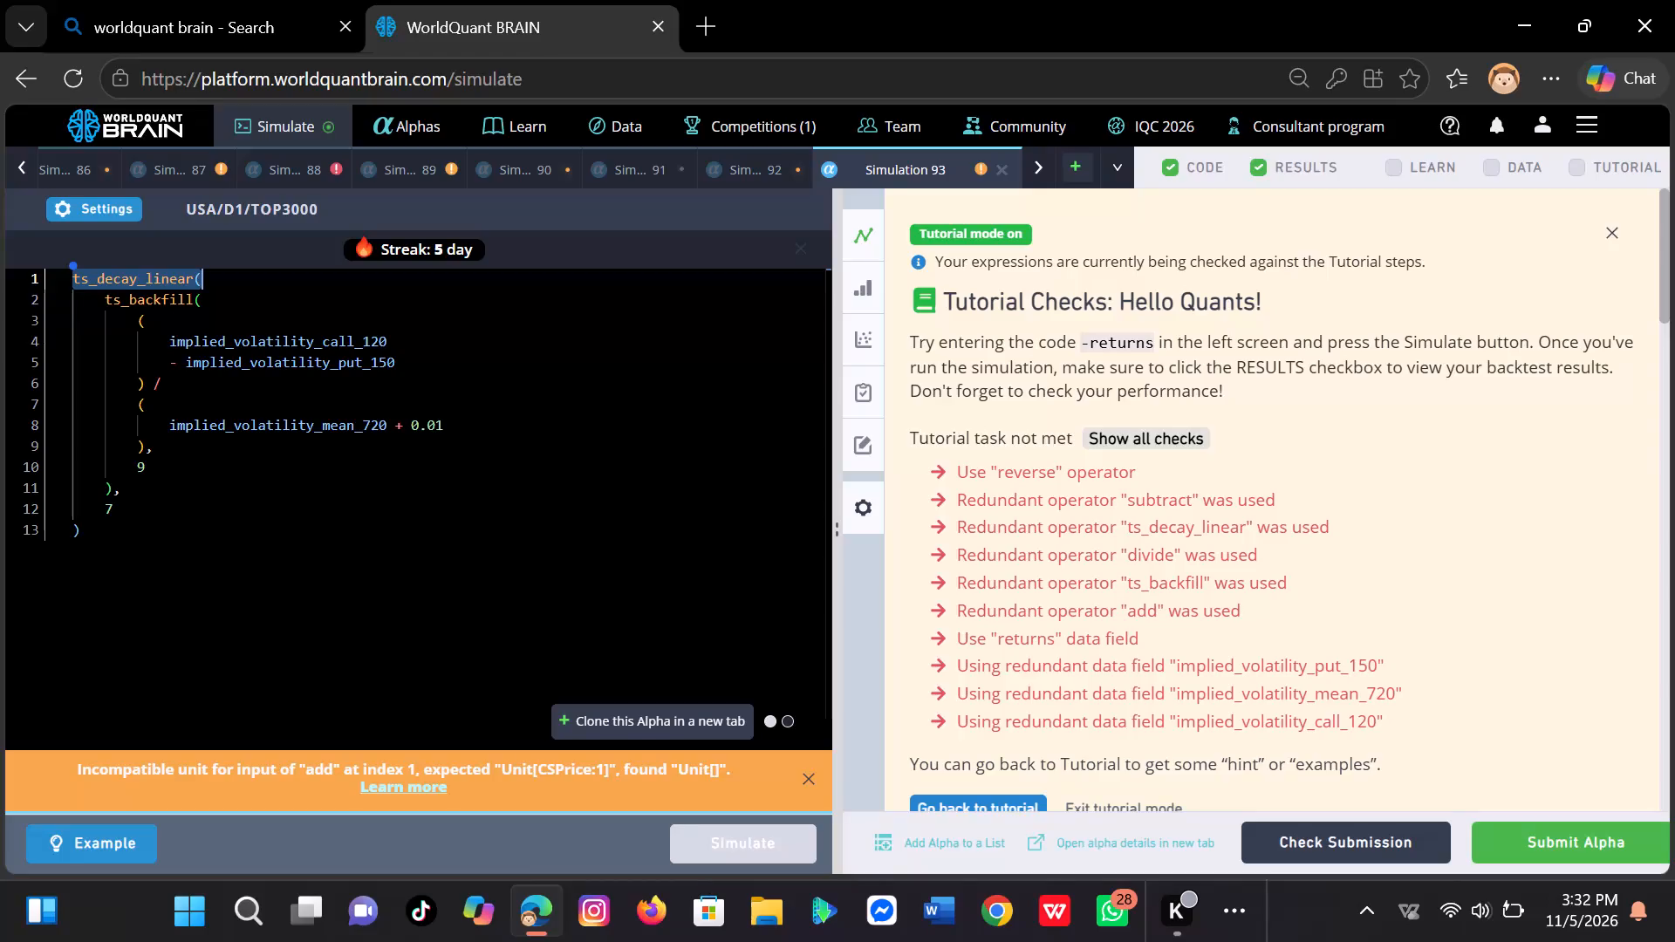
Review Simulation 93's in-sample results and run its self-correlation check.
scroll(1220, 494, down, 1)
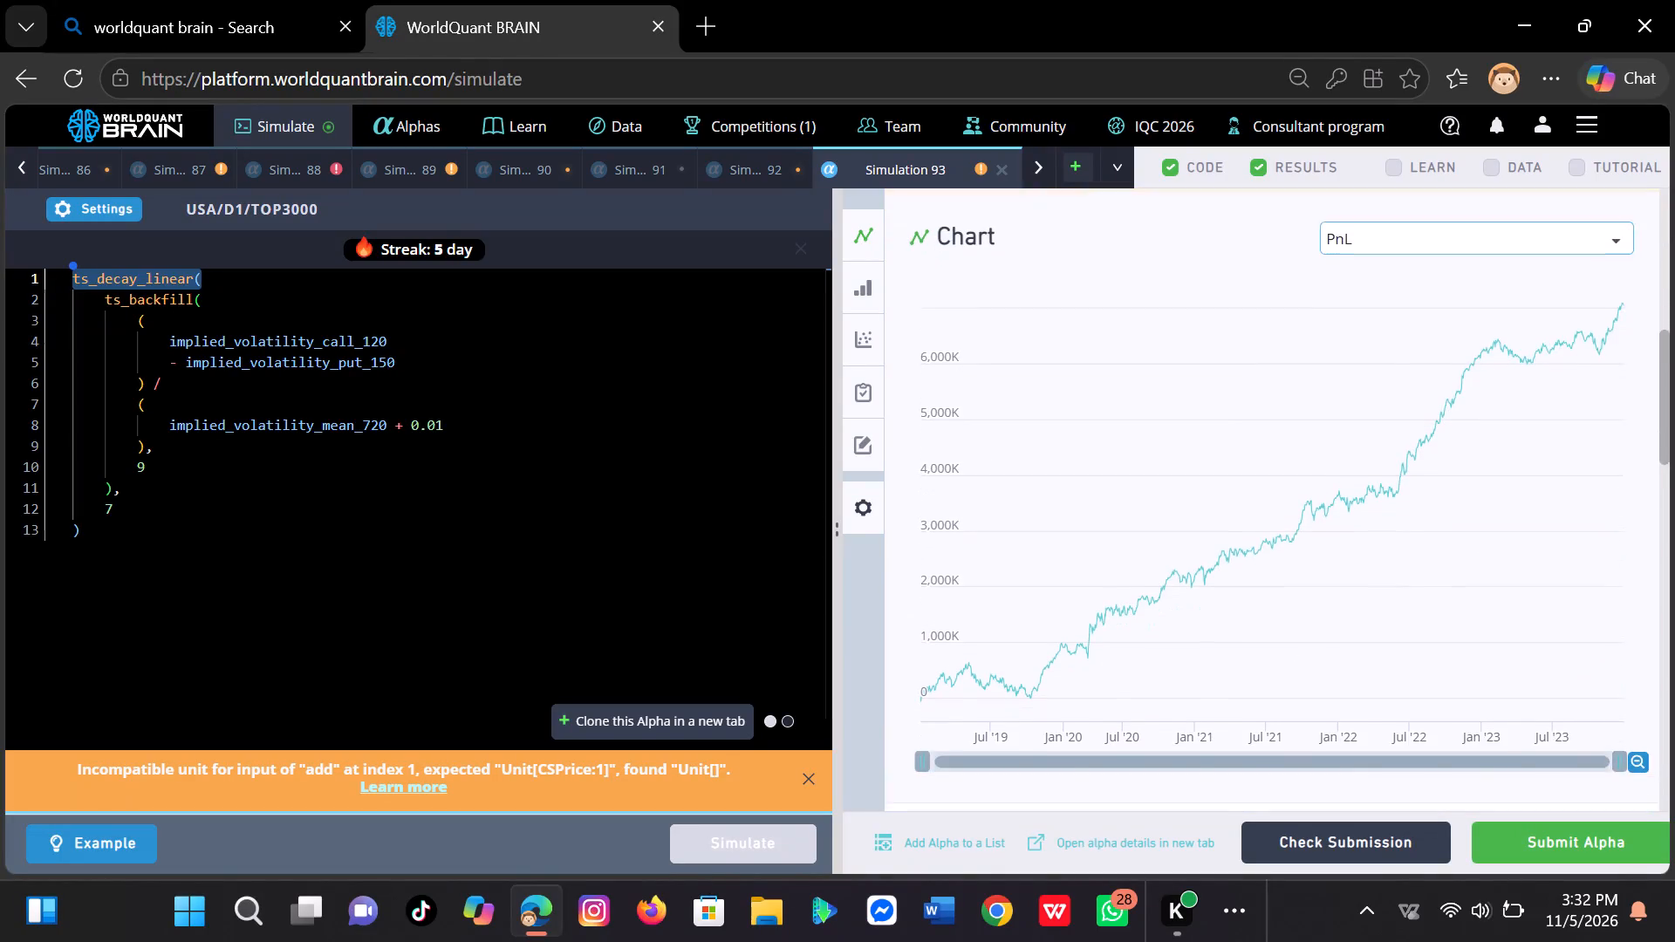
scroll(1220, 494, down, 1)
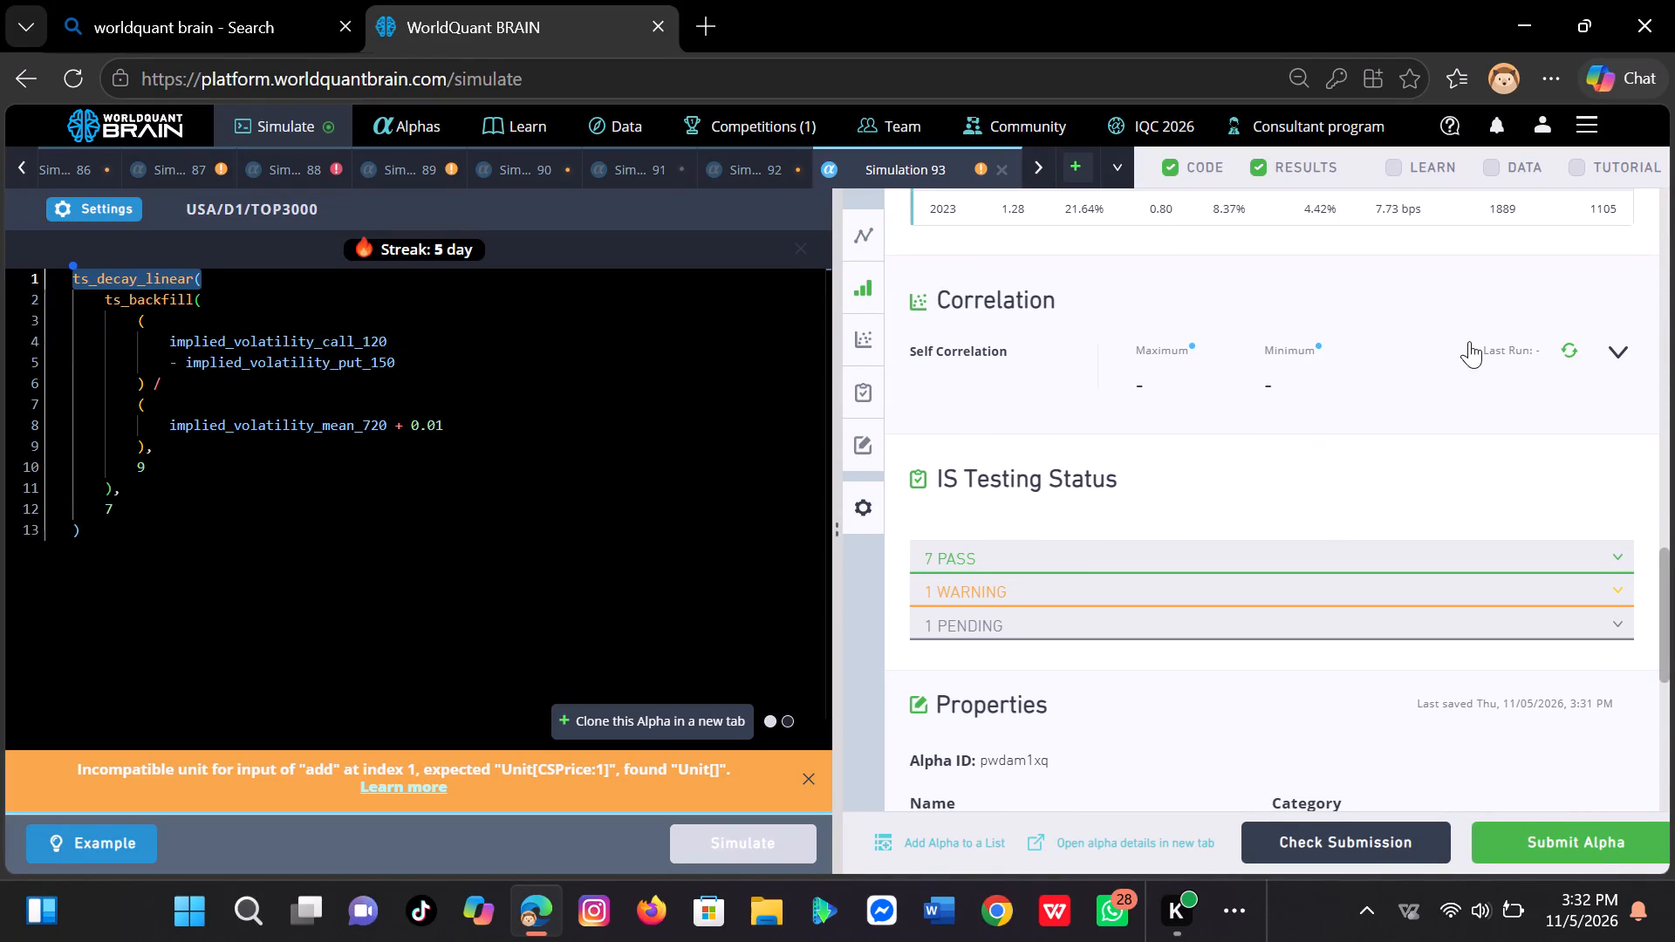
click(1574, 355)
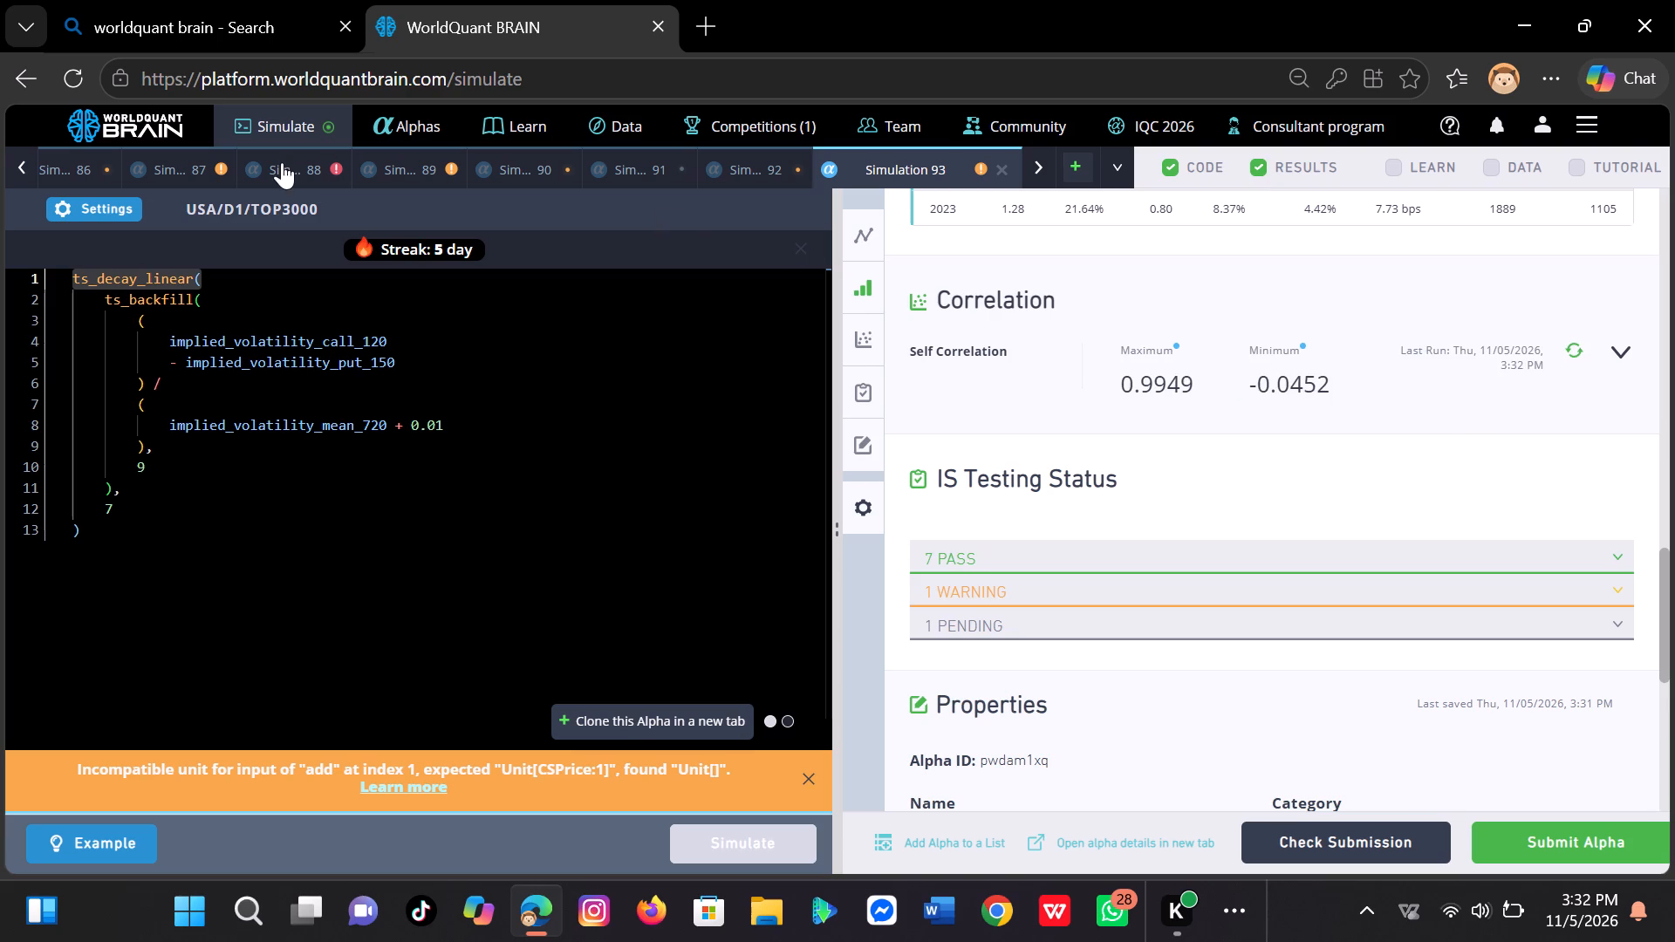
Set the neutralization in Simulation 93's settings to Industry and apply the change.
click(127, 209)
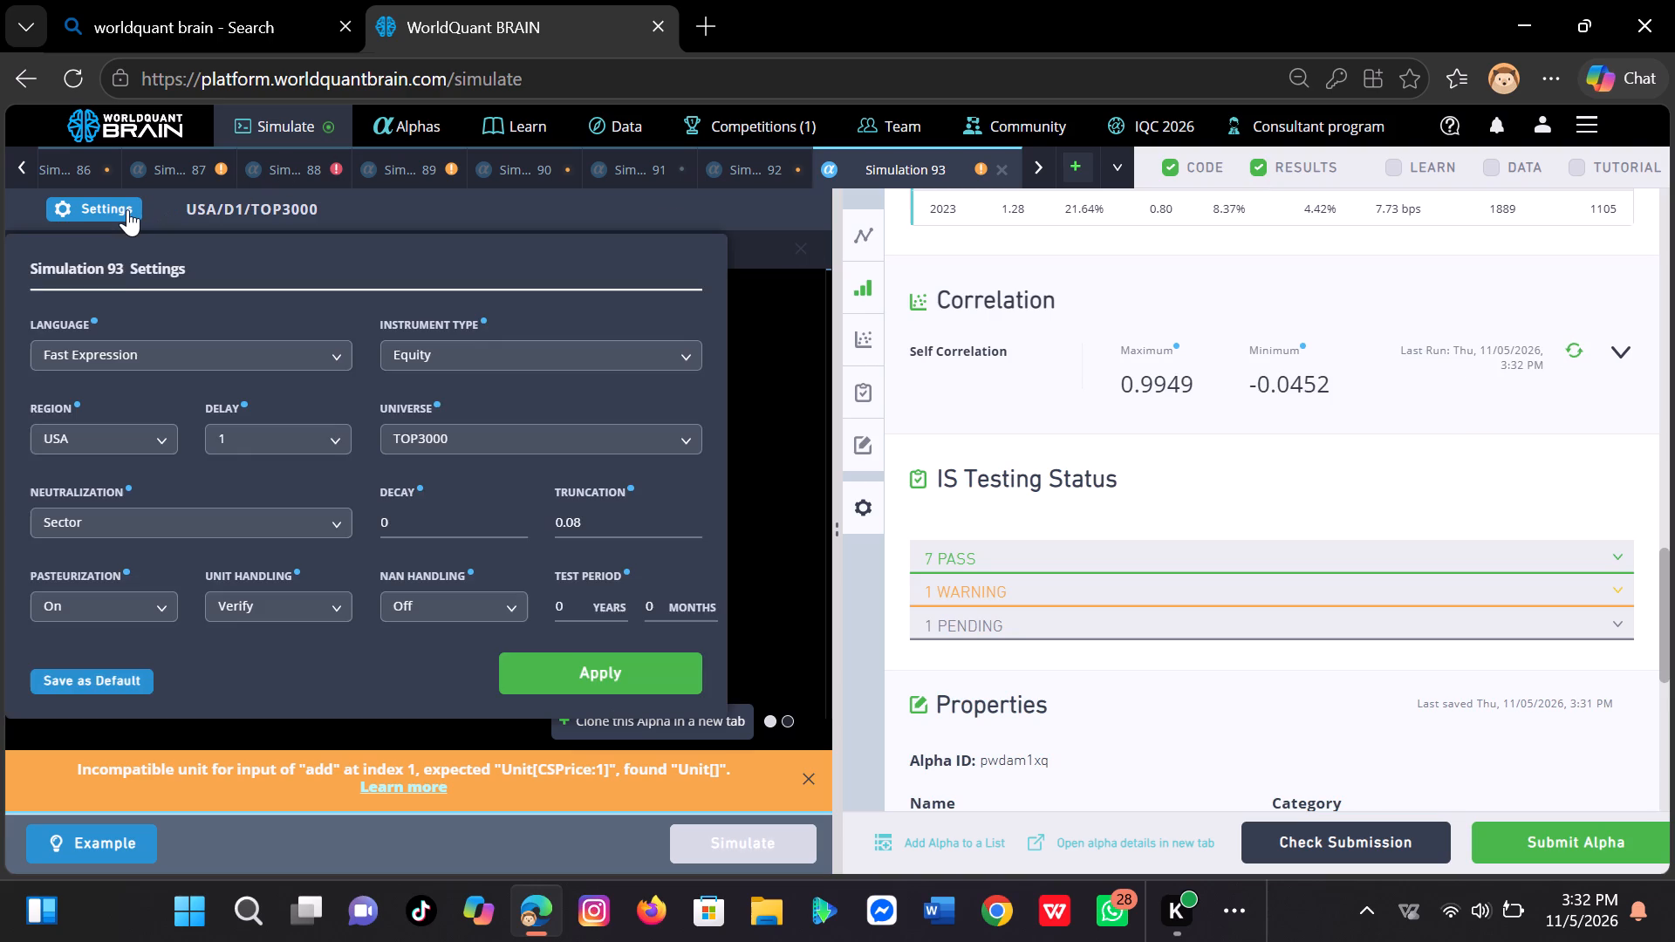
click(345, 522)
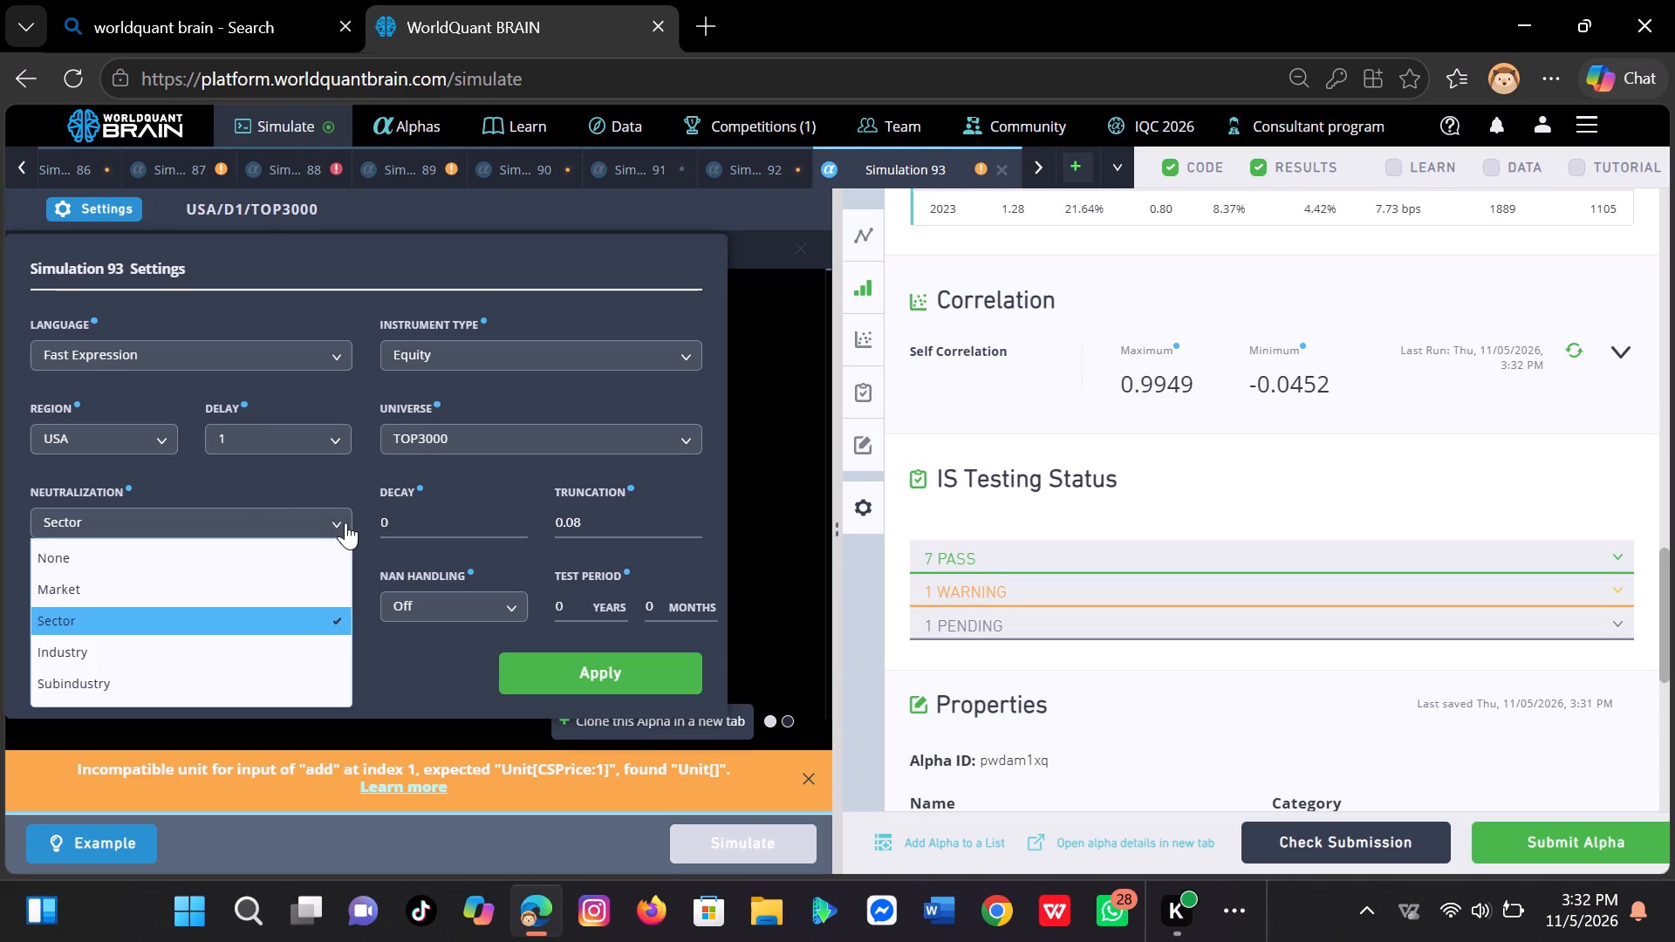
click(310, 652)
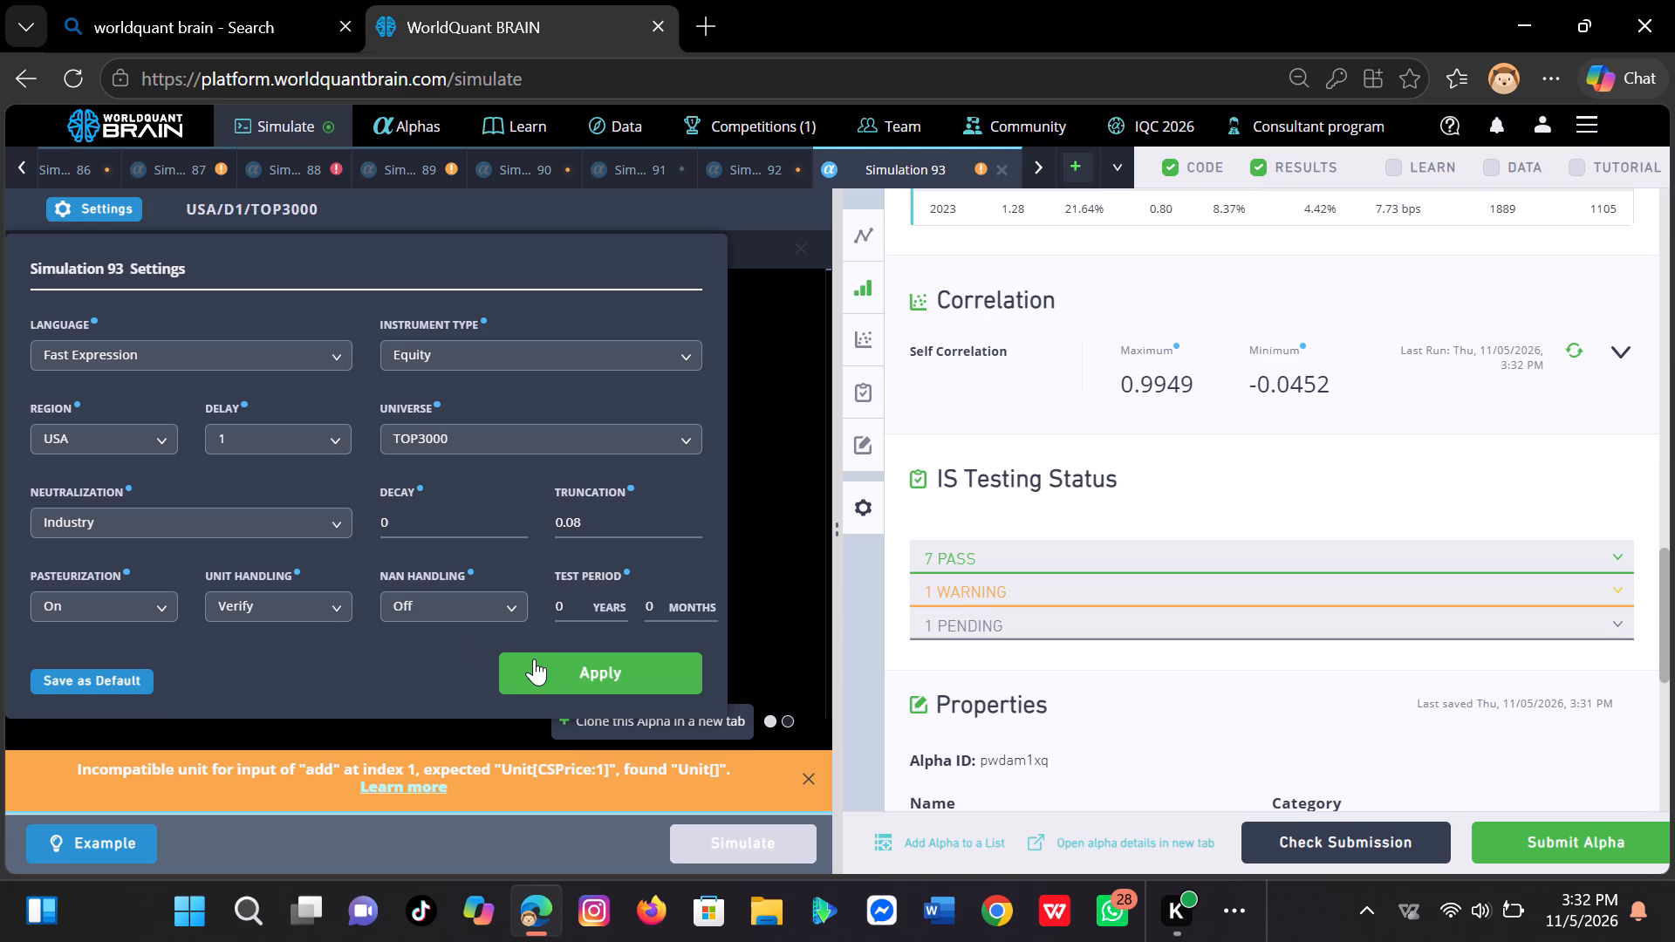
click(537, 659)
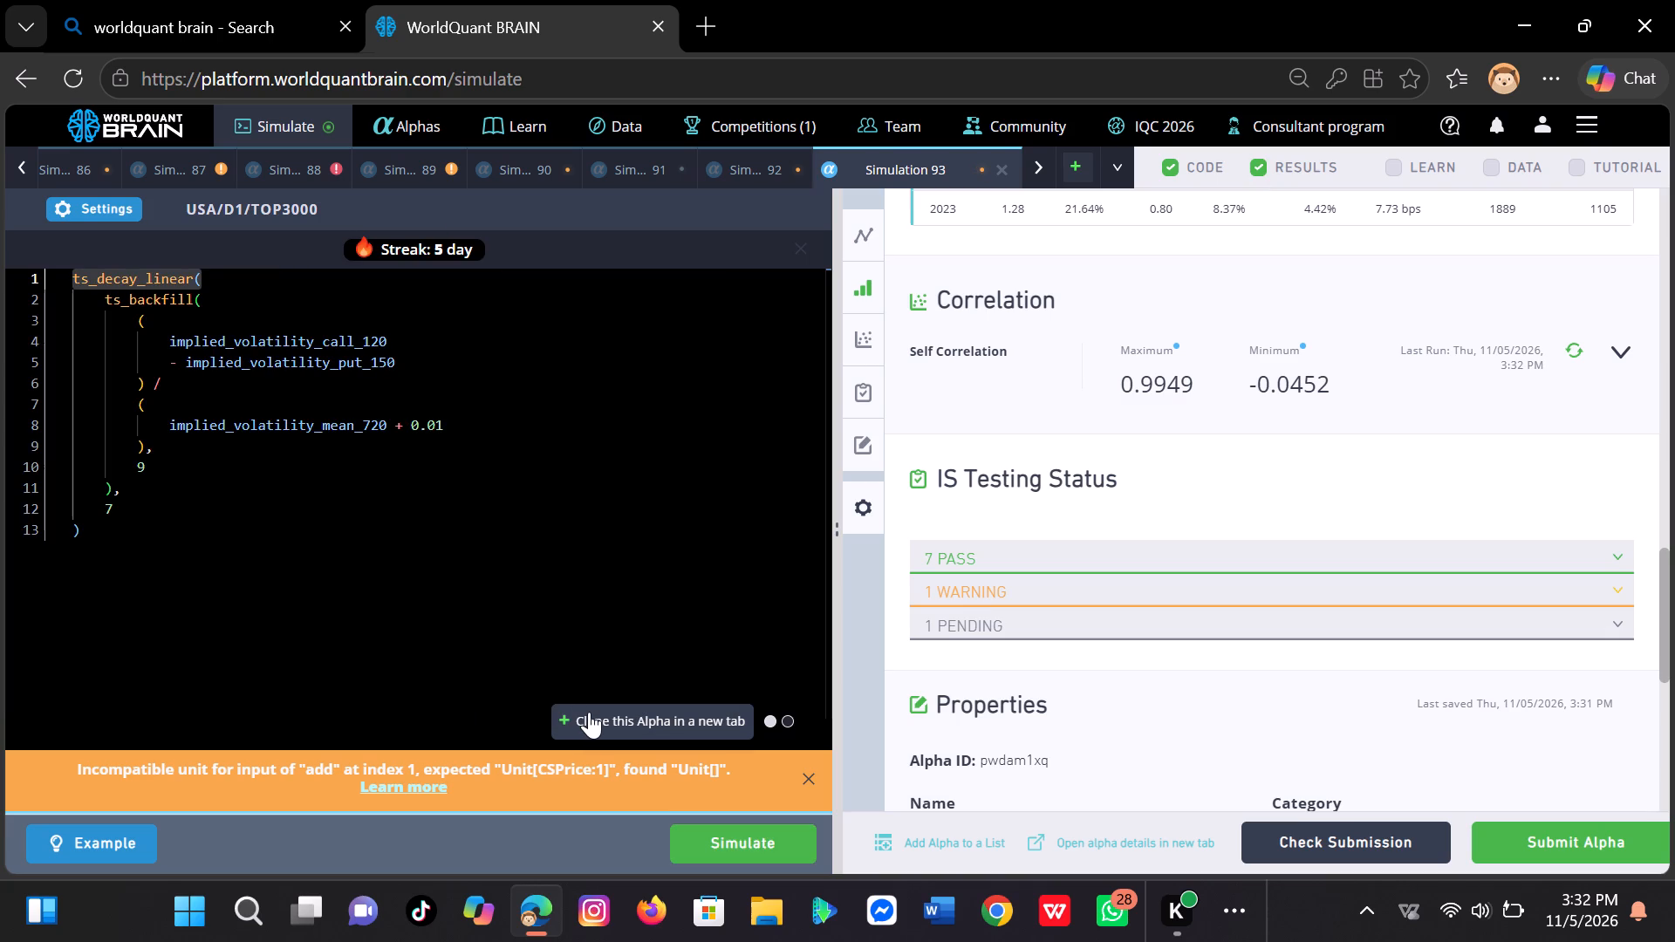
Clone the Industry-neutralized Simulation 93 alpha in a new tab and run its simulation.
click(589, 712)
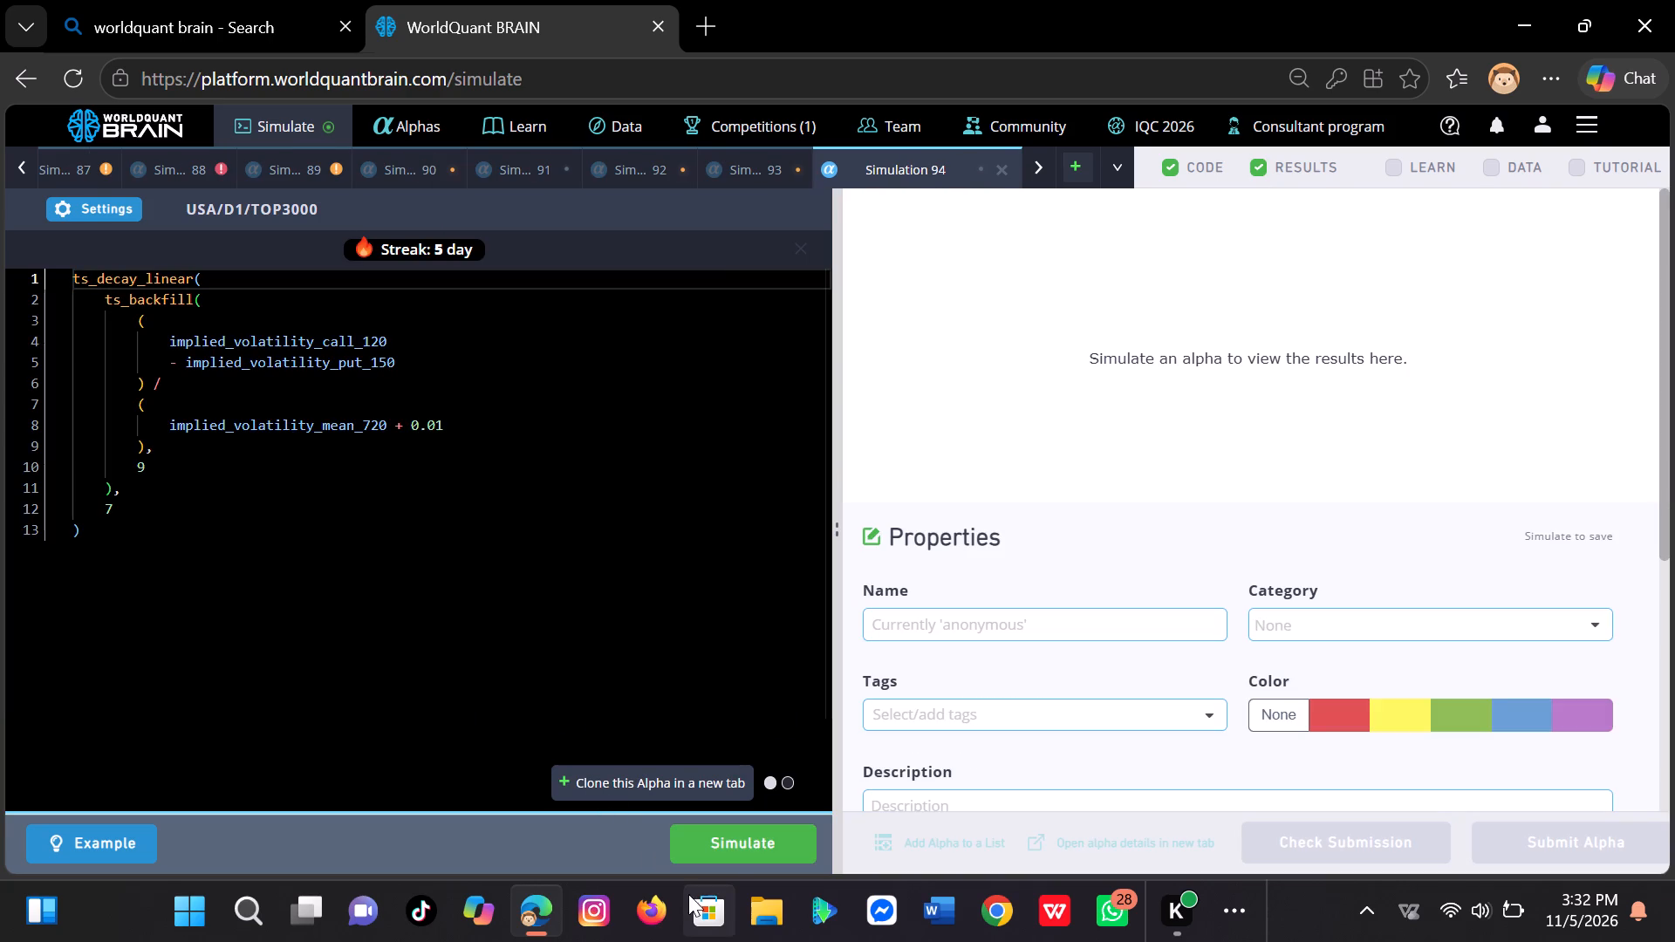
click(732, 836)
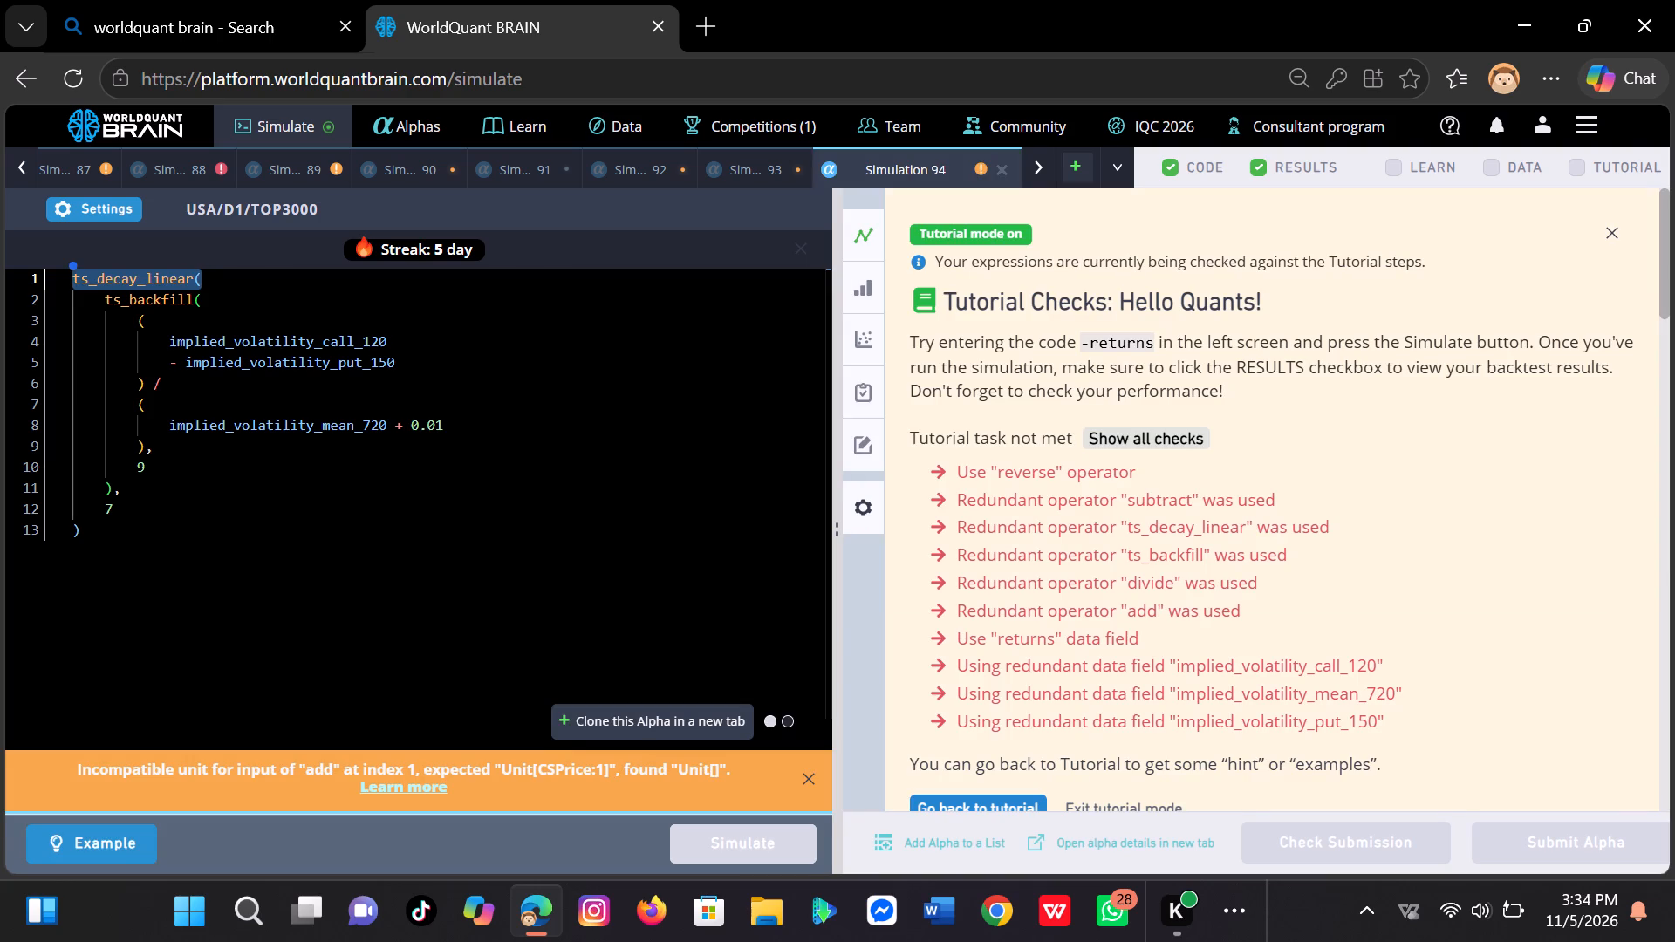
Review Simulation 94's PnL chart and in-sample summary with its yearly performance figures.
scroll(1121, 502, down, 2)
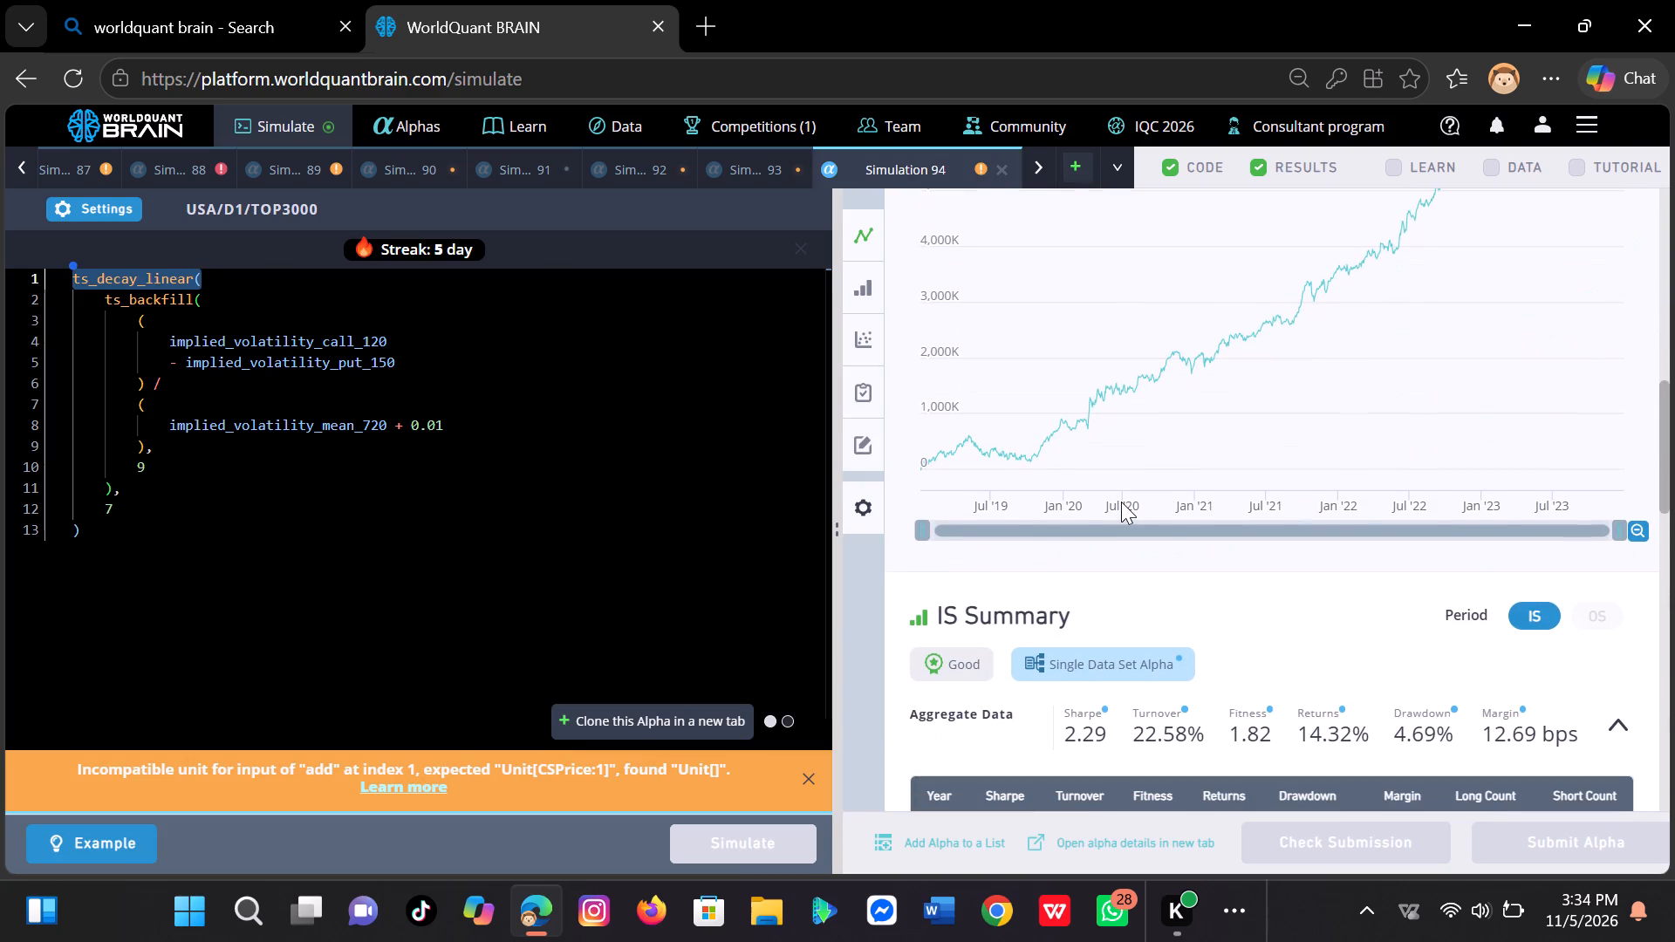
scroll(1121, 502, down, 1)
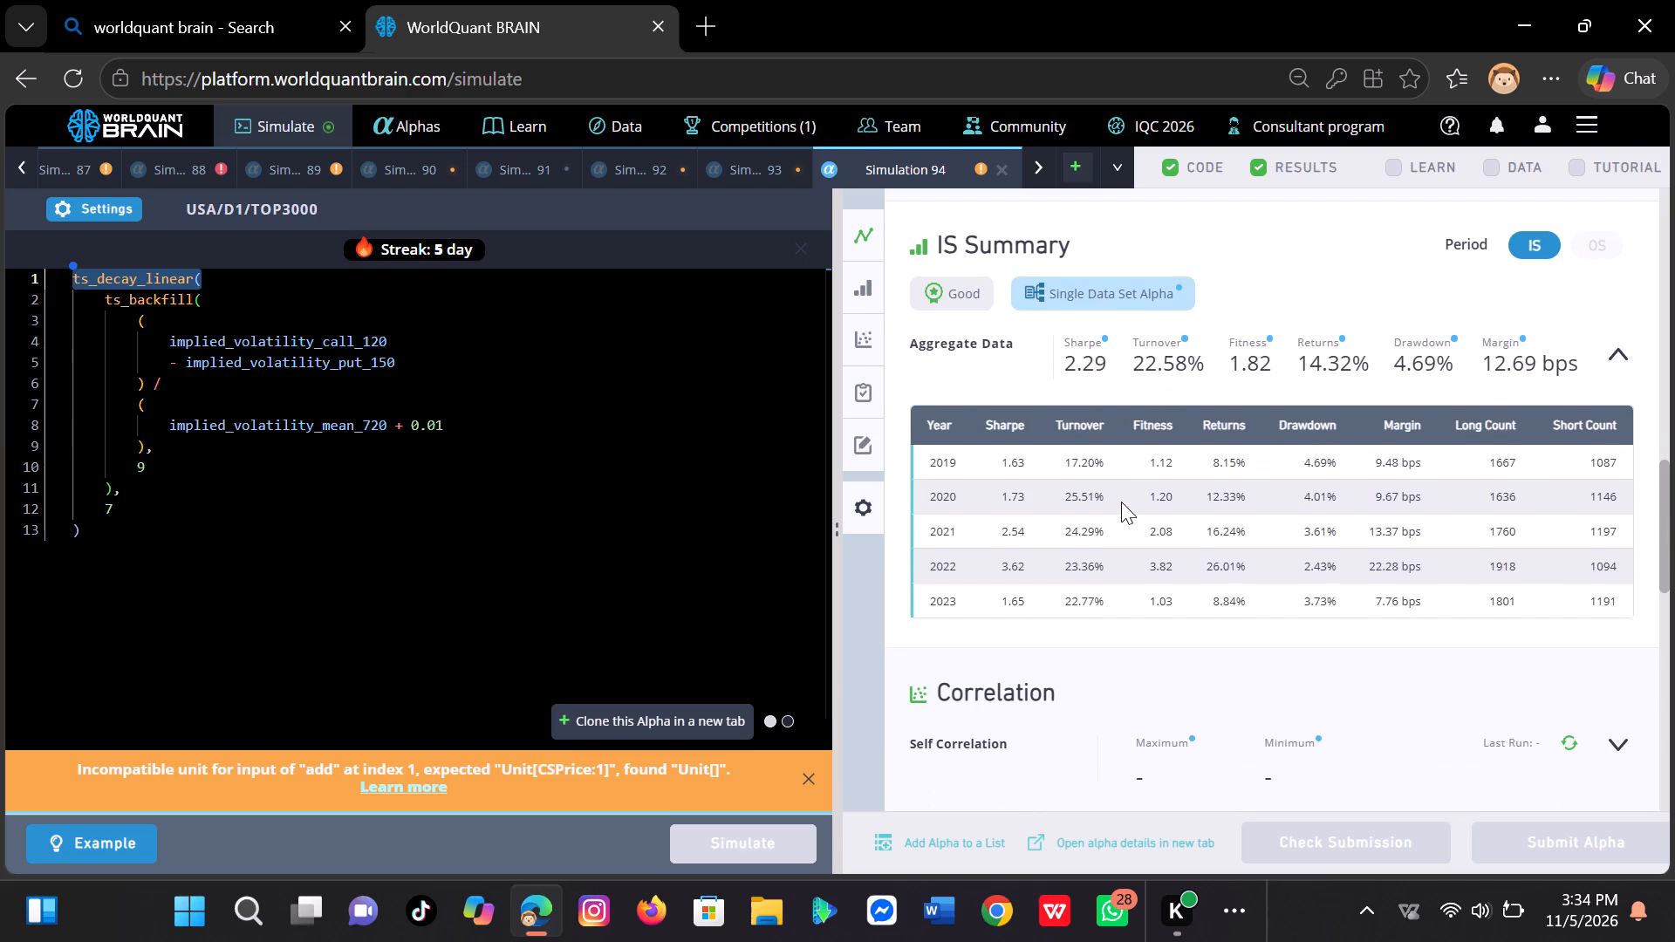
scroll(1121, 502, up, 1)
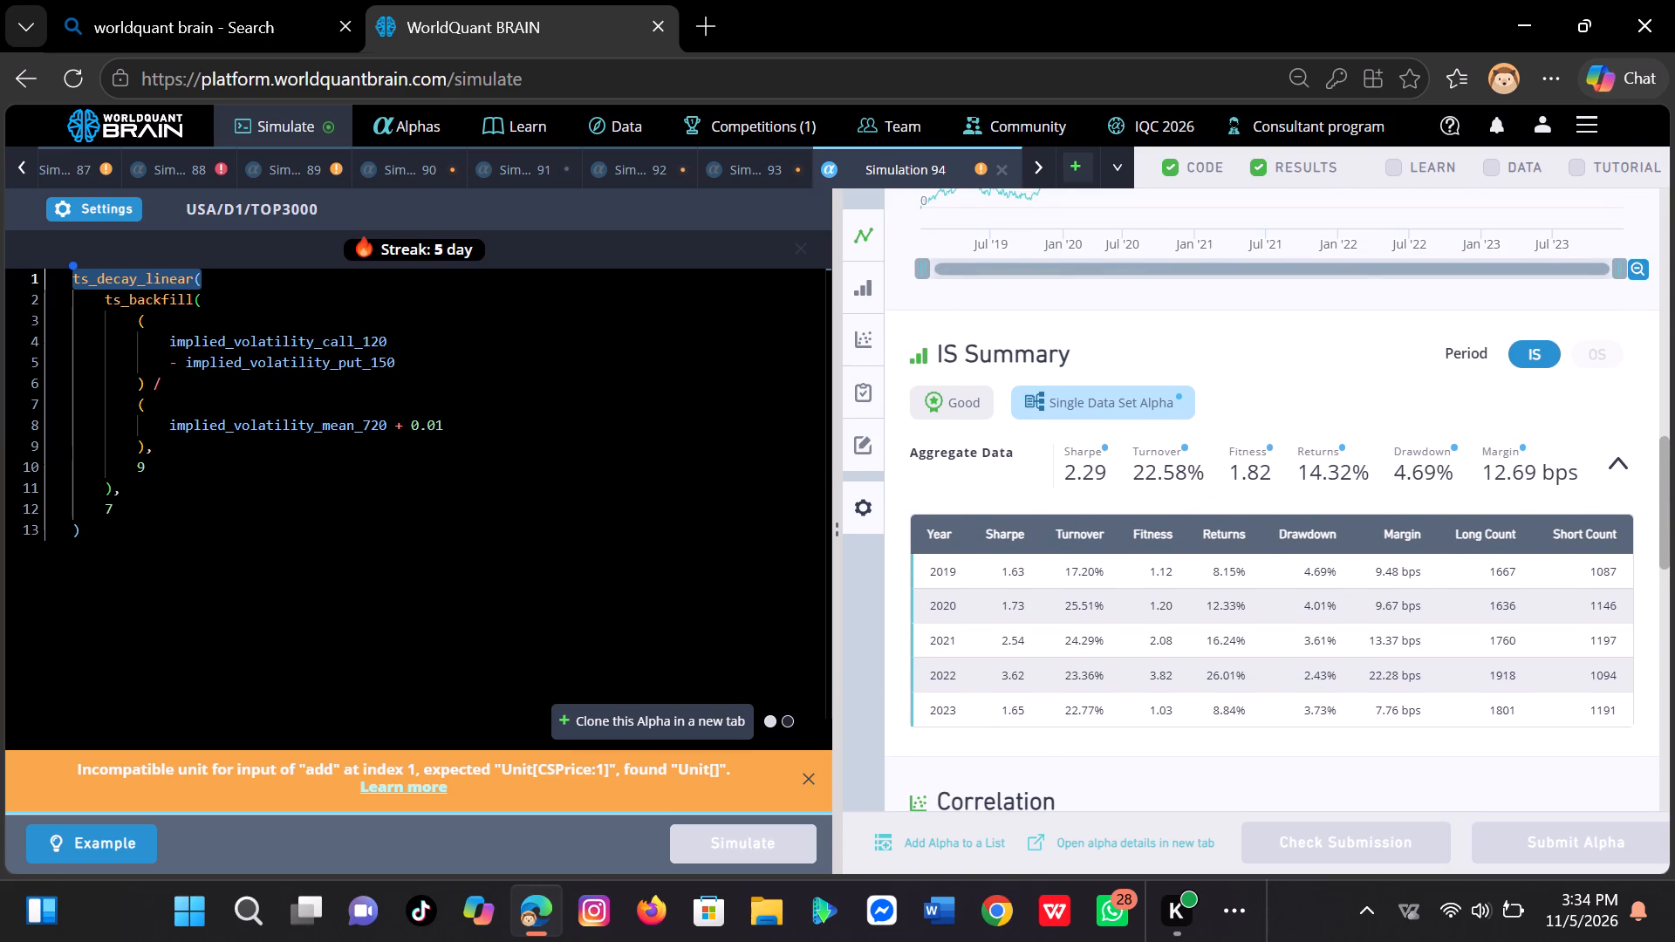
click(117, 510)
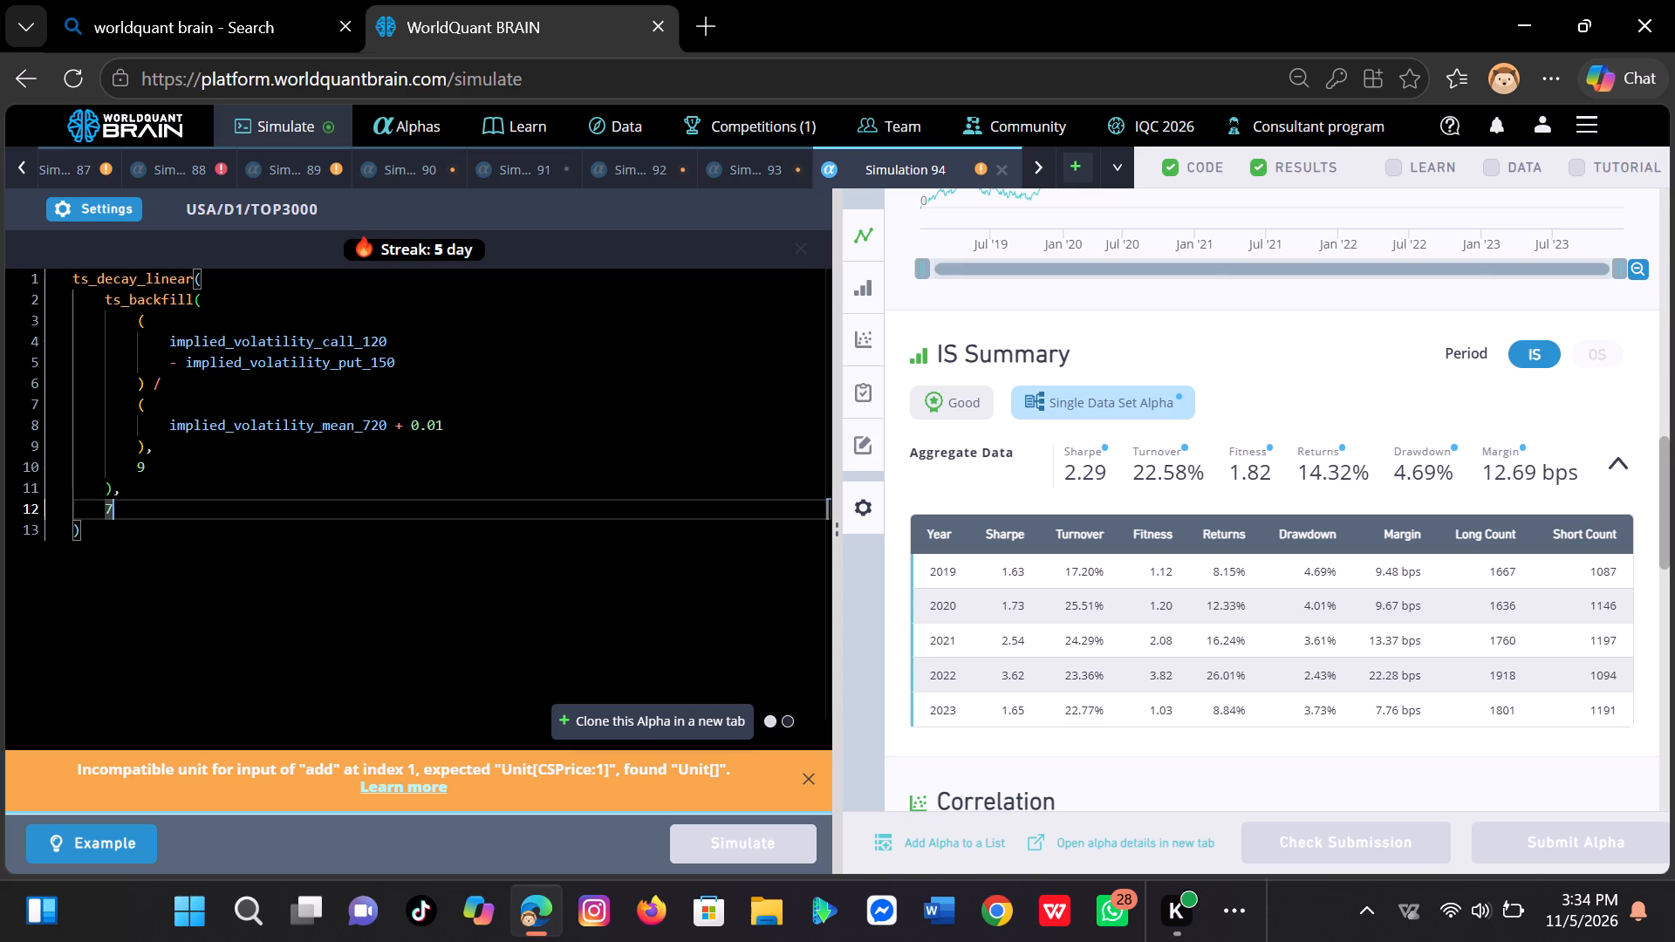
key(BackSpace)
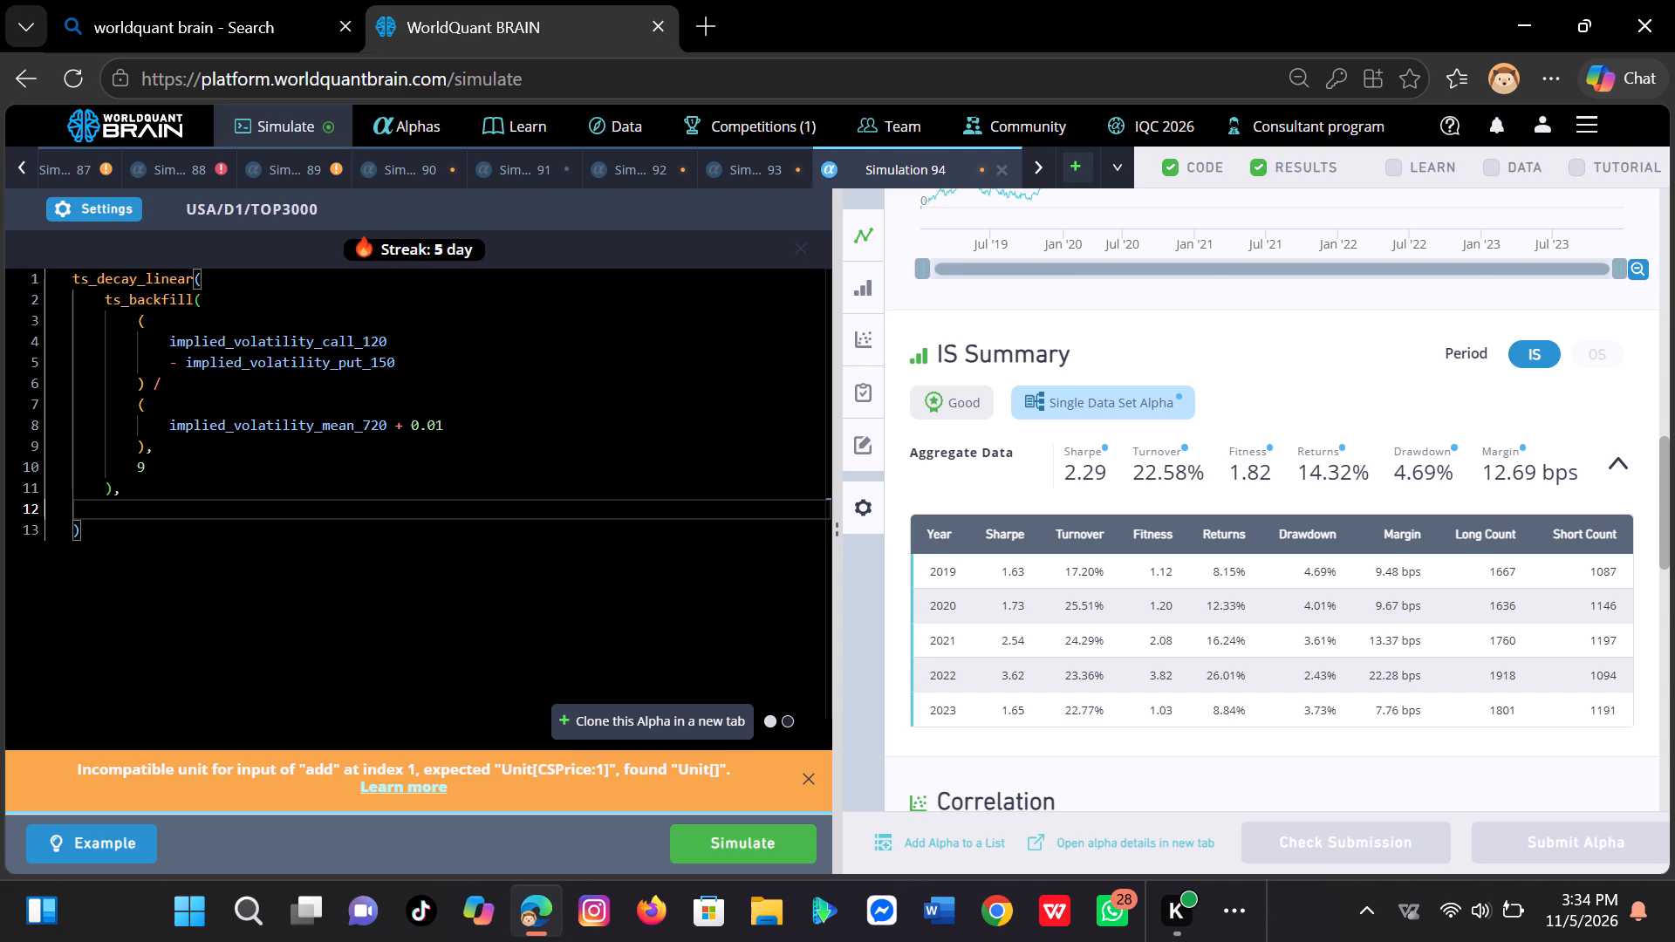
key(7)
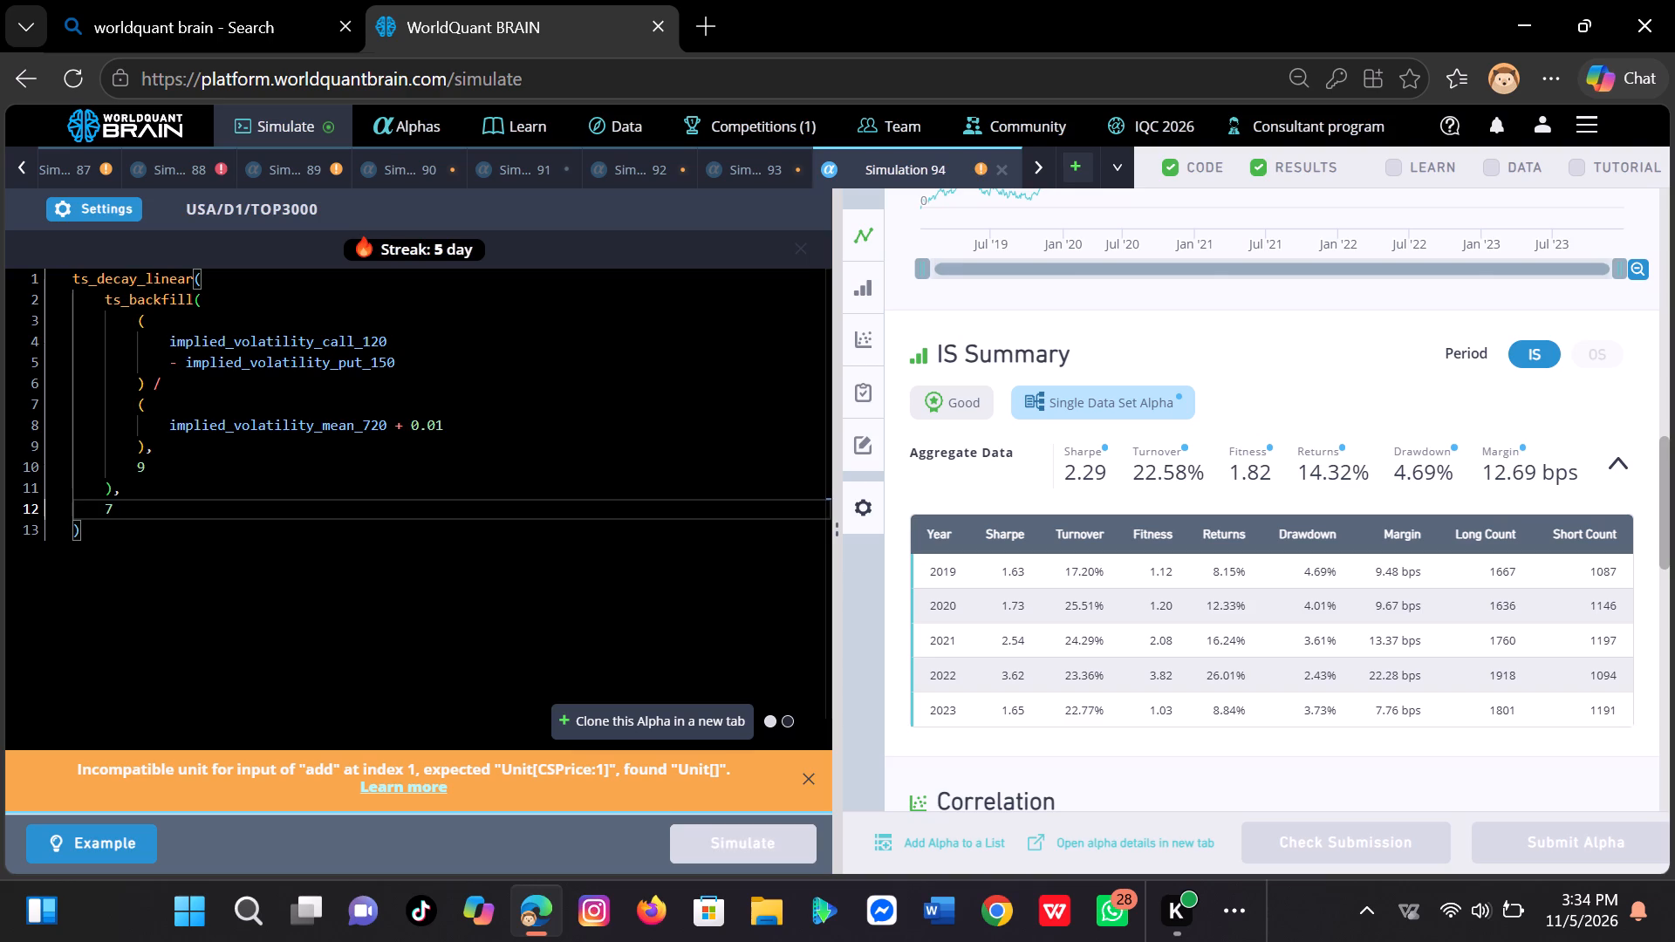
In Simulation 94's expression, set the ts_backfill window to 2 and the constant added to implied_volatility_mean_720 to 0.03.
click(147, 461)
key(BackSpace)
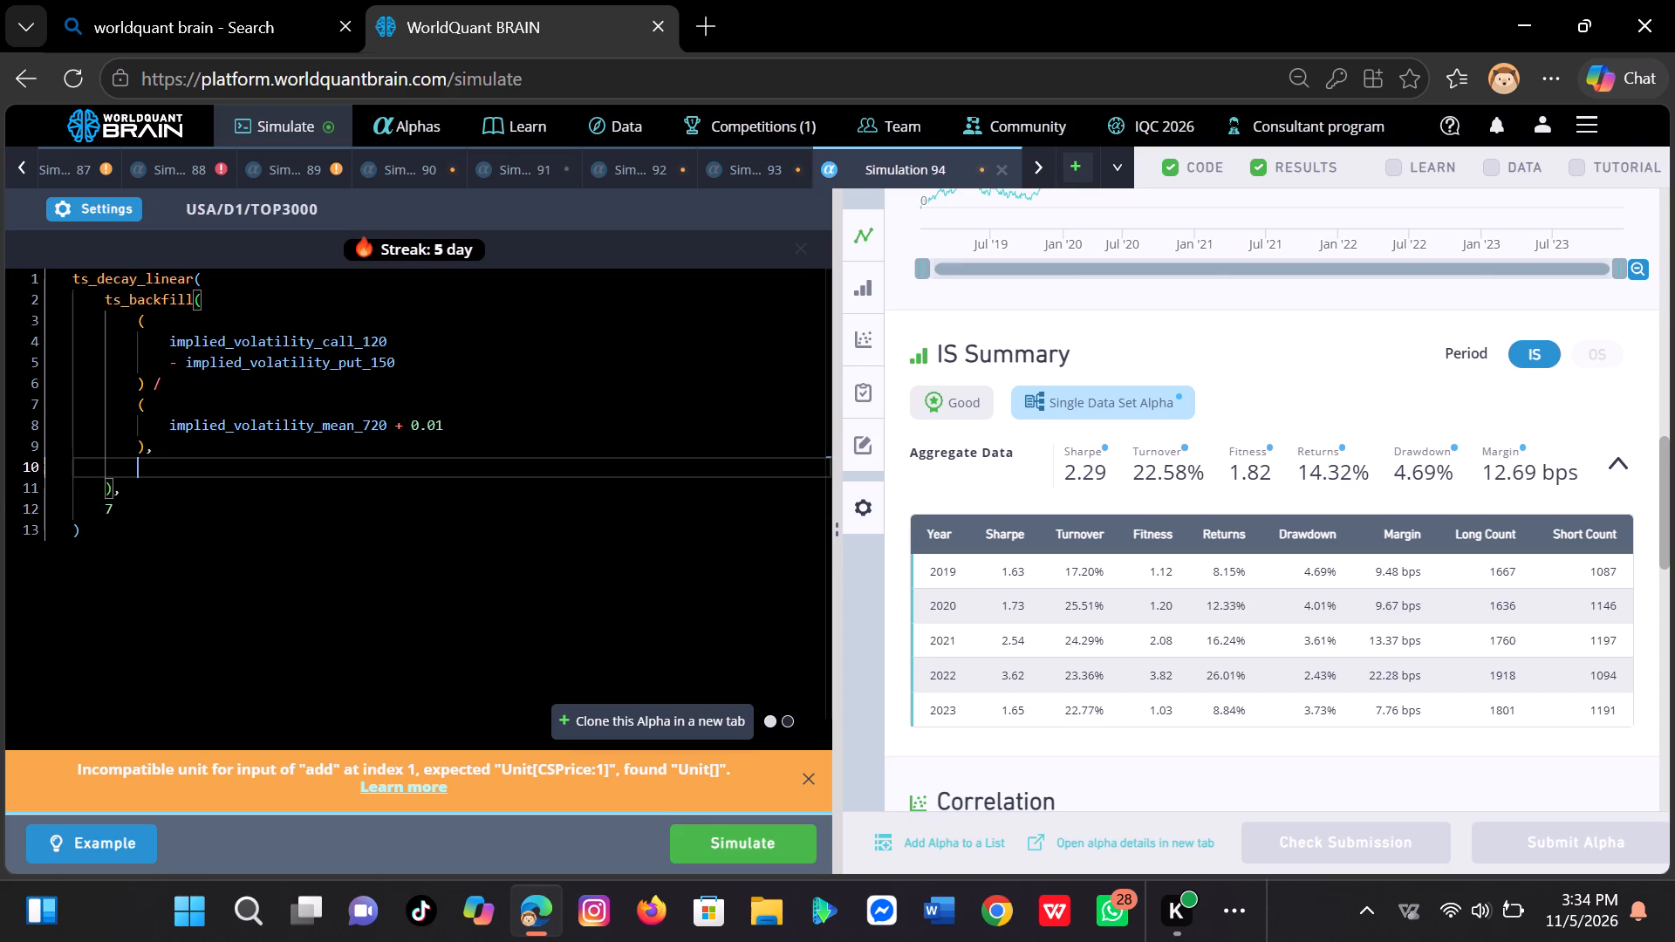
key(2)
click(442, 420)
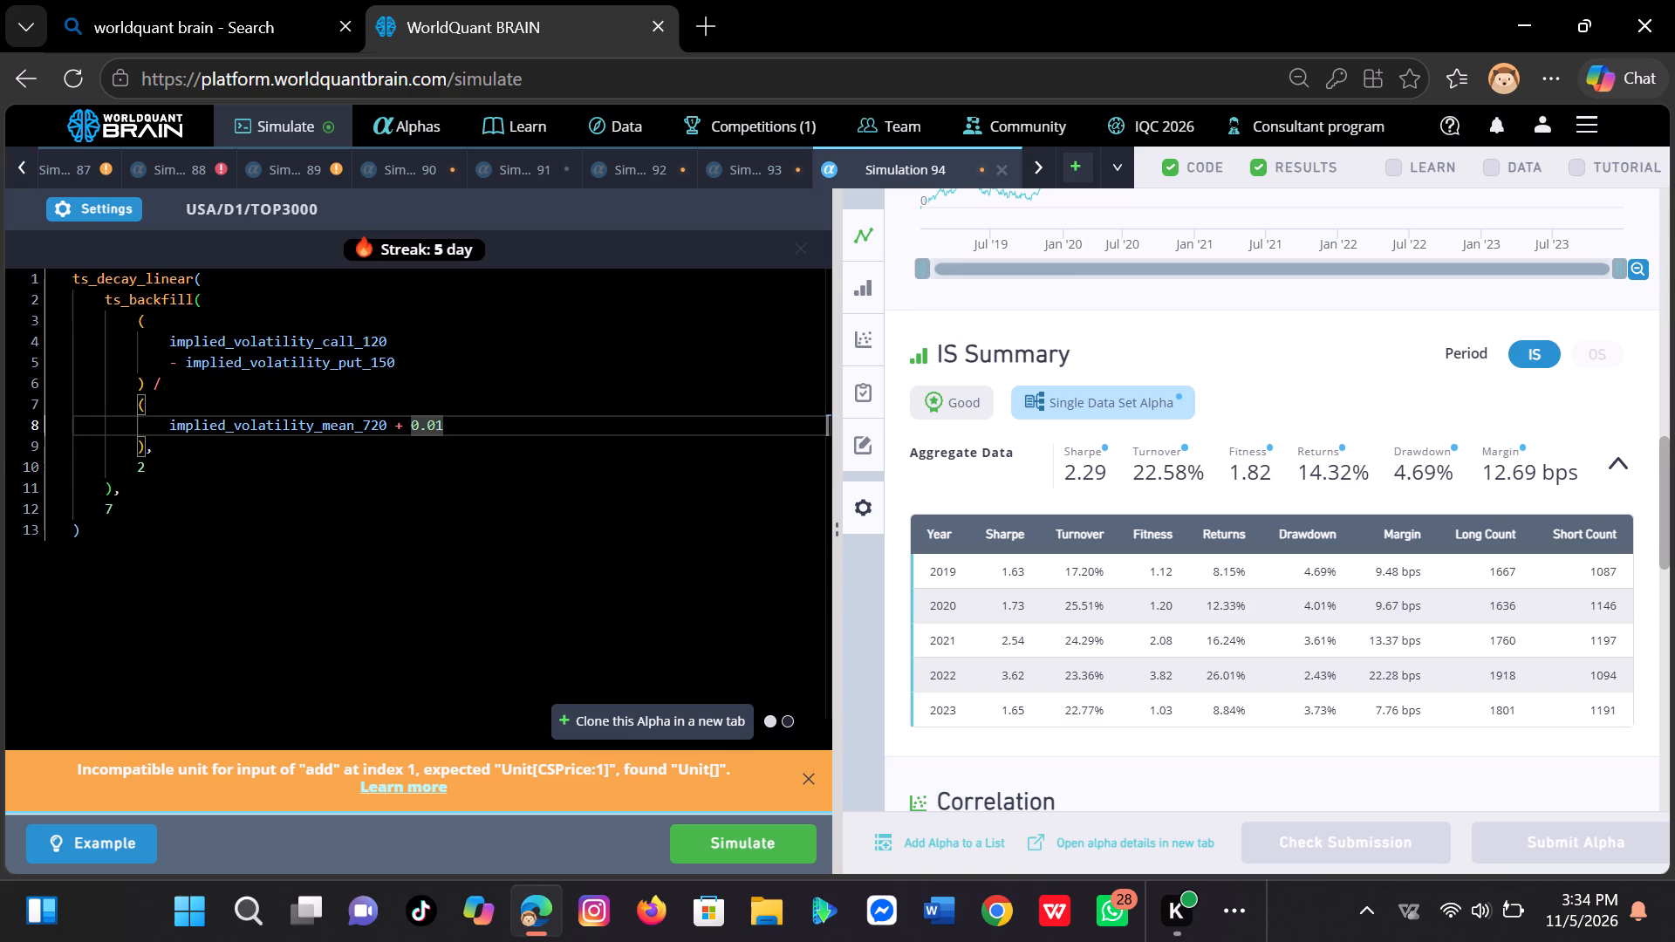
key(BackSpace)
key(3)
Clone the edited Simulation 94 alpha in a new tab and run its simulation.
click(601, 721)
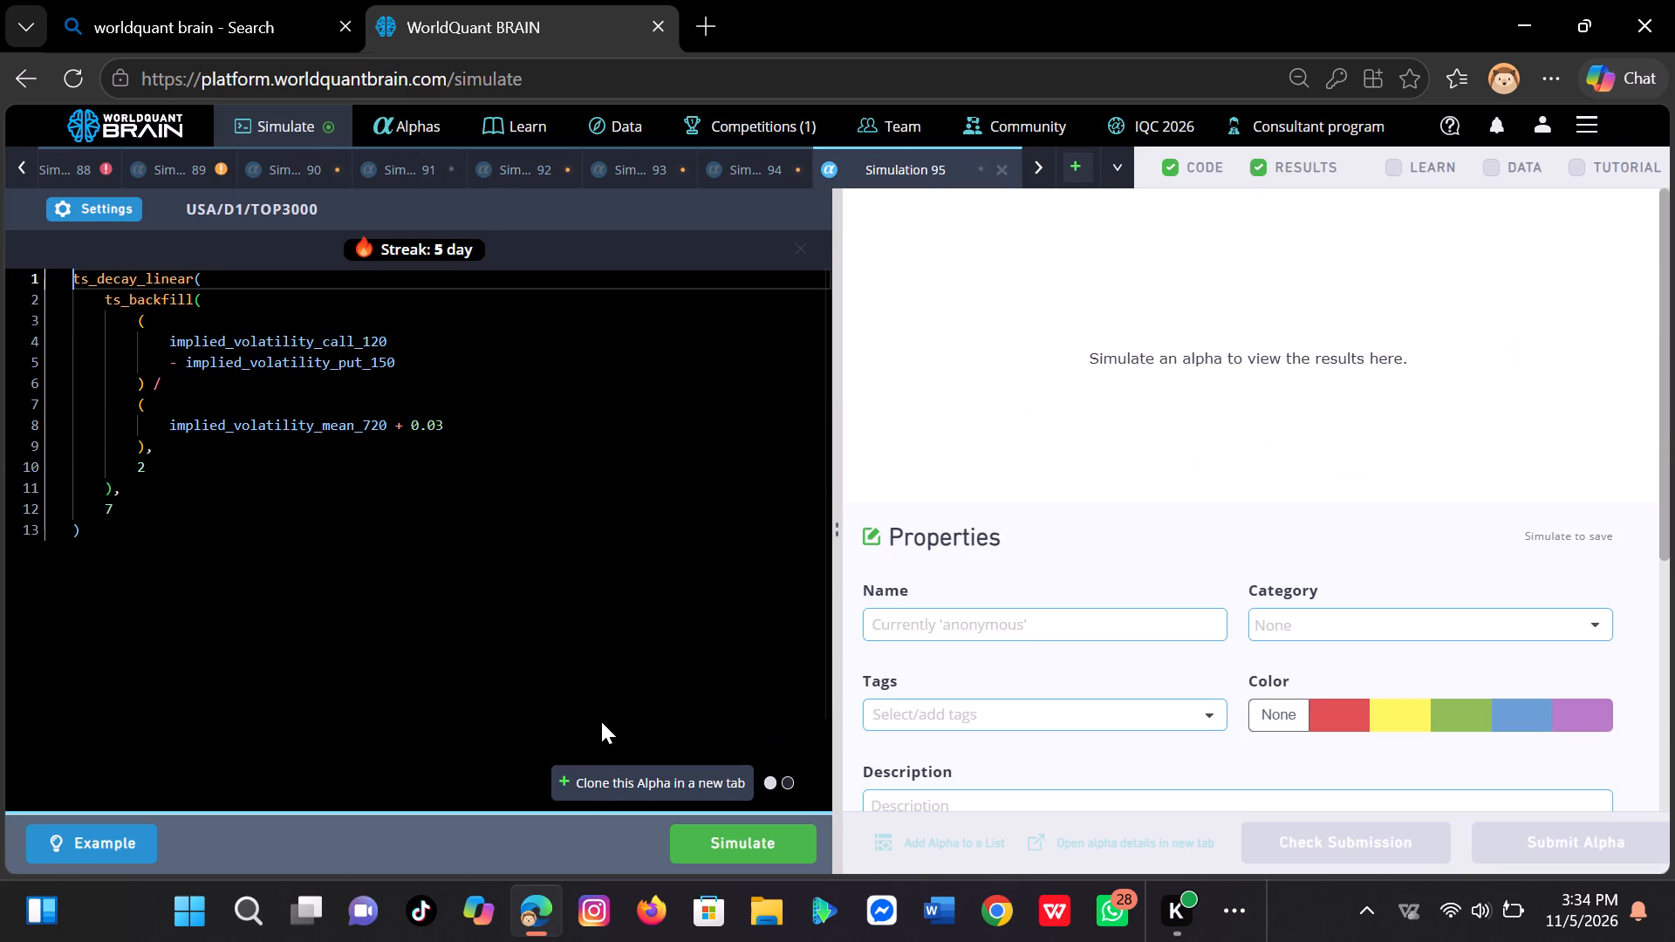
click(723, 848)
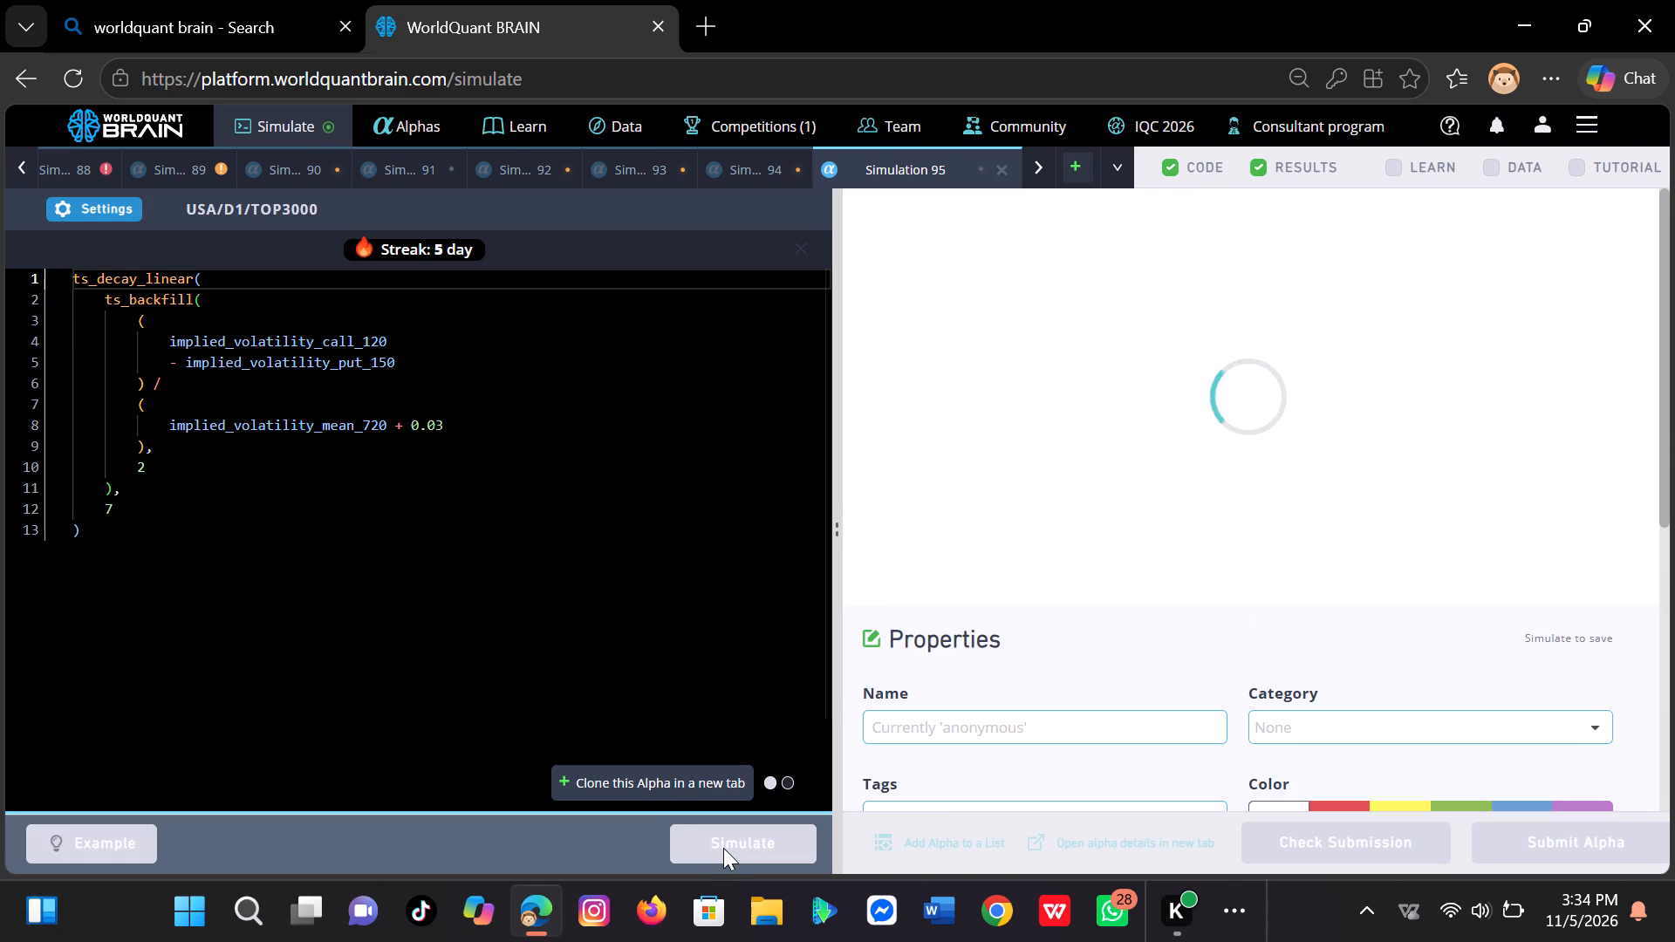
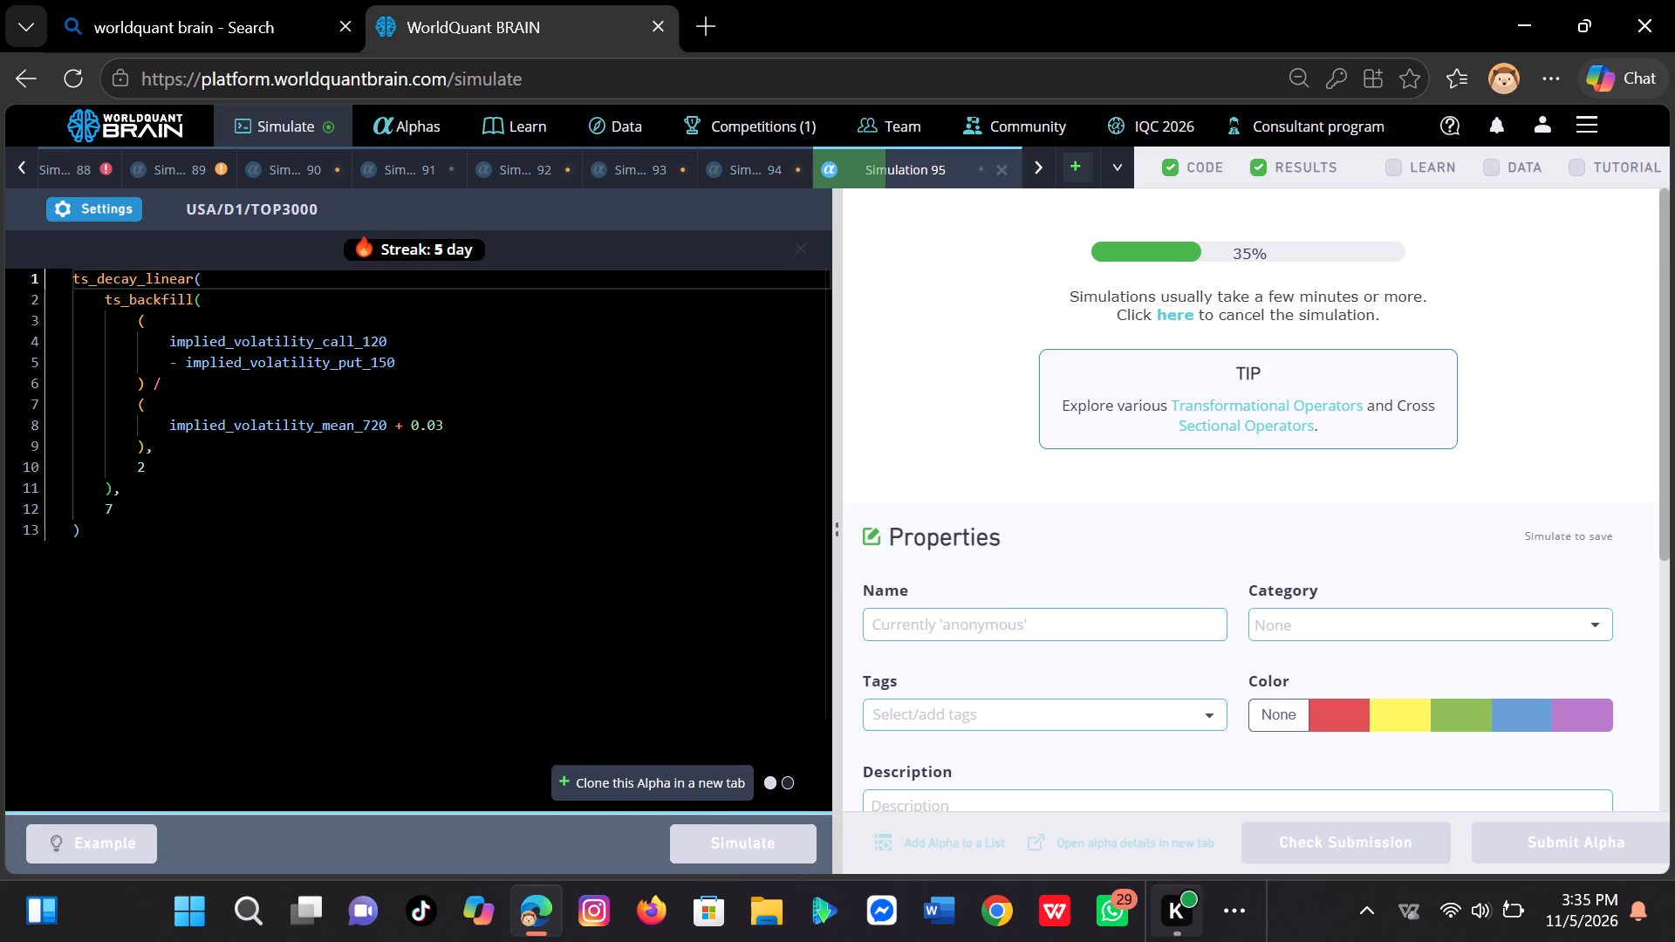
Switch to WhatsApp while the Simulation 95 alpha is running.
click(1112, 904)
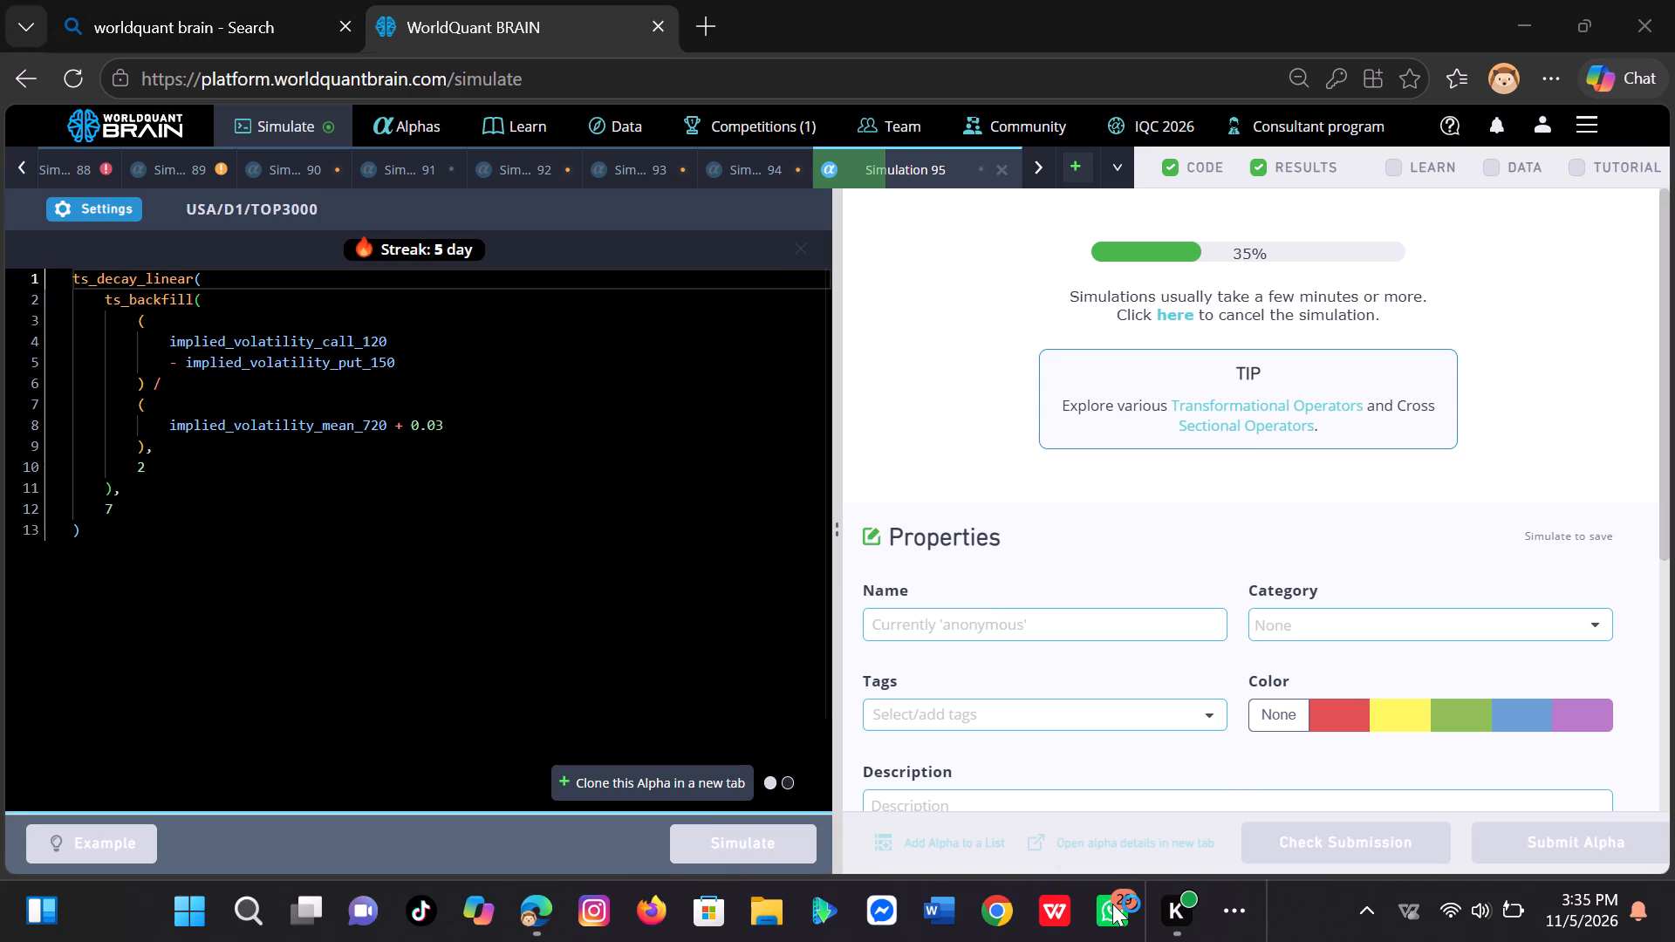
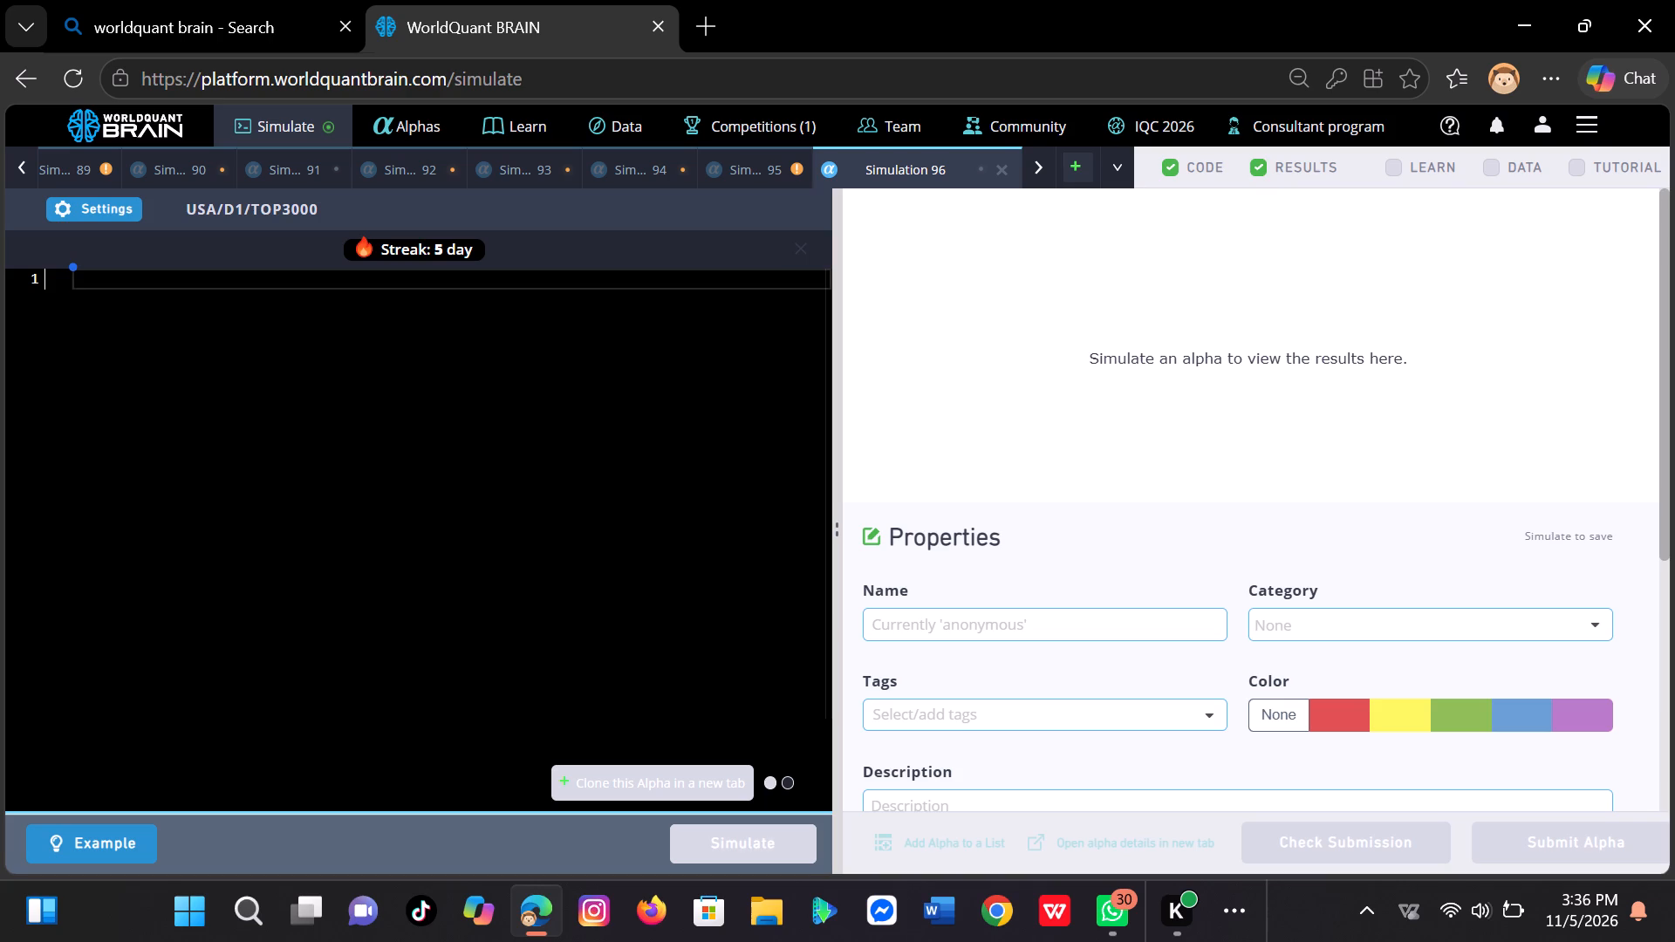
Paste the copied alpha expression, based on nws12_prez_5_min news data with industry grouping, into the empty Simulation 96 code editor.
key(ctrl+v)
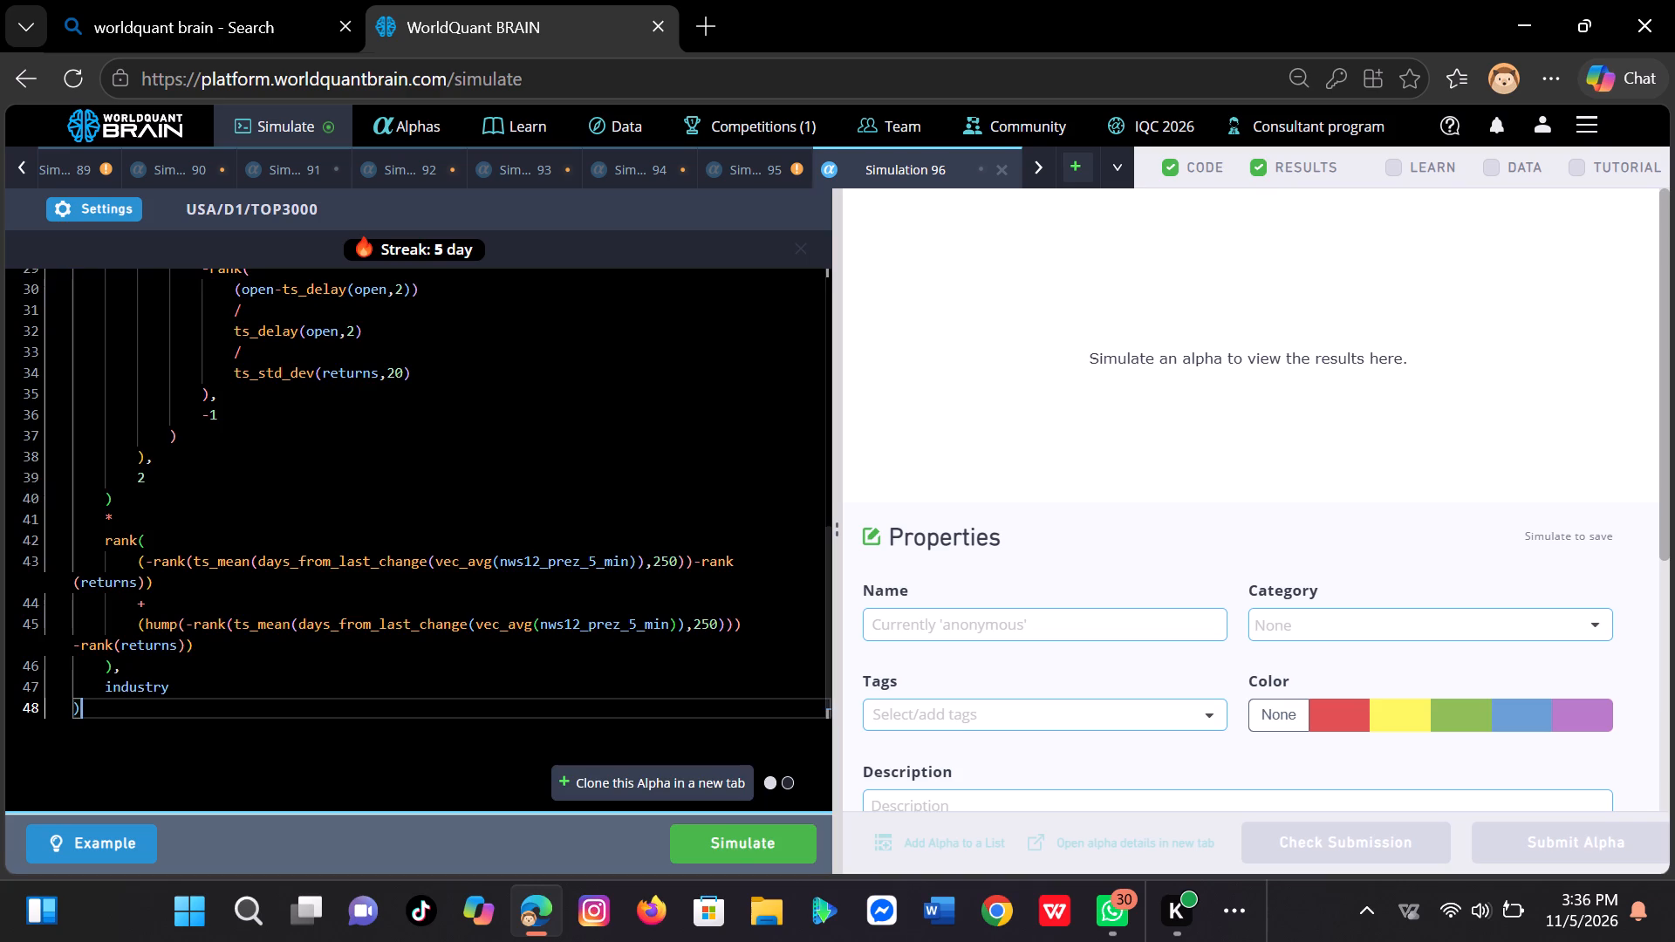
Run the simulation of the industry-neutralized price-reversal and news alpha in Simulation 96.
click(736, 842)
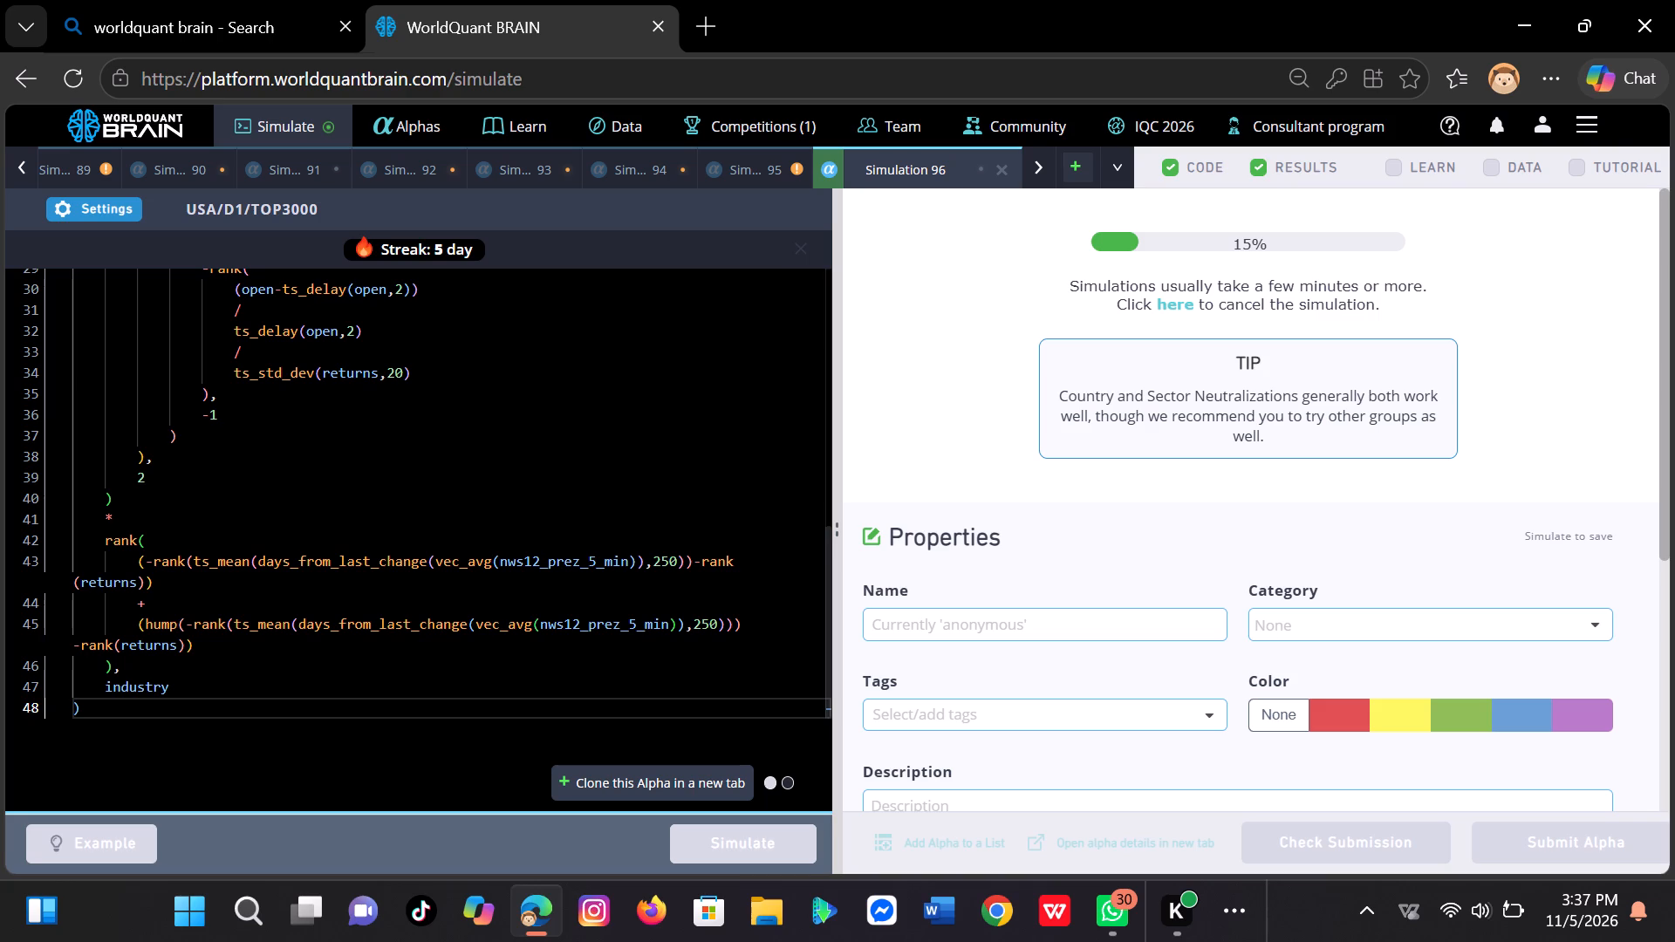
Read through Simulation 96's expression, from the news-based rank terms back to the opening group_neutralize and signed_power lines.
scroll(751, 524, up, 1)
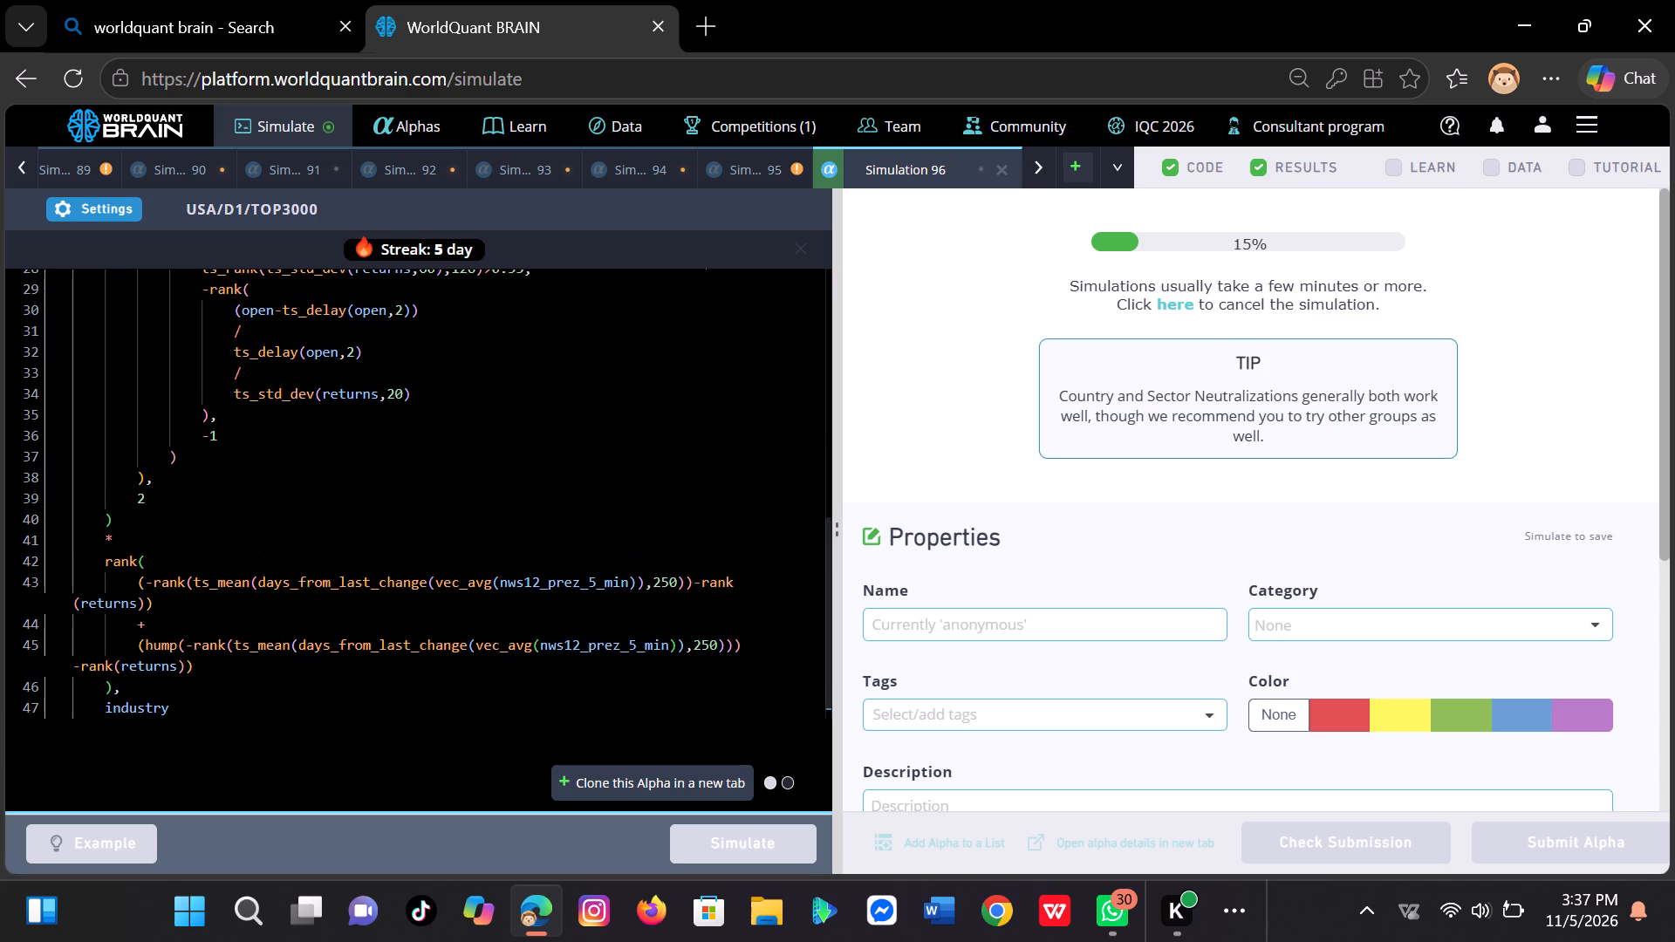
scroll(751, 524, down, 1)
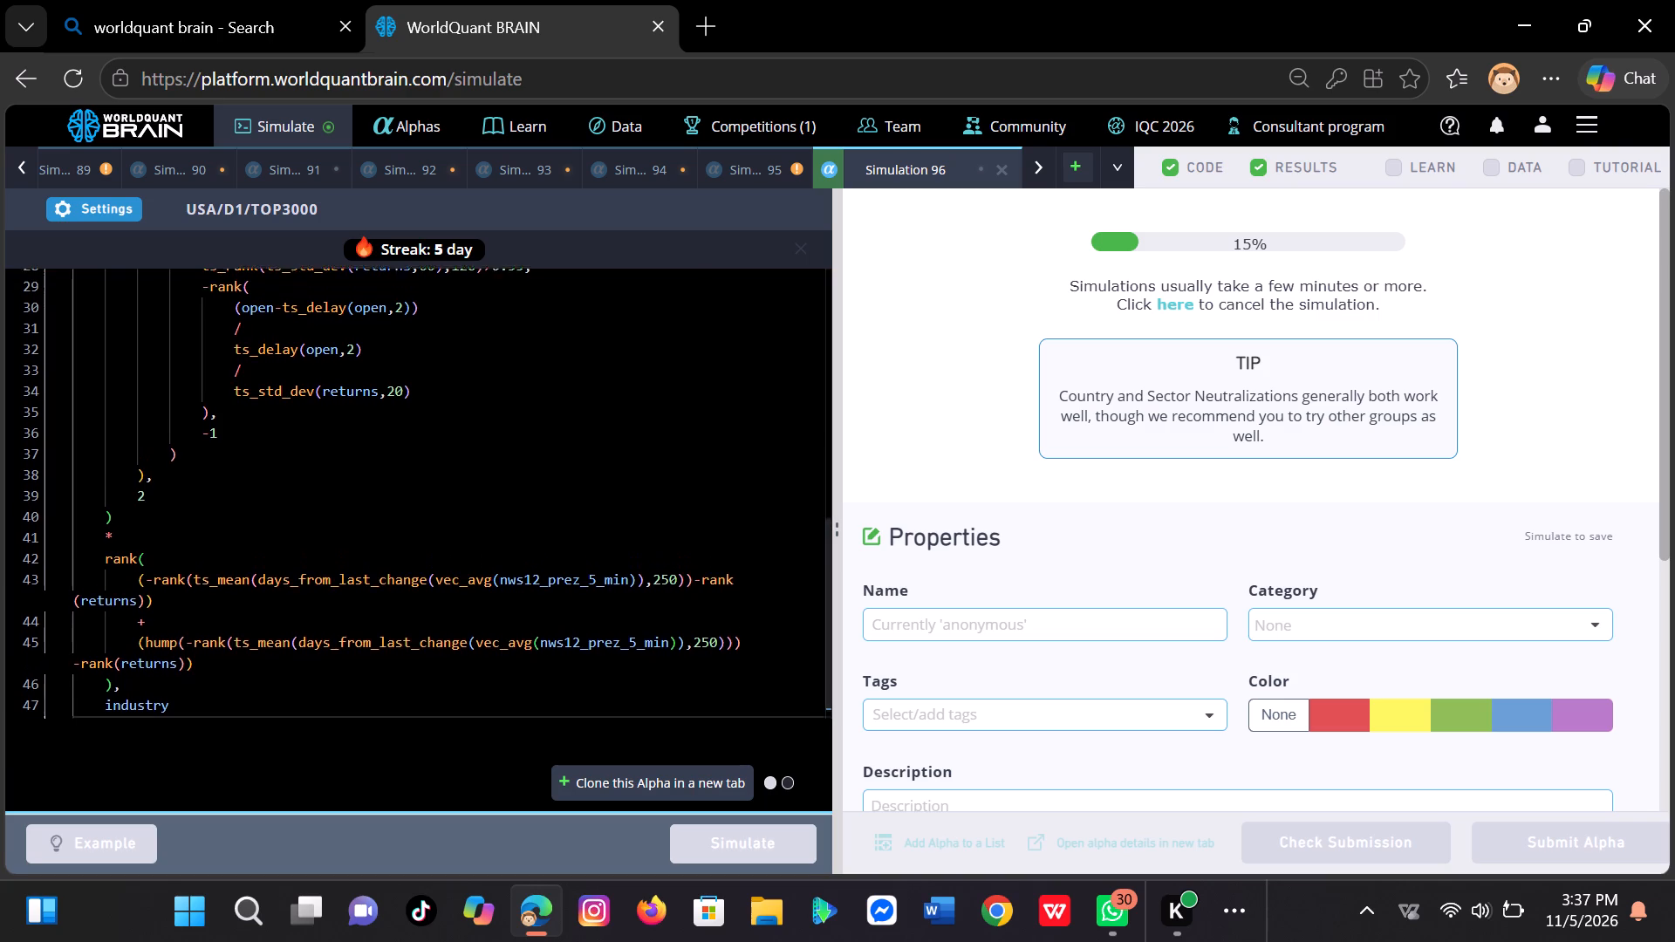
scroll(751, 524, down, 1)
scroll(751, 524, up, 2)
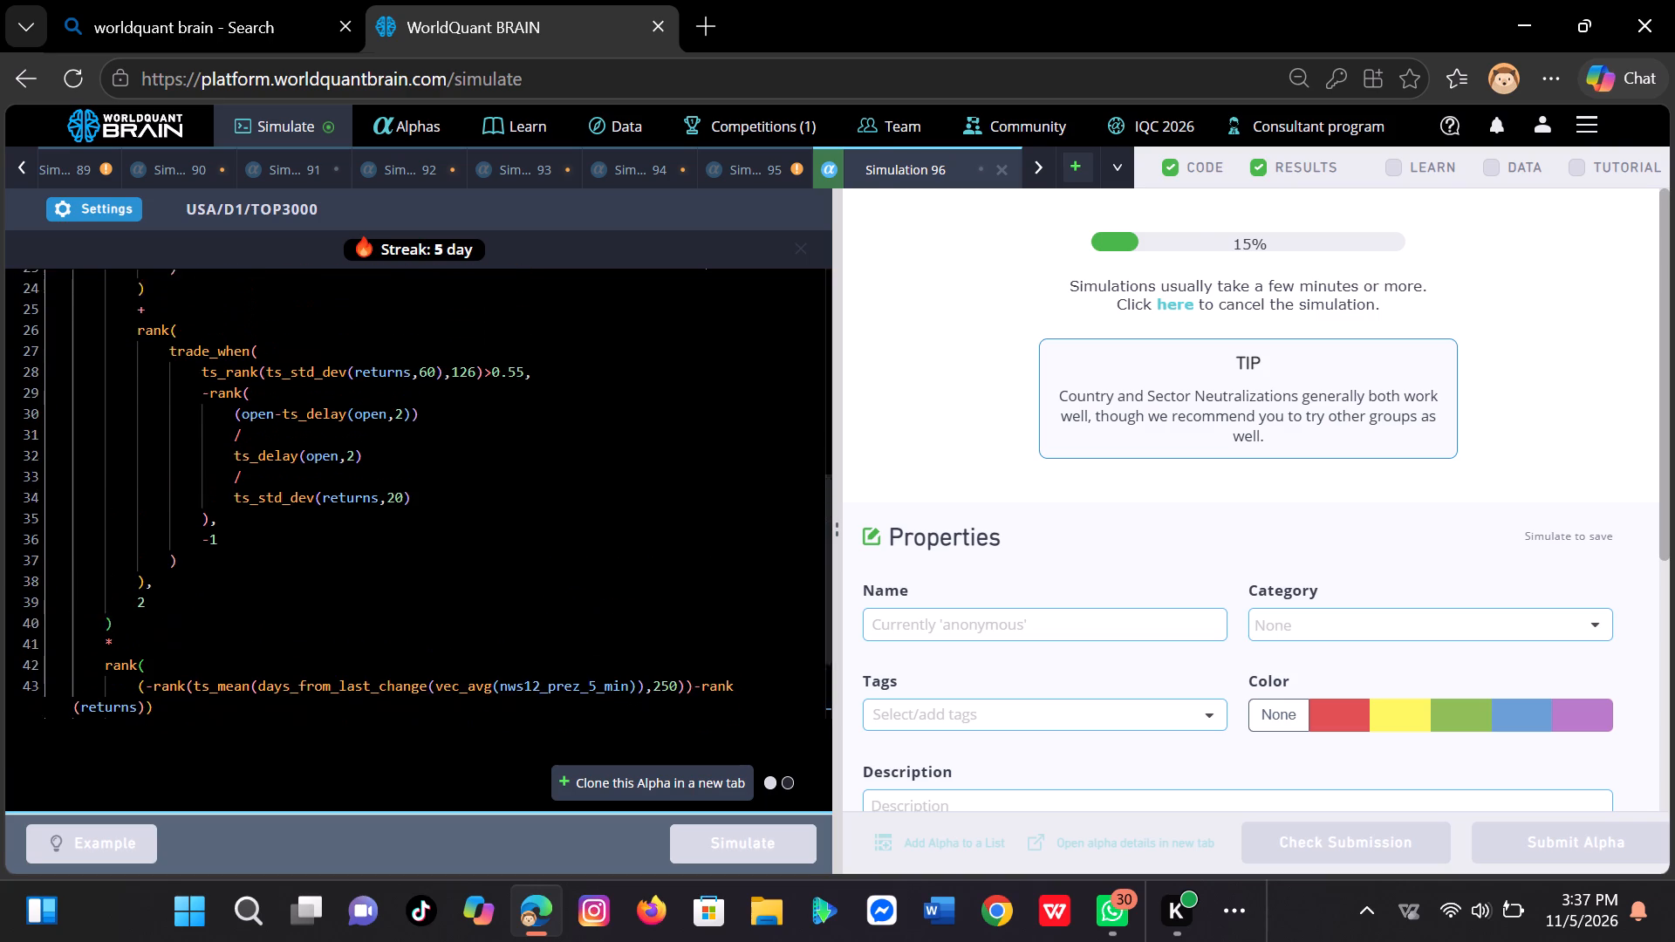
scroll(751, 524, up, 8)
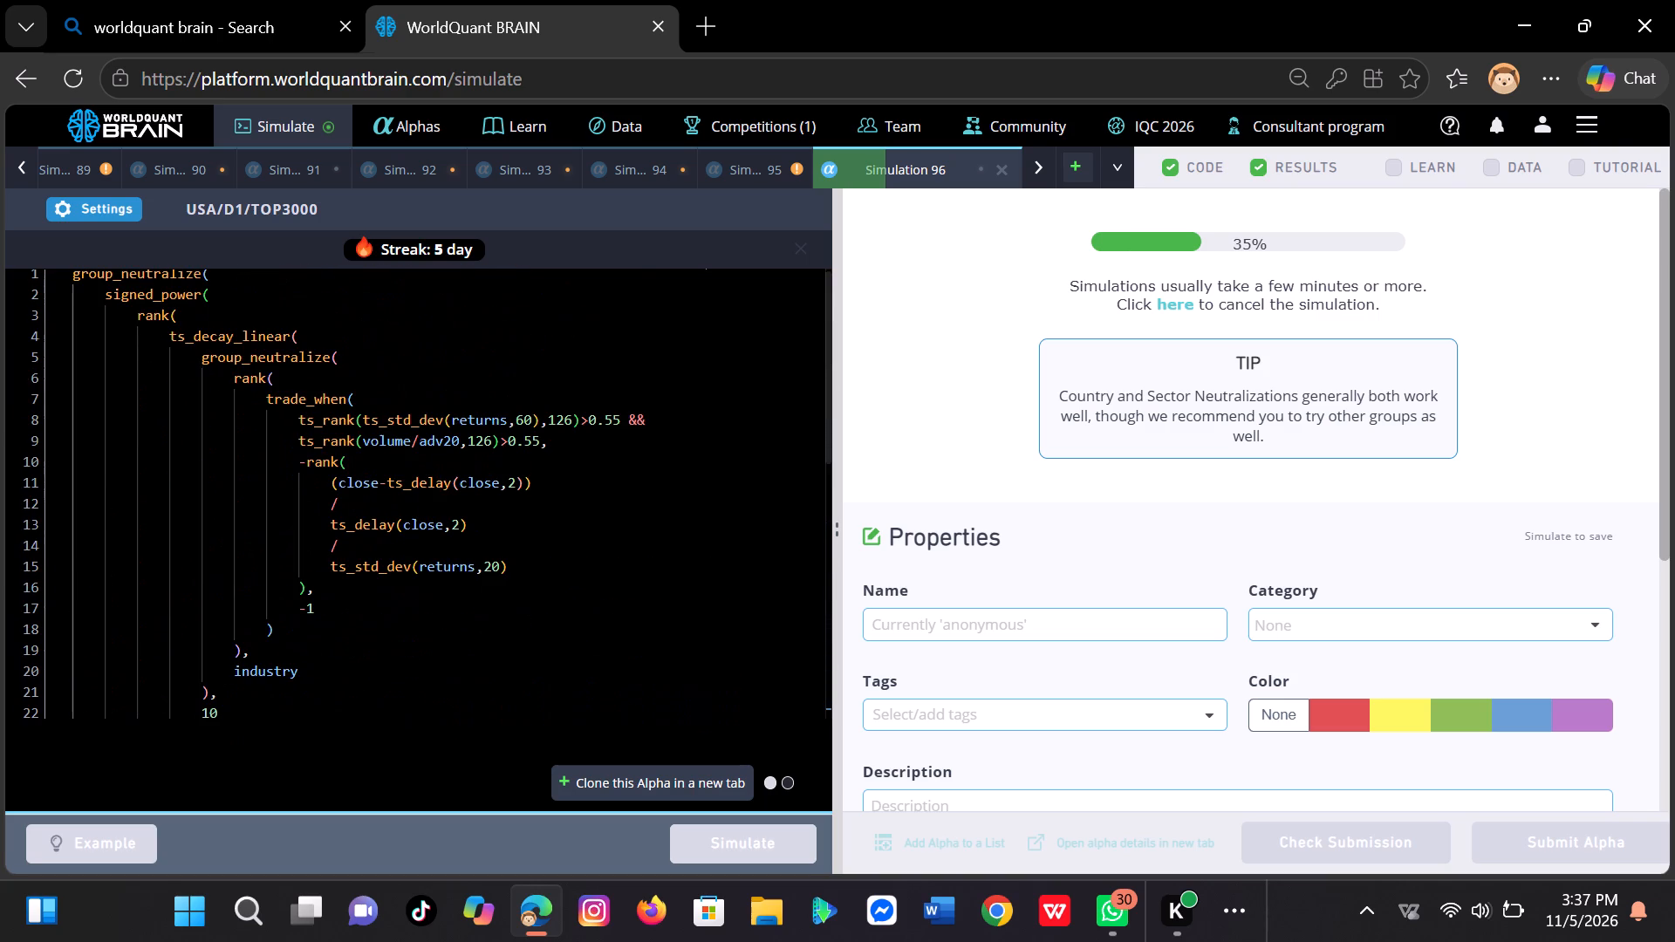
scroll(751, 524, up, 4)
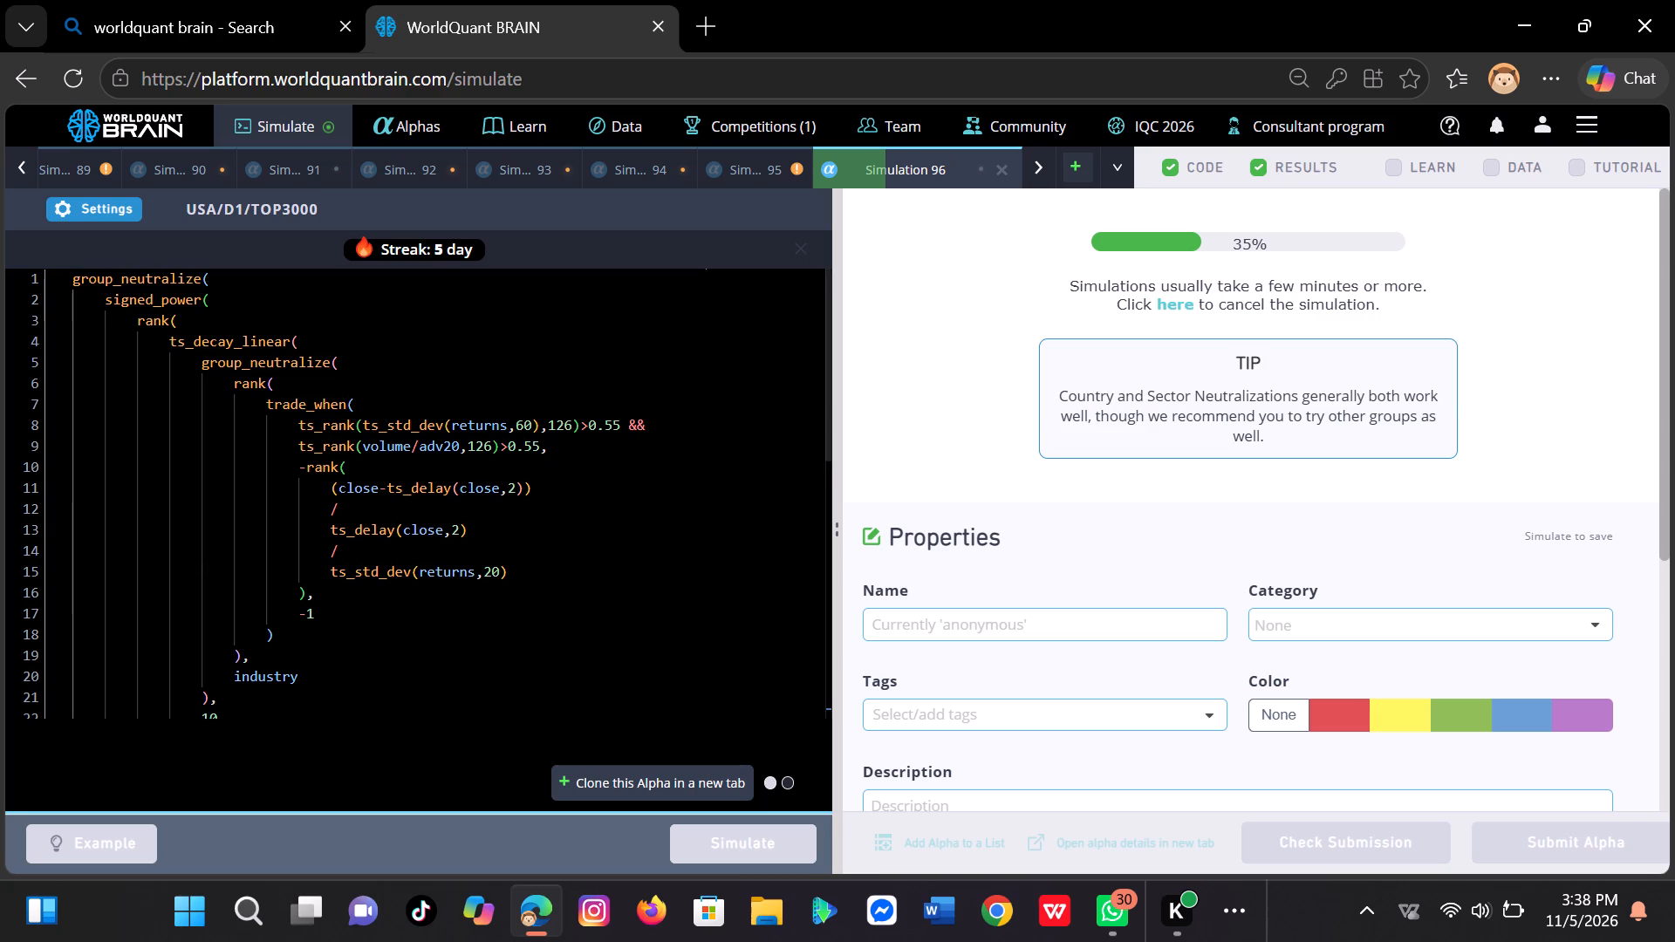
scroll(751, 524, up, 2)
Review Simulation 96's PnL chart and its in-sample summary with the yearly performance figures.
scroll(751, 524, down, 1)
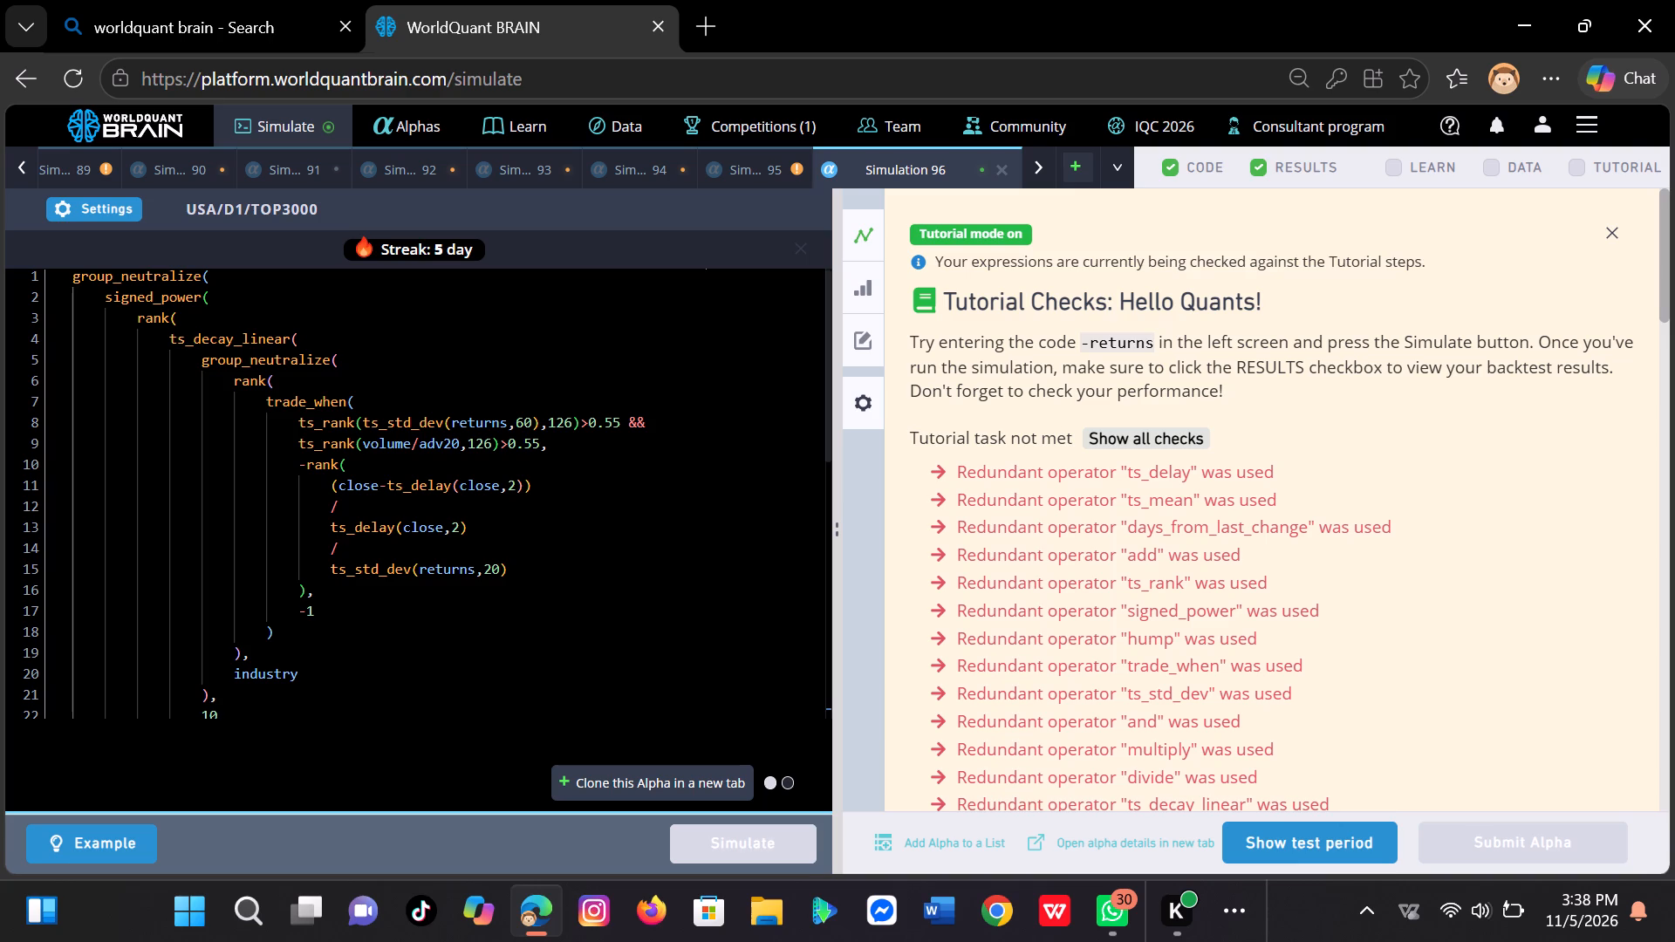
scroll(950, 449, down, 2)
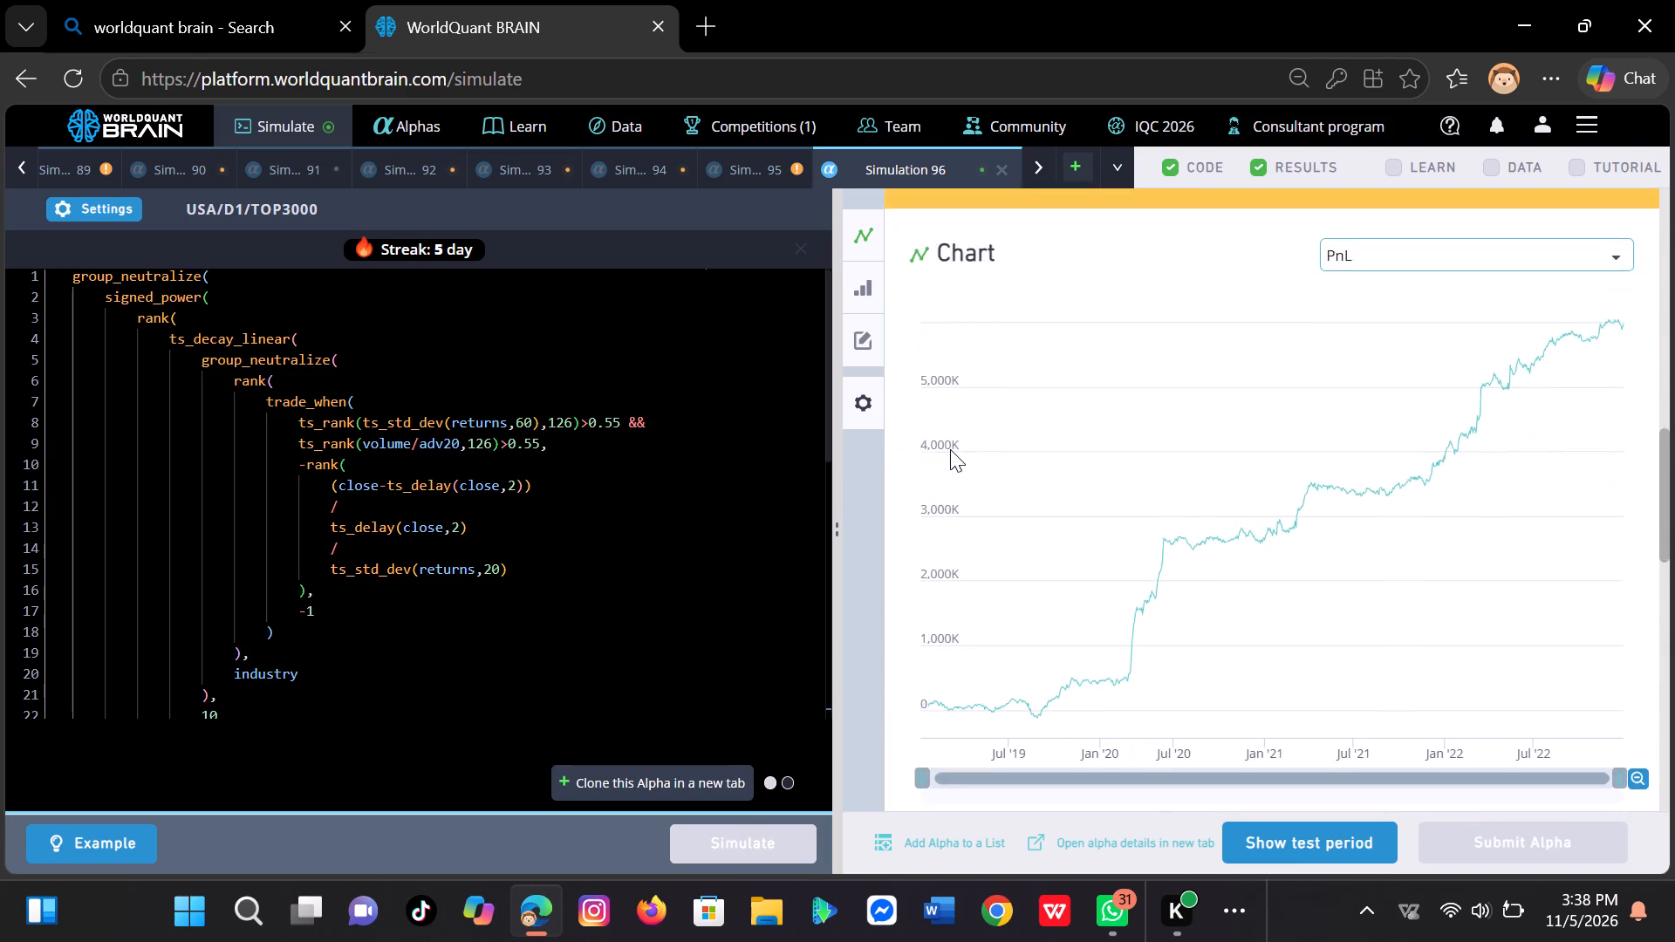
scroll(950, 449, down, 1)
scroll(950, 449, up, 2)
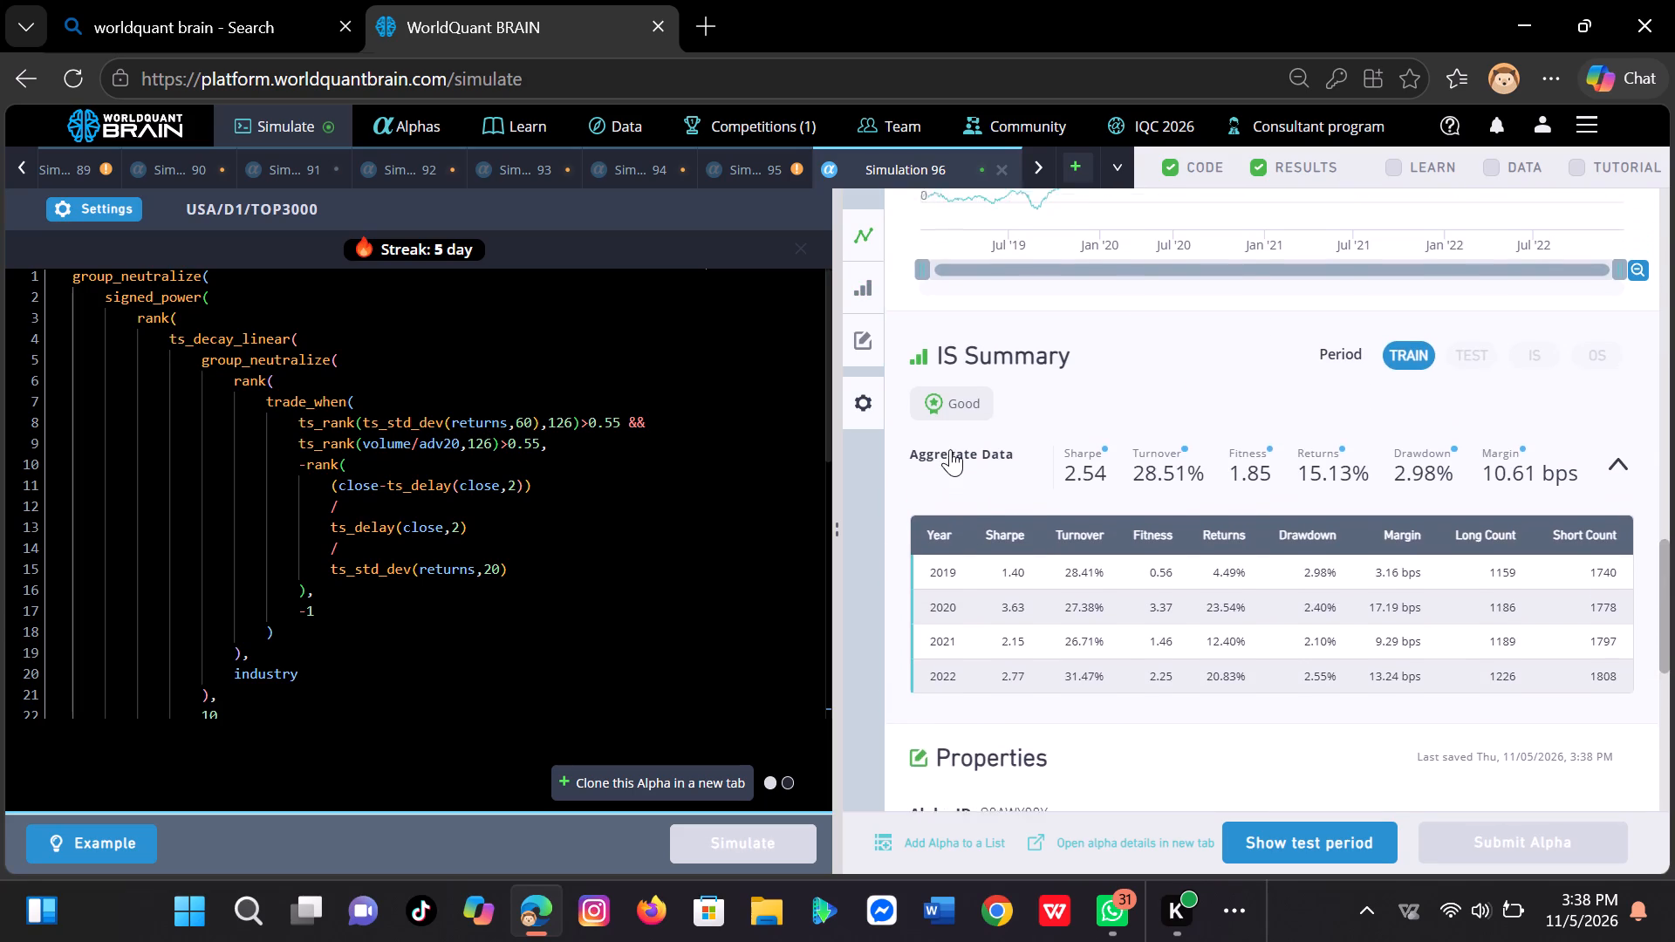
scroll(950, 449, up, 1)
scroll(950, 449, down, 2)
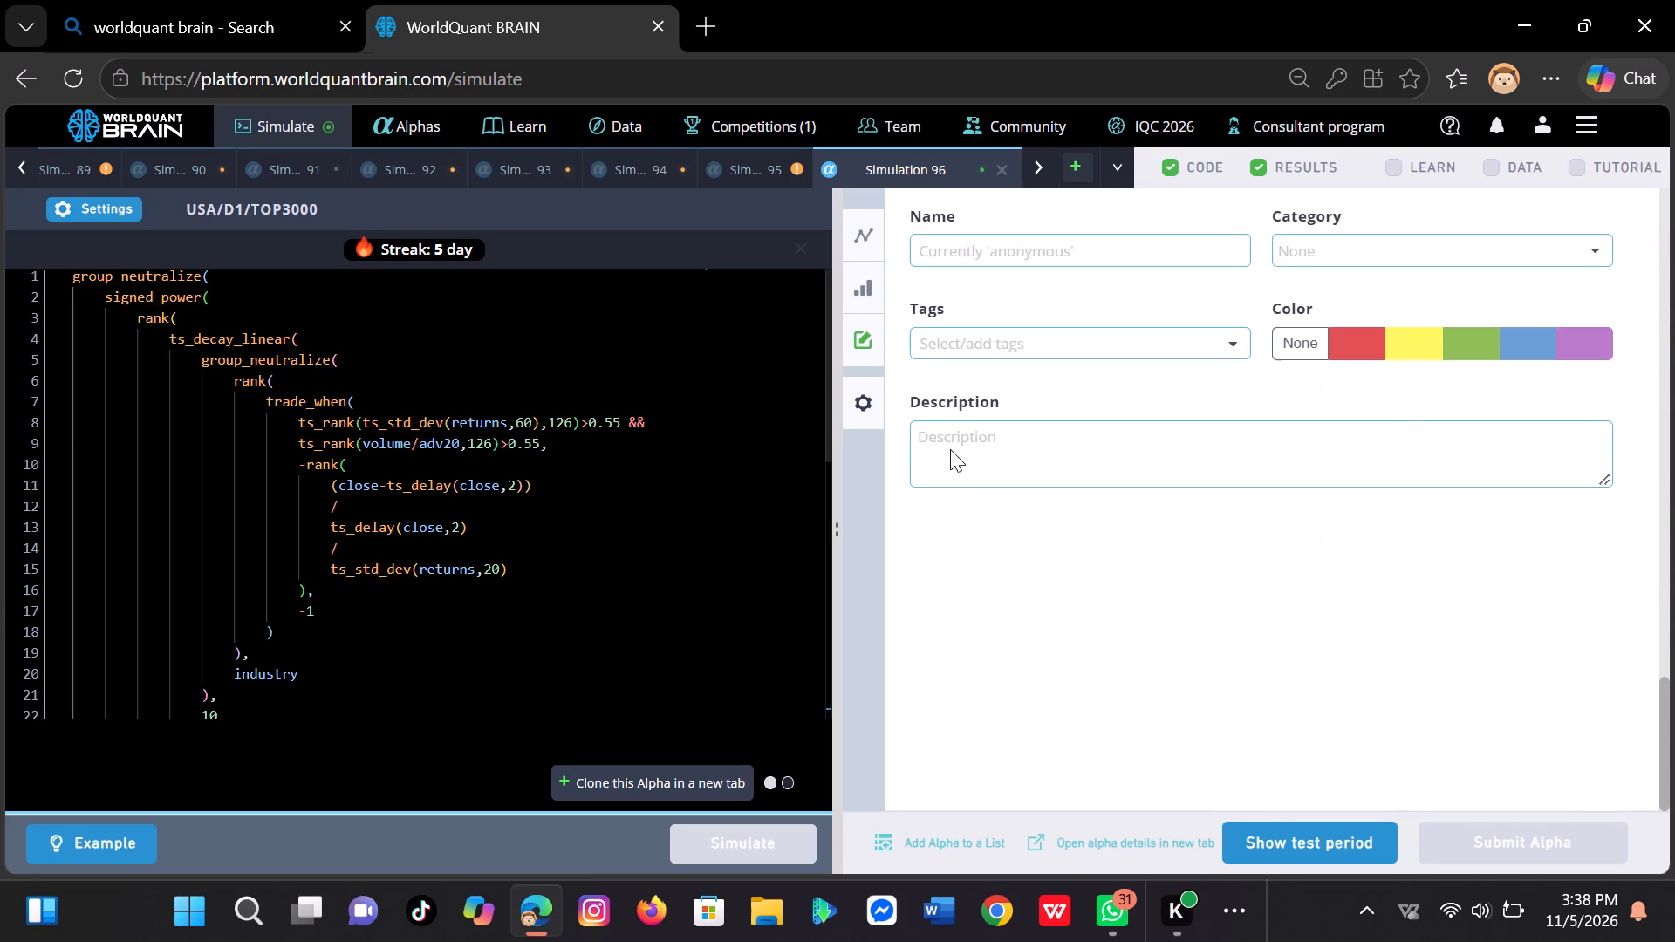
scroll(950, 449, down, 1)
scroll(950, 449, up, 1)
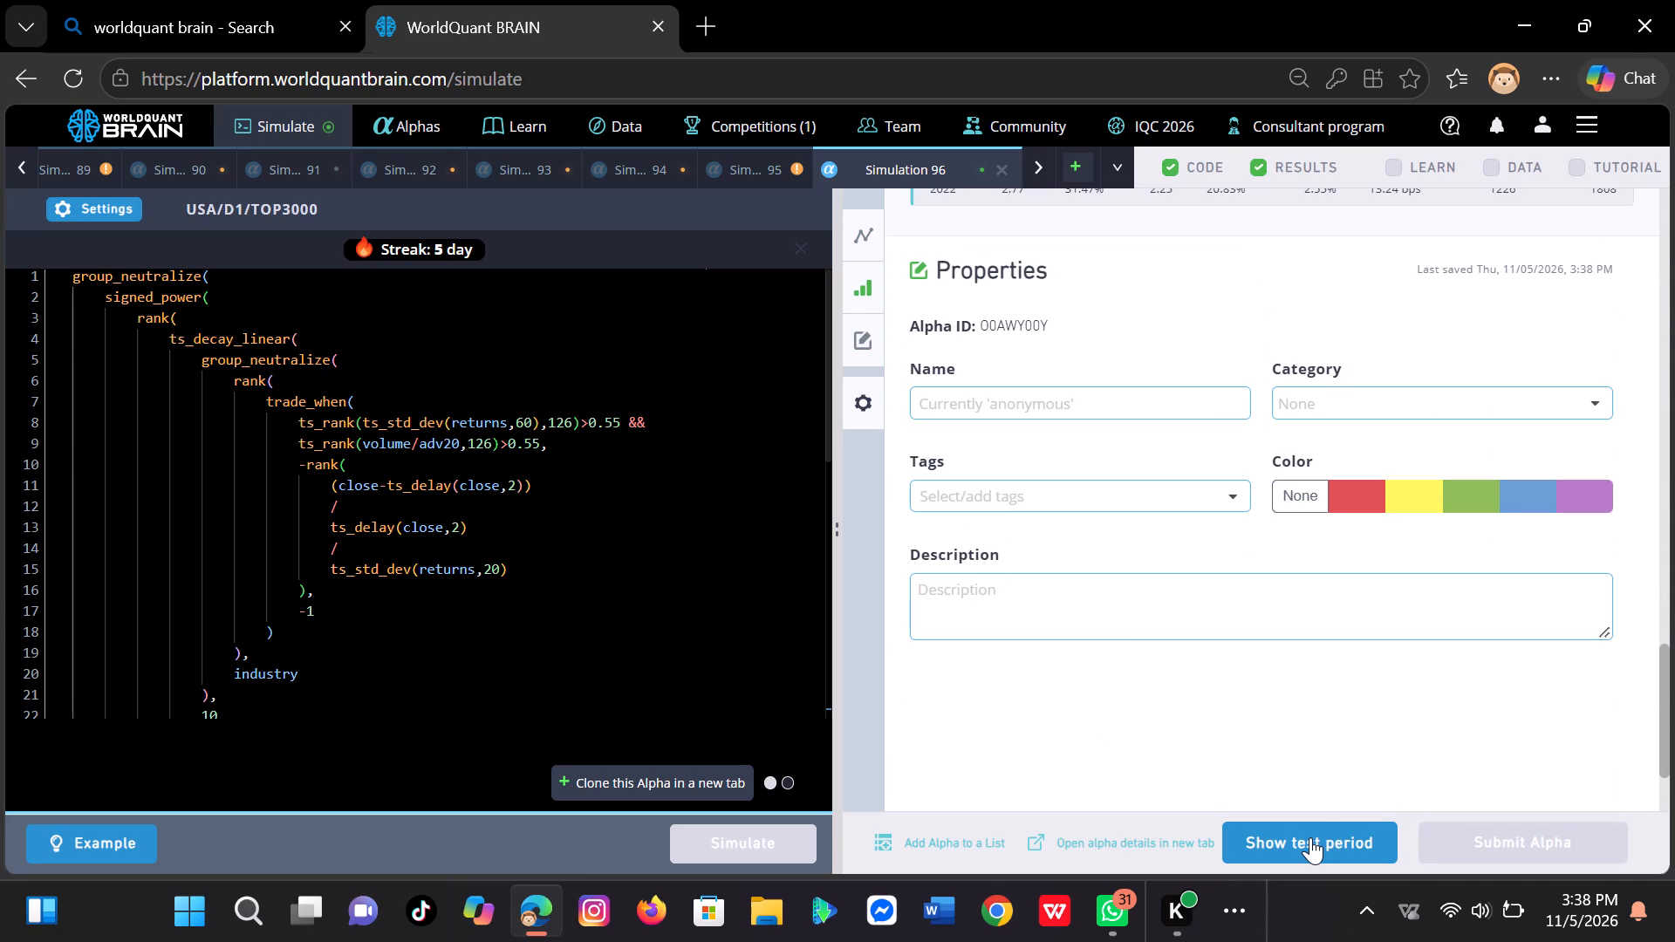
Show the test-period results for Simulation 96.
click(1310, 837)
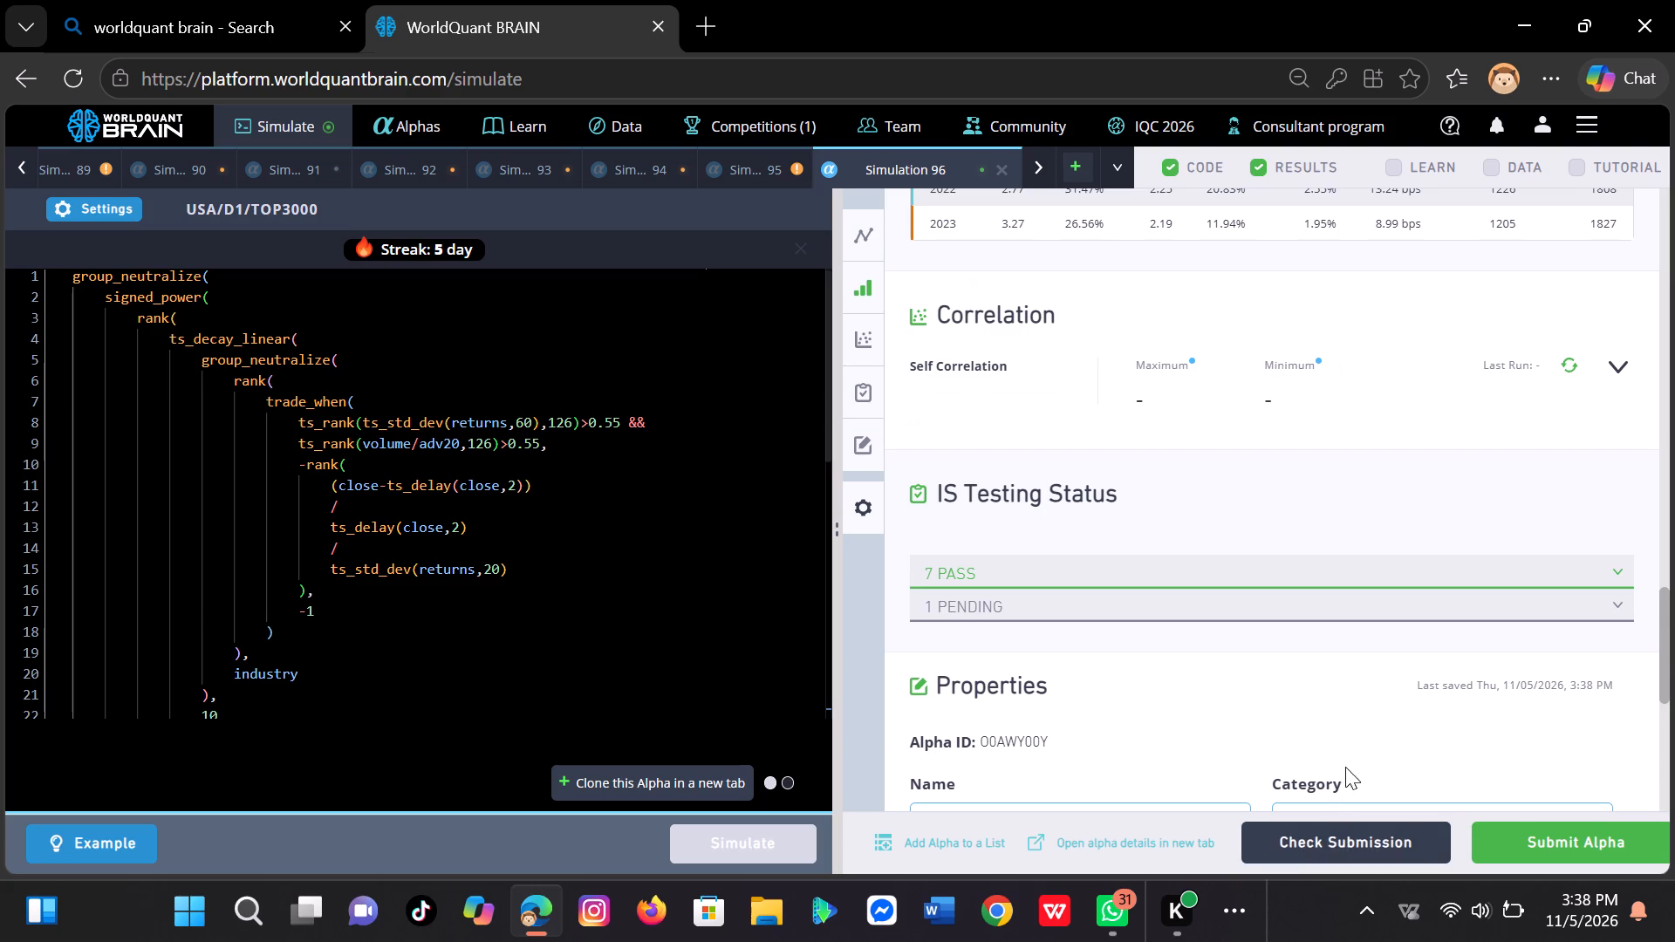
Run the self-correlation check for the Simulation 96 alpha.
scroll(1369, 686, down, 1)
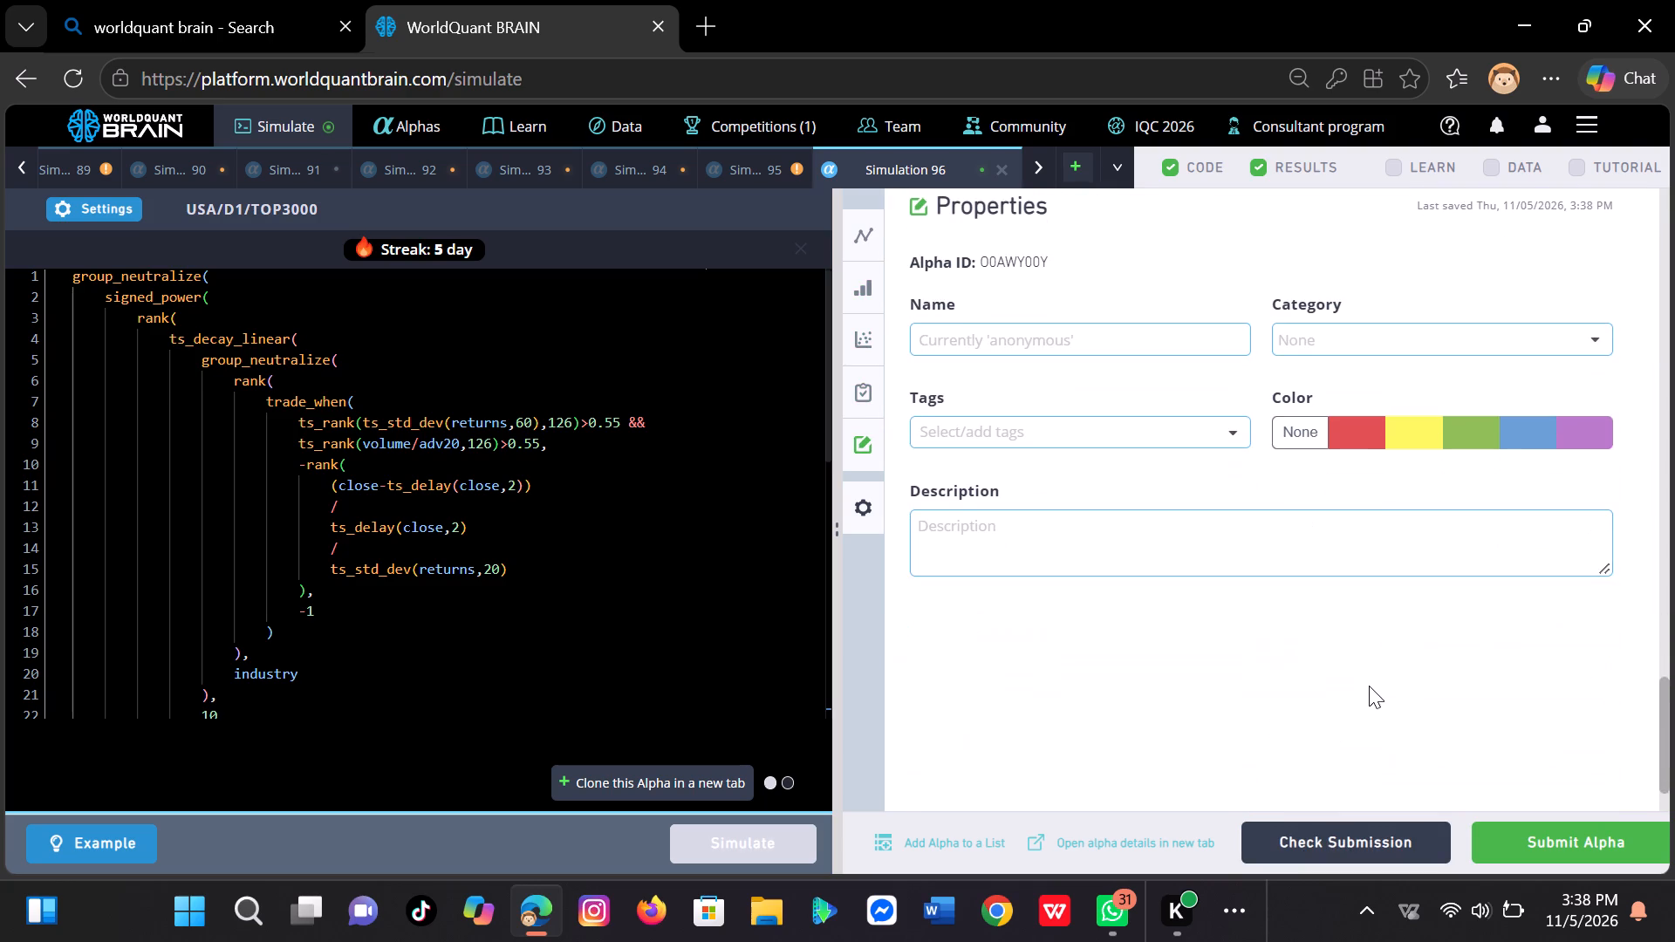
scroll(1369, 686, up, 1)
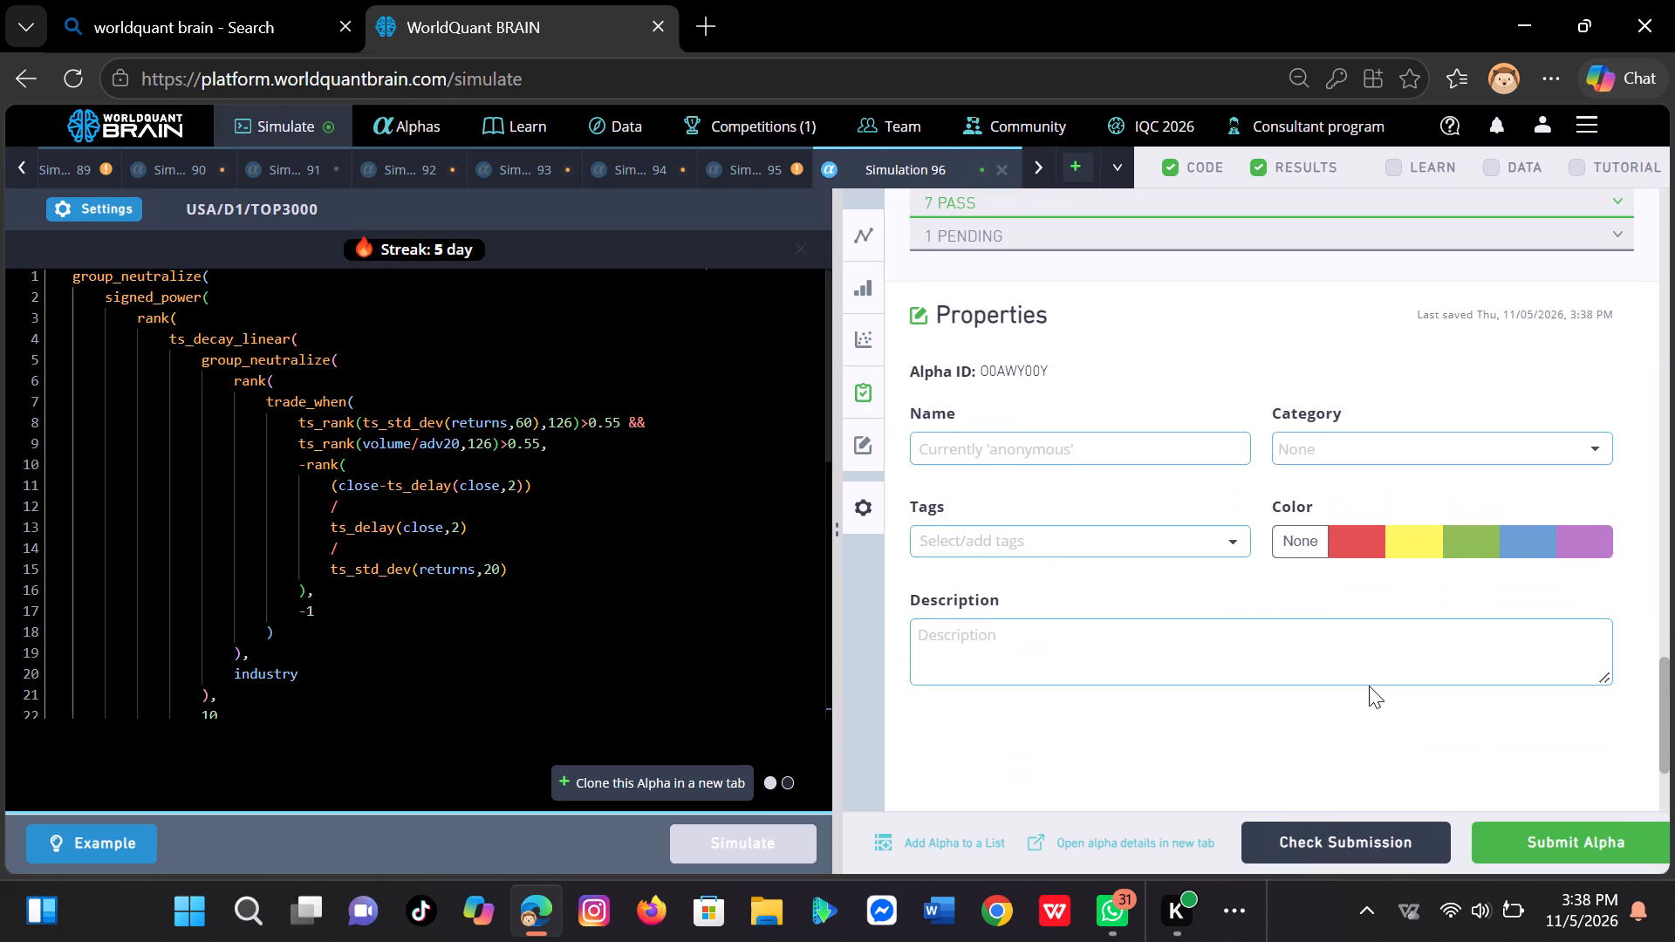
scroll(1369, 686, down, 1)
scroll(1369, 686, up, 2)
scroll(1369, 686, down, 1)
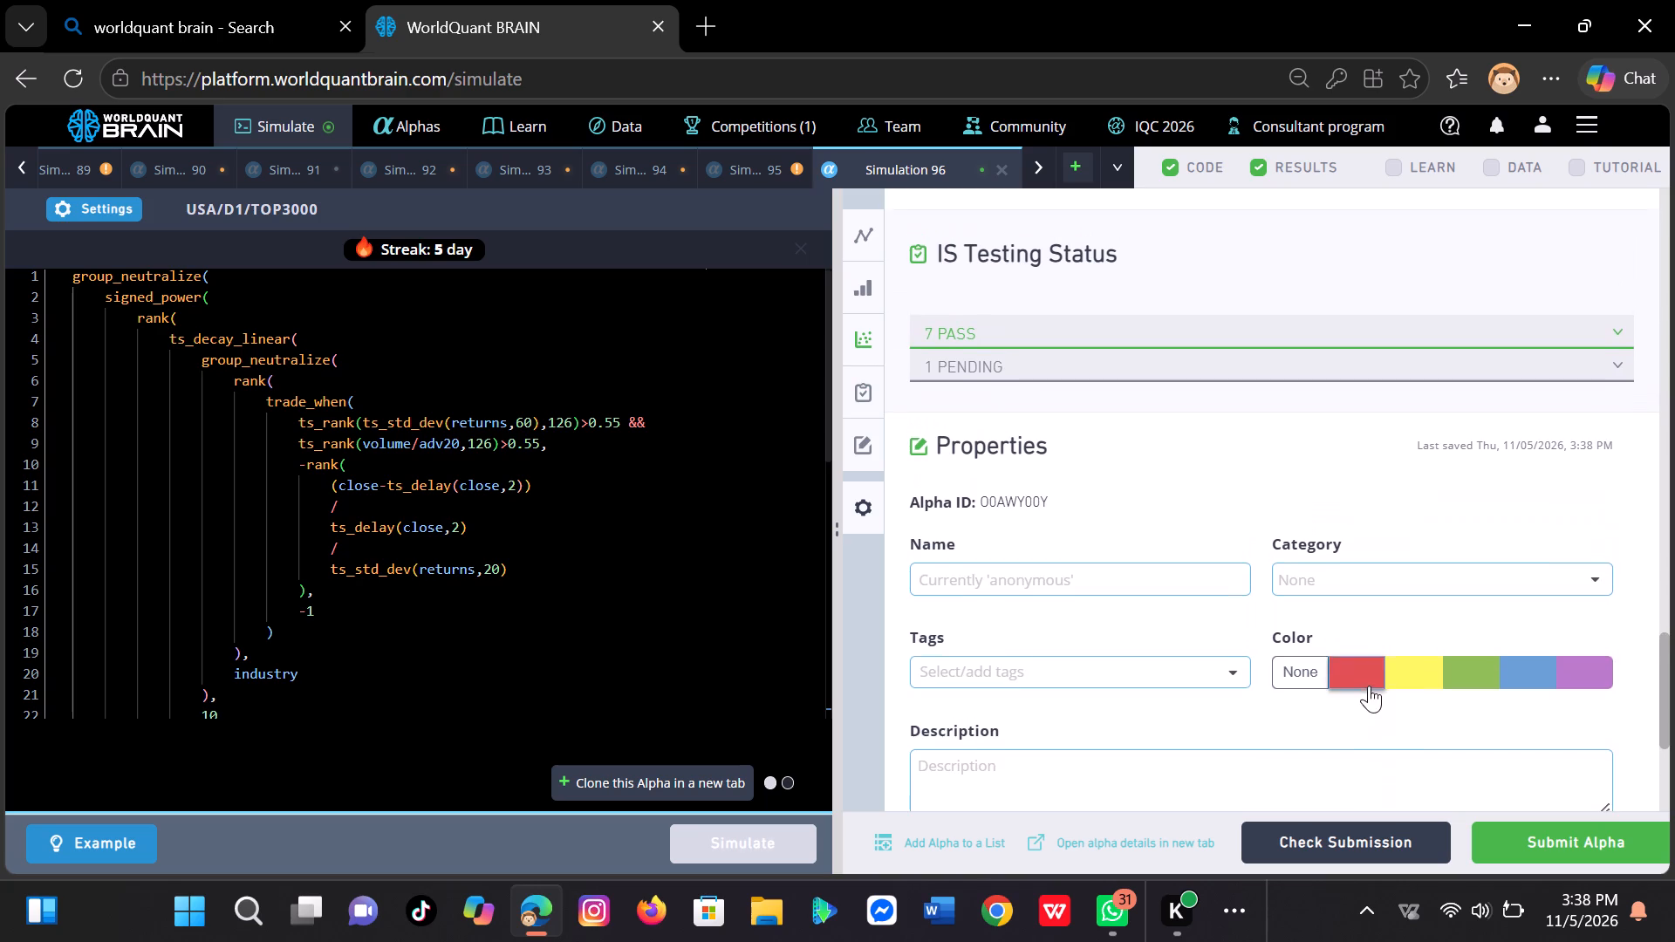
scroll(1369, 686, down, 1)
scroll(1369, 686, up, 1)
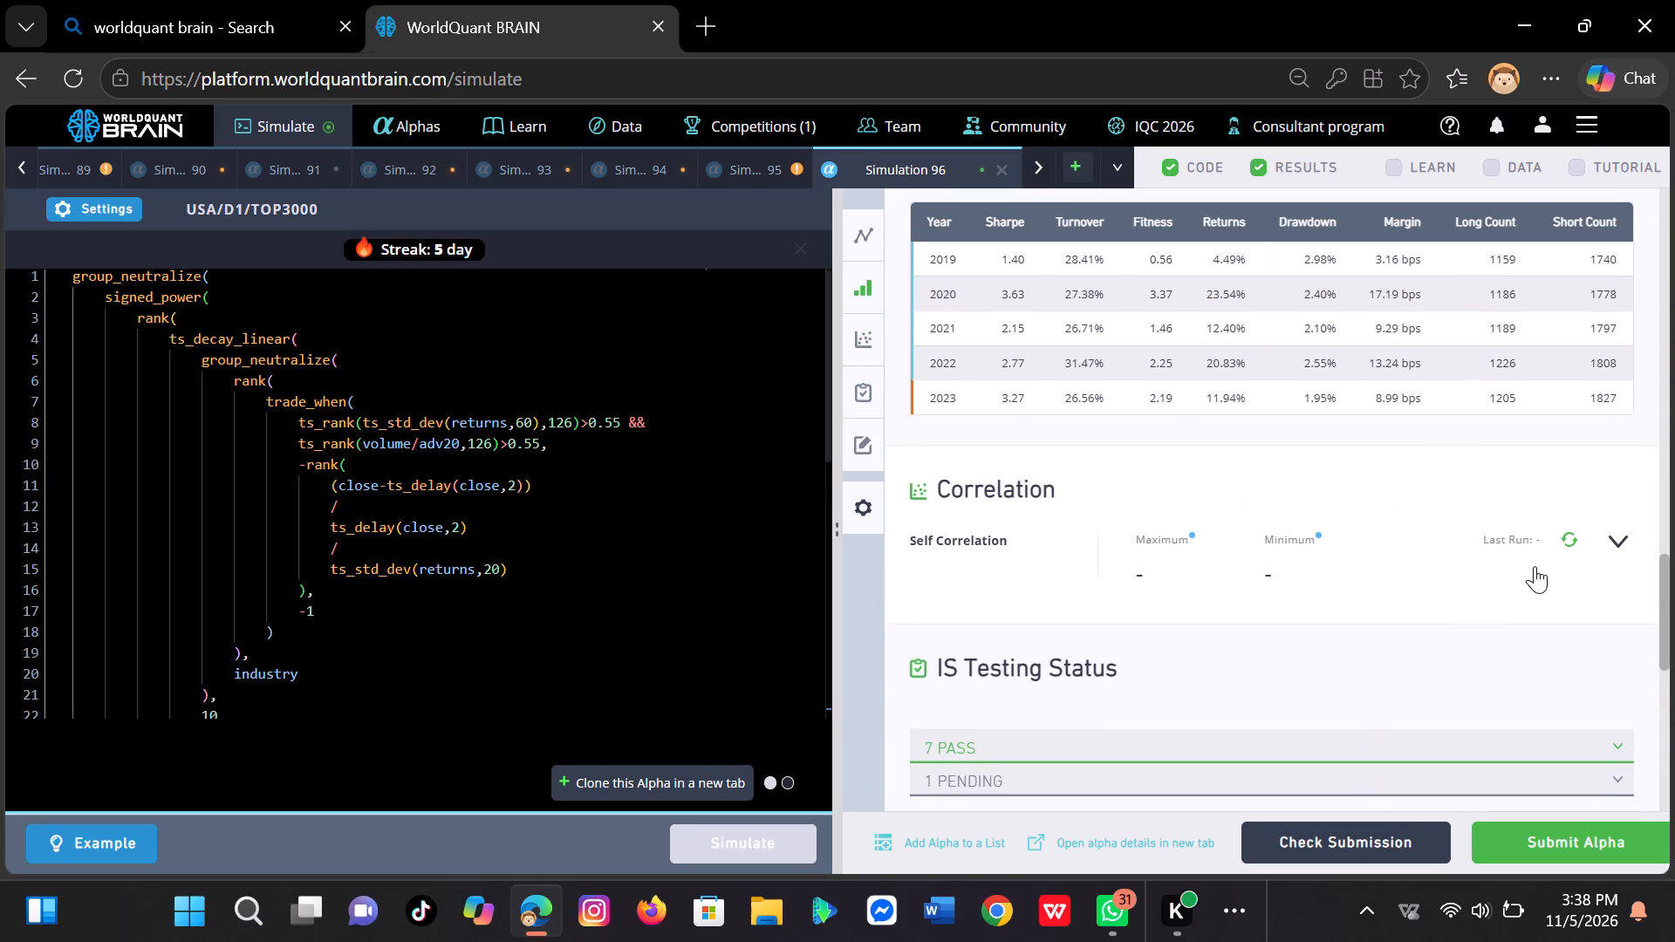
click(1567, 544)
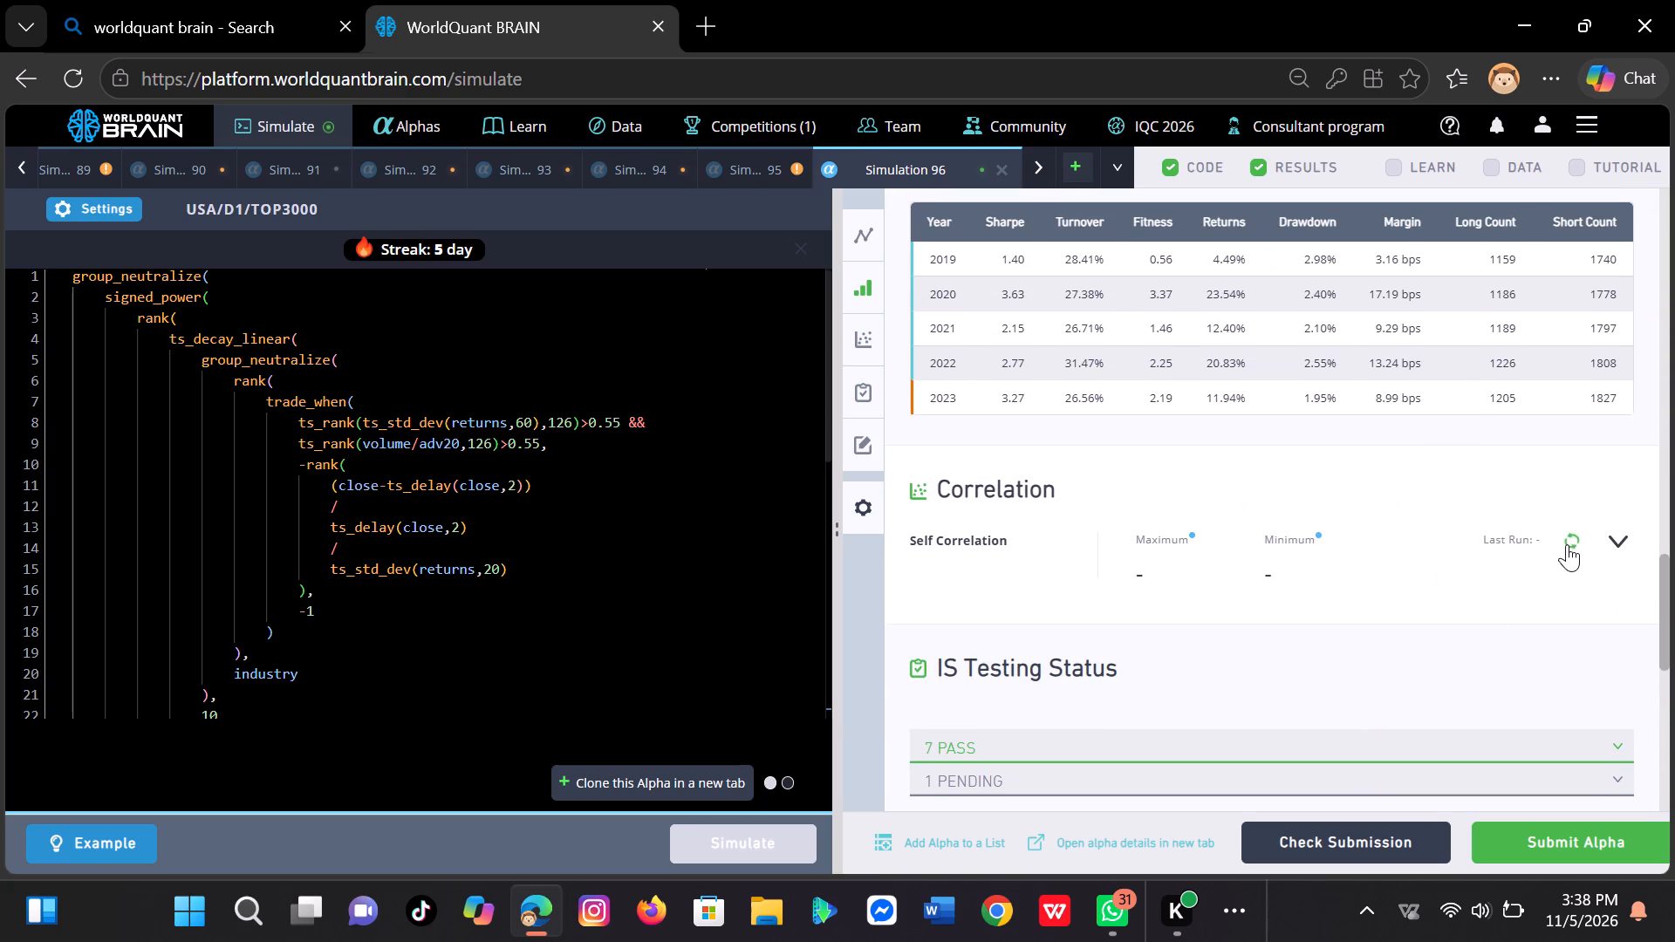
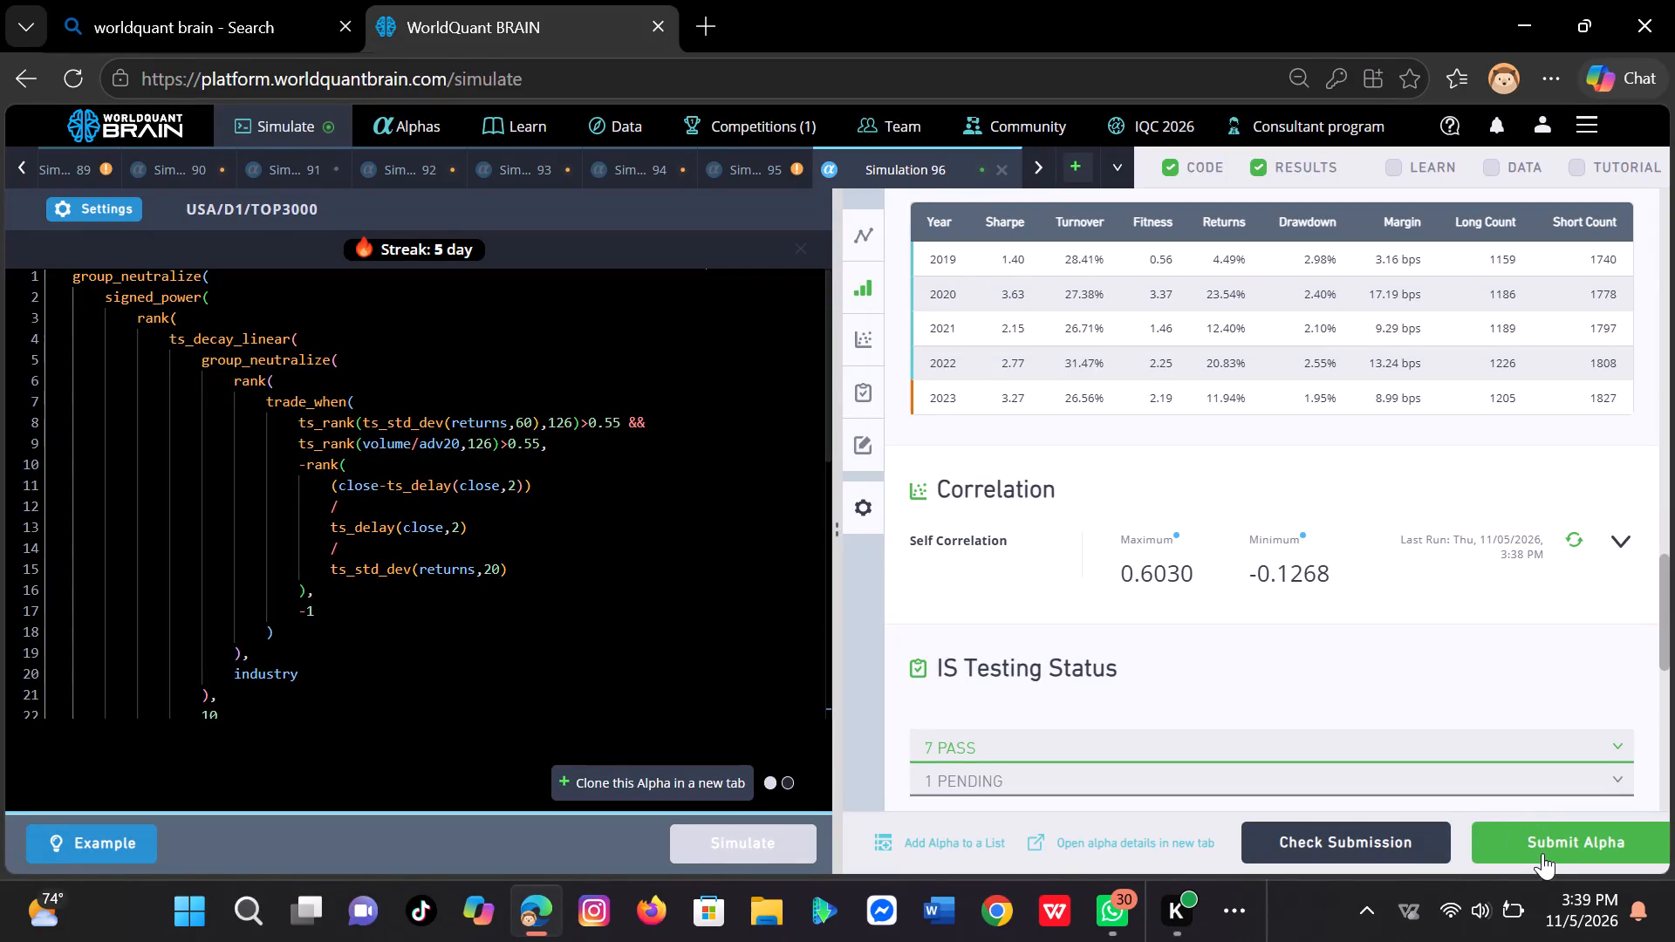
Submit the Simulation 96 alpha.
click(1548, 858)
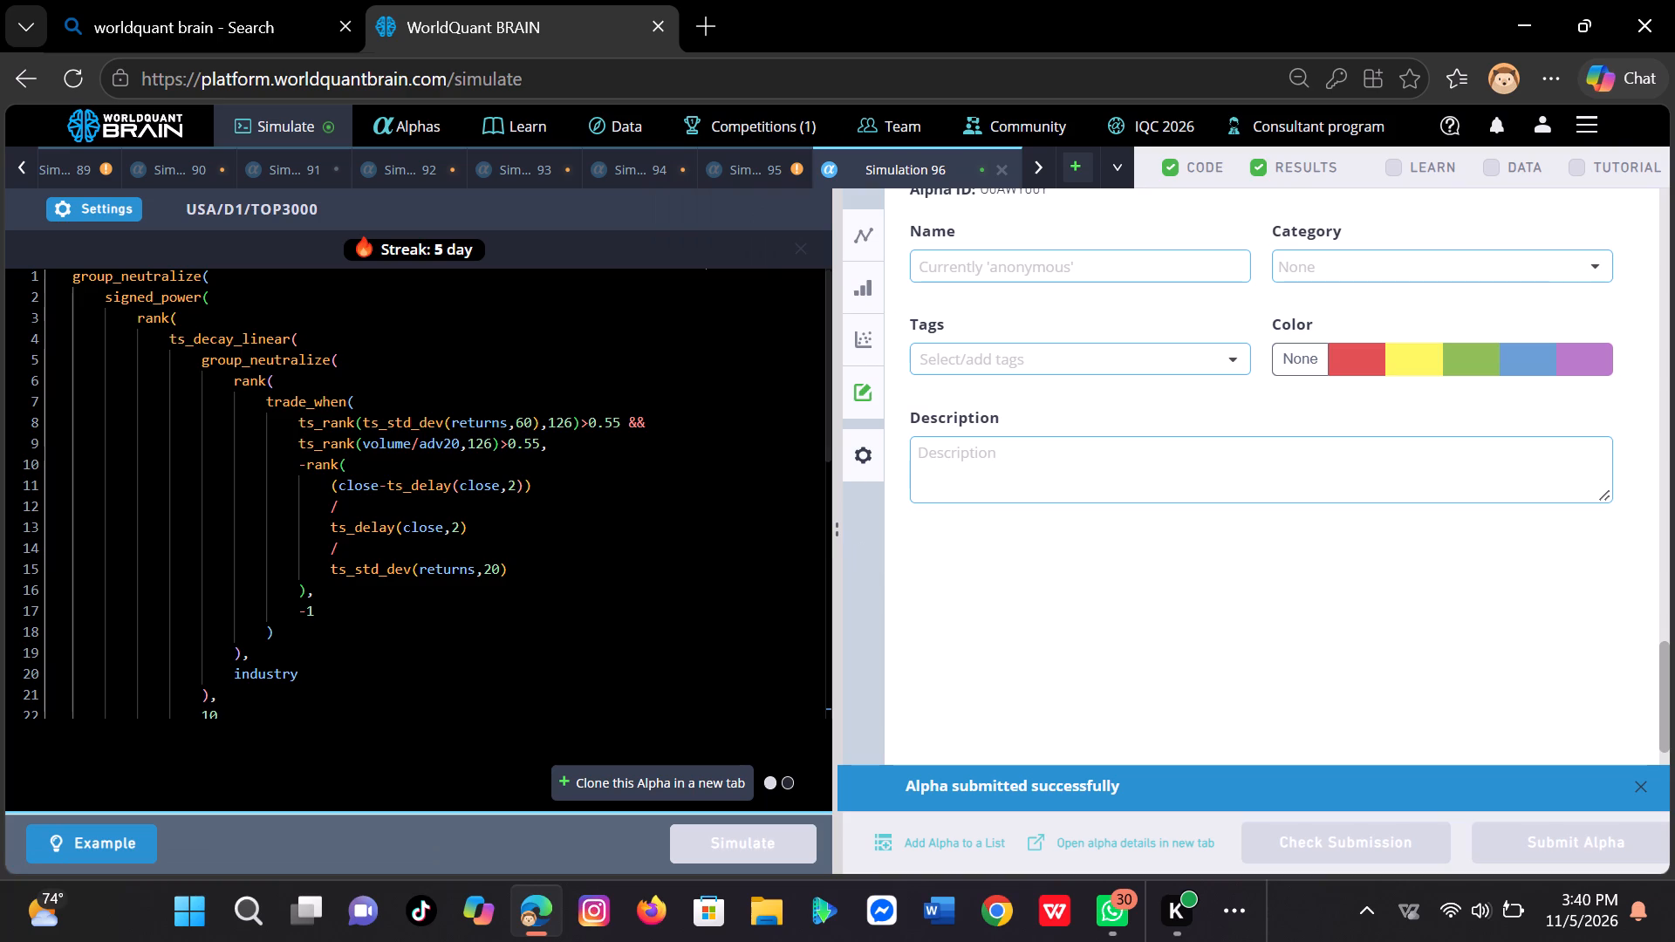
Clone the submitted Simulation 96 alpha into a new simulation tab.
double_click(602, 781)
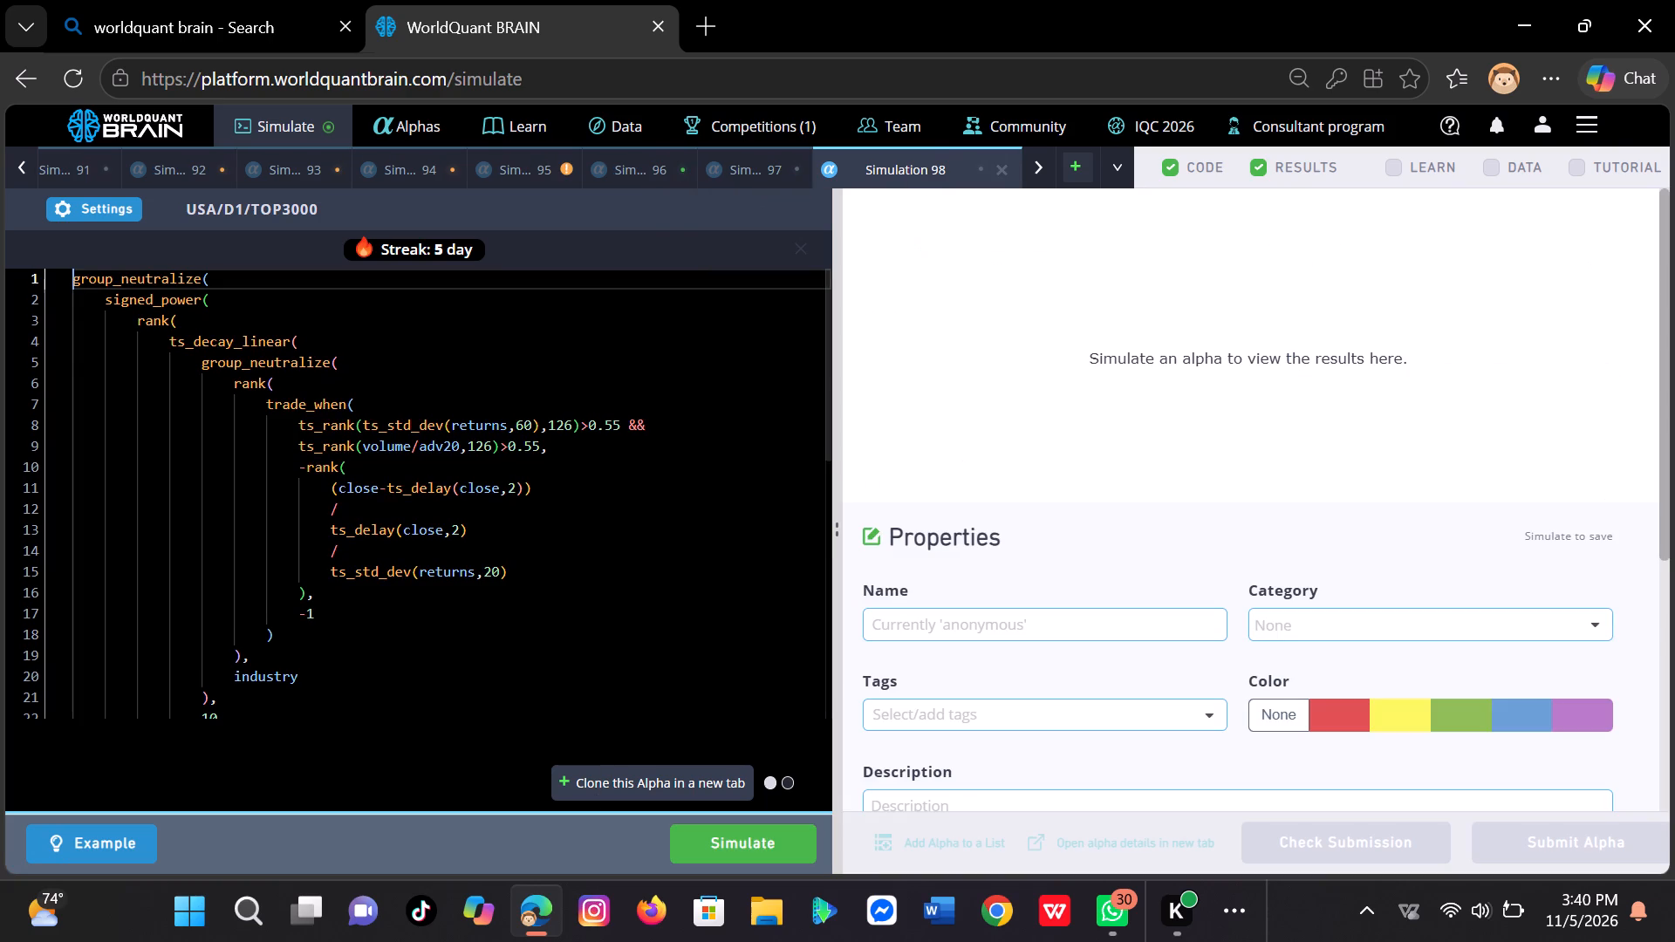
Set the ts_std_dev(returns) window in the price-reversal rank term on line 15 to 50.
click(500, 573)
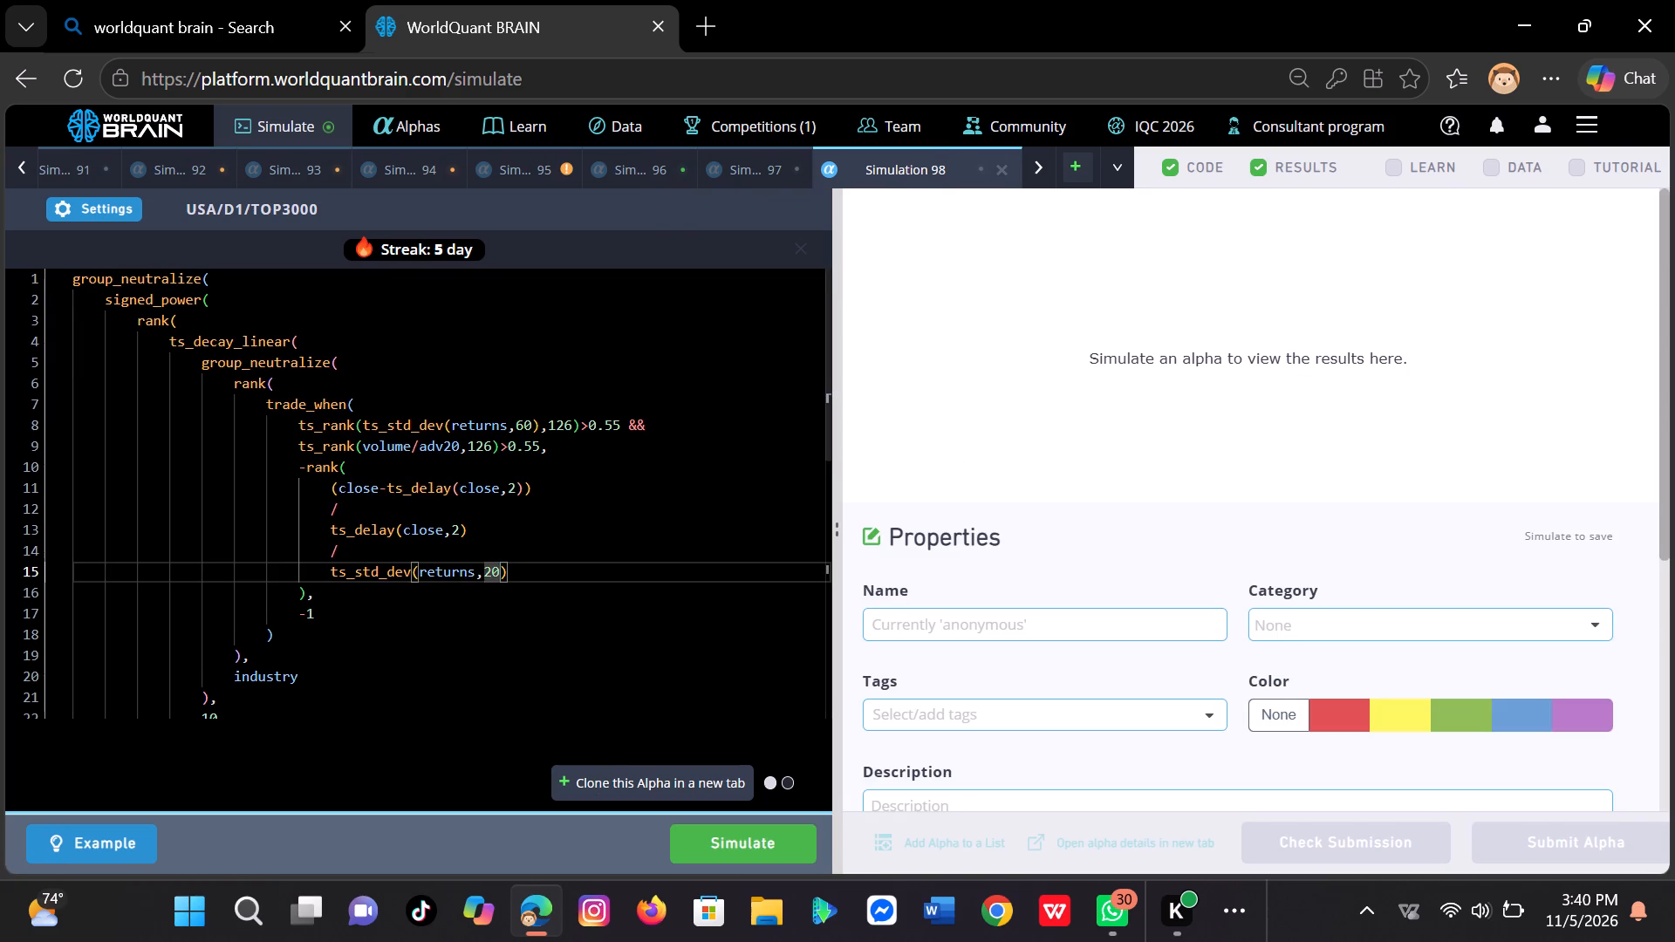
key(BackSpace)
key(BackSpace)
key(5)
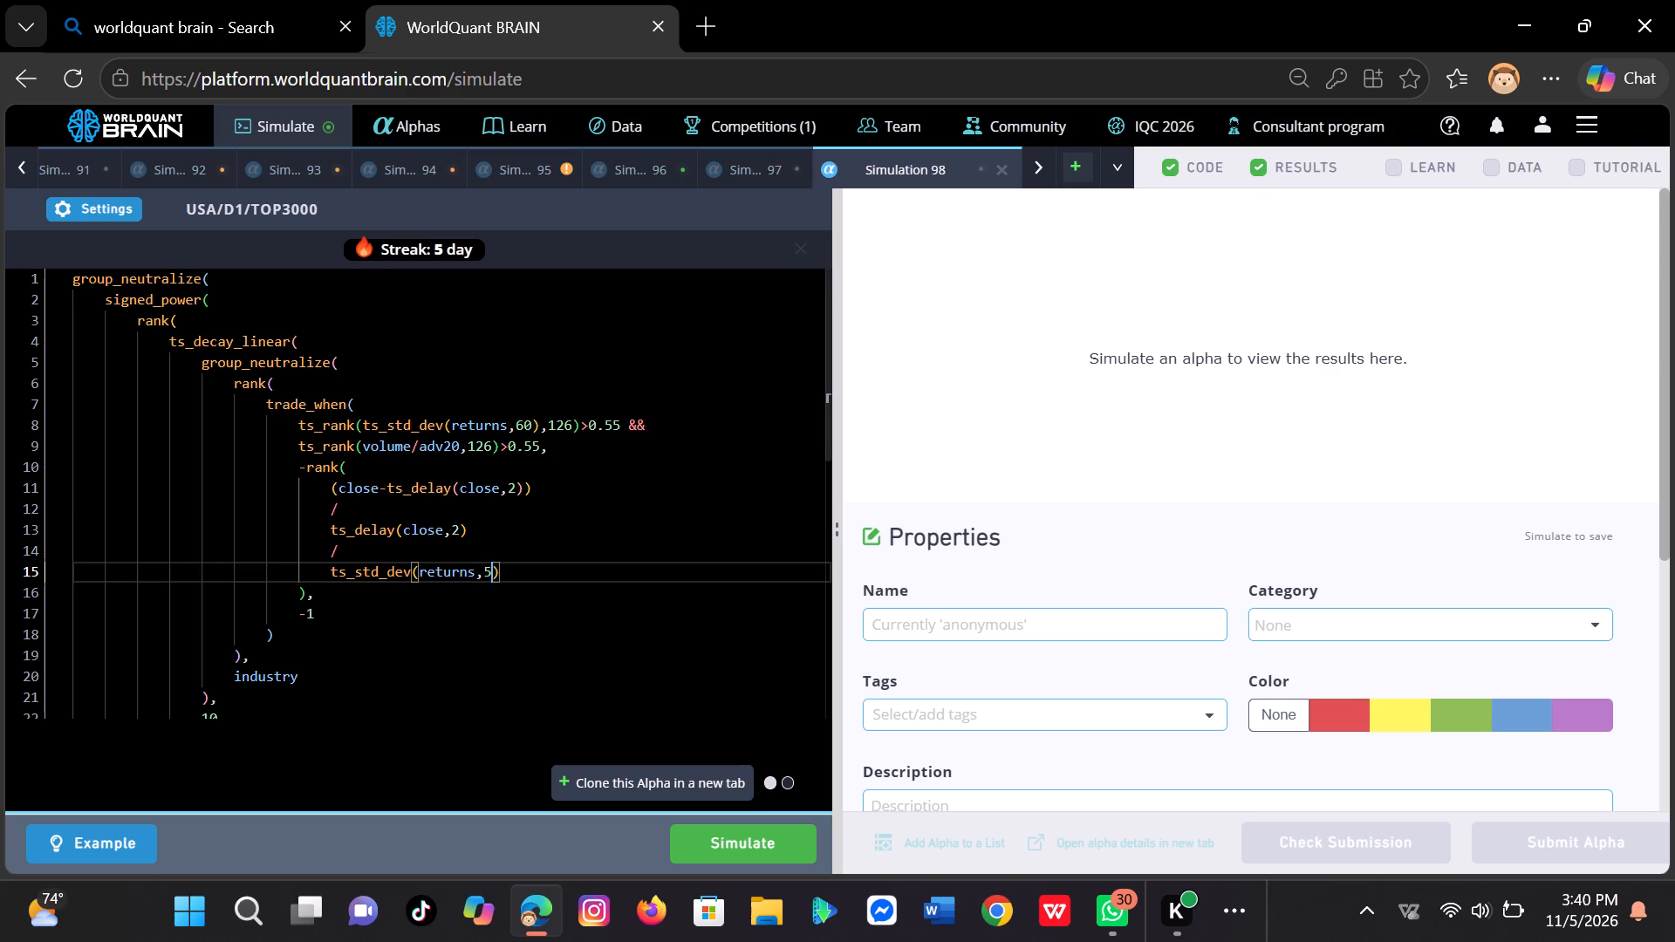
key(0)
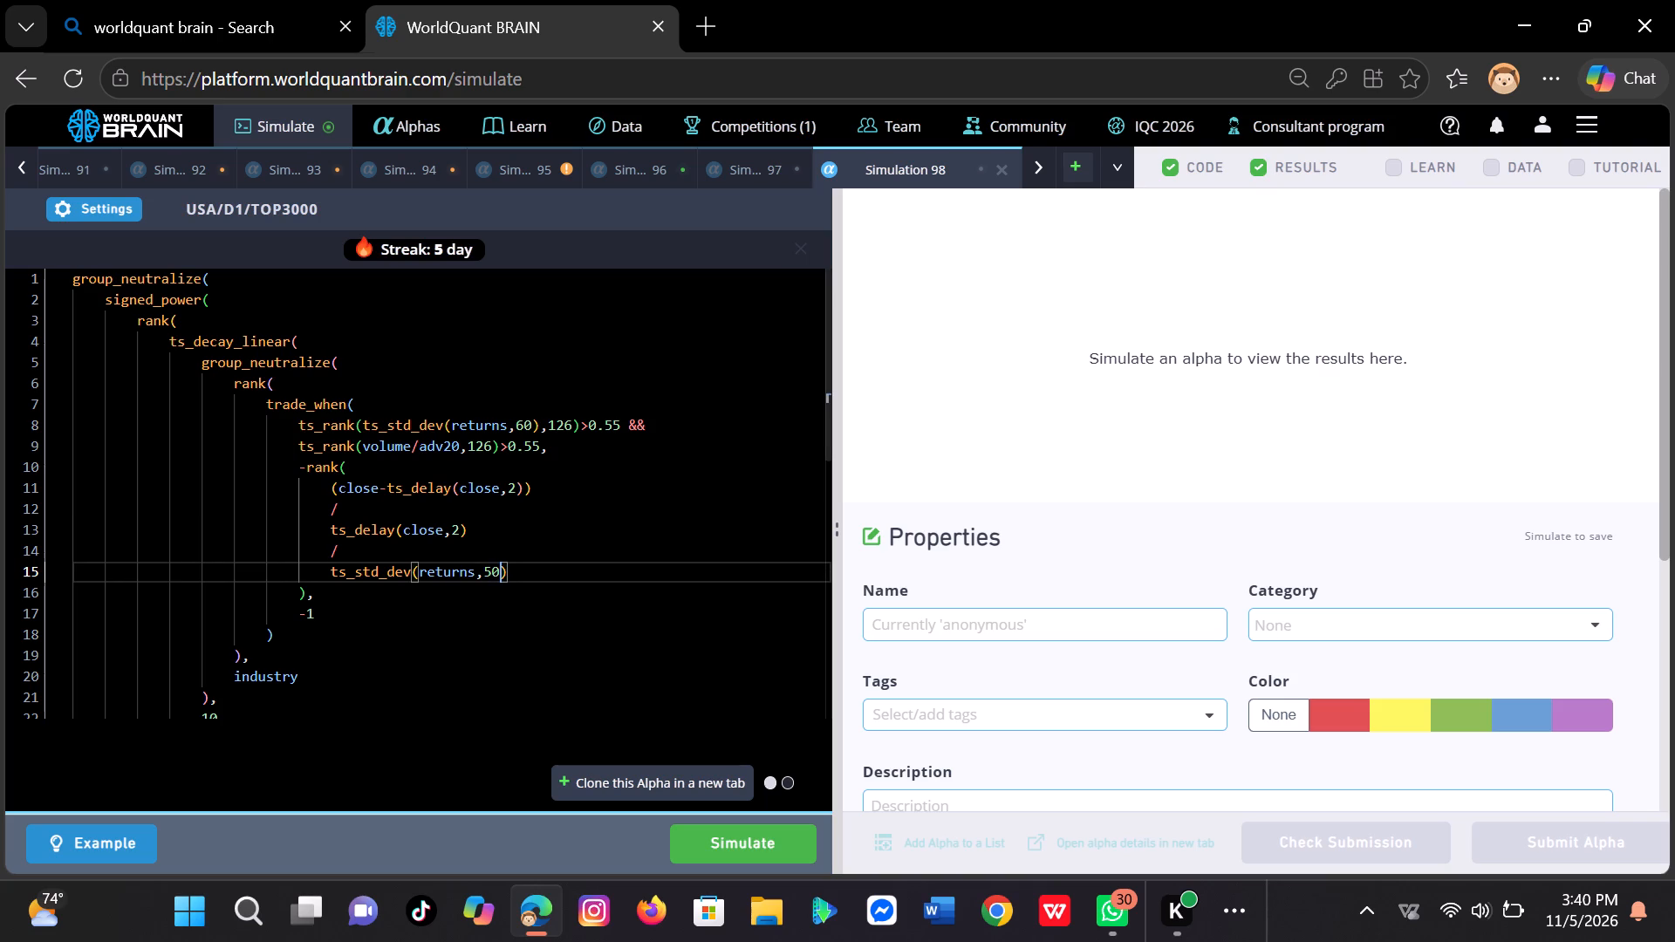
Set both ts_delay(close) lookbacks in the price-reversal rank term to 4.
click(460, 523)
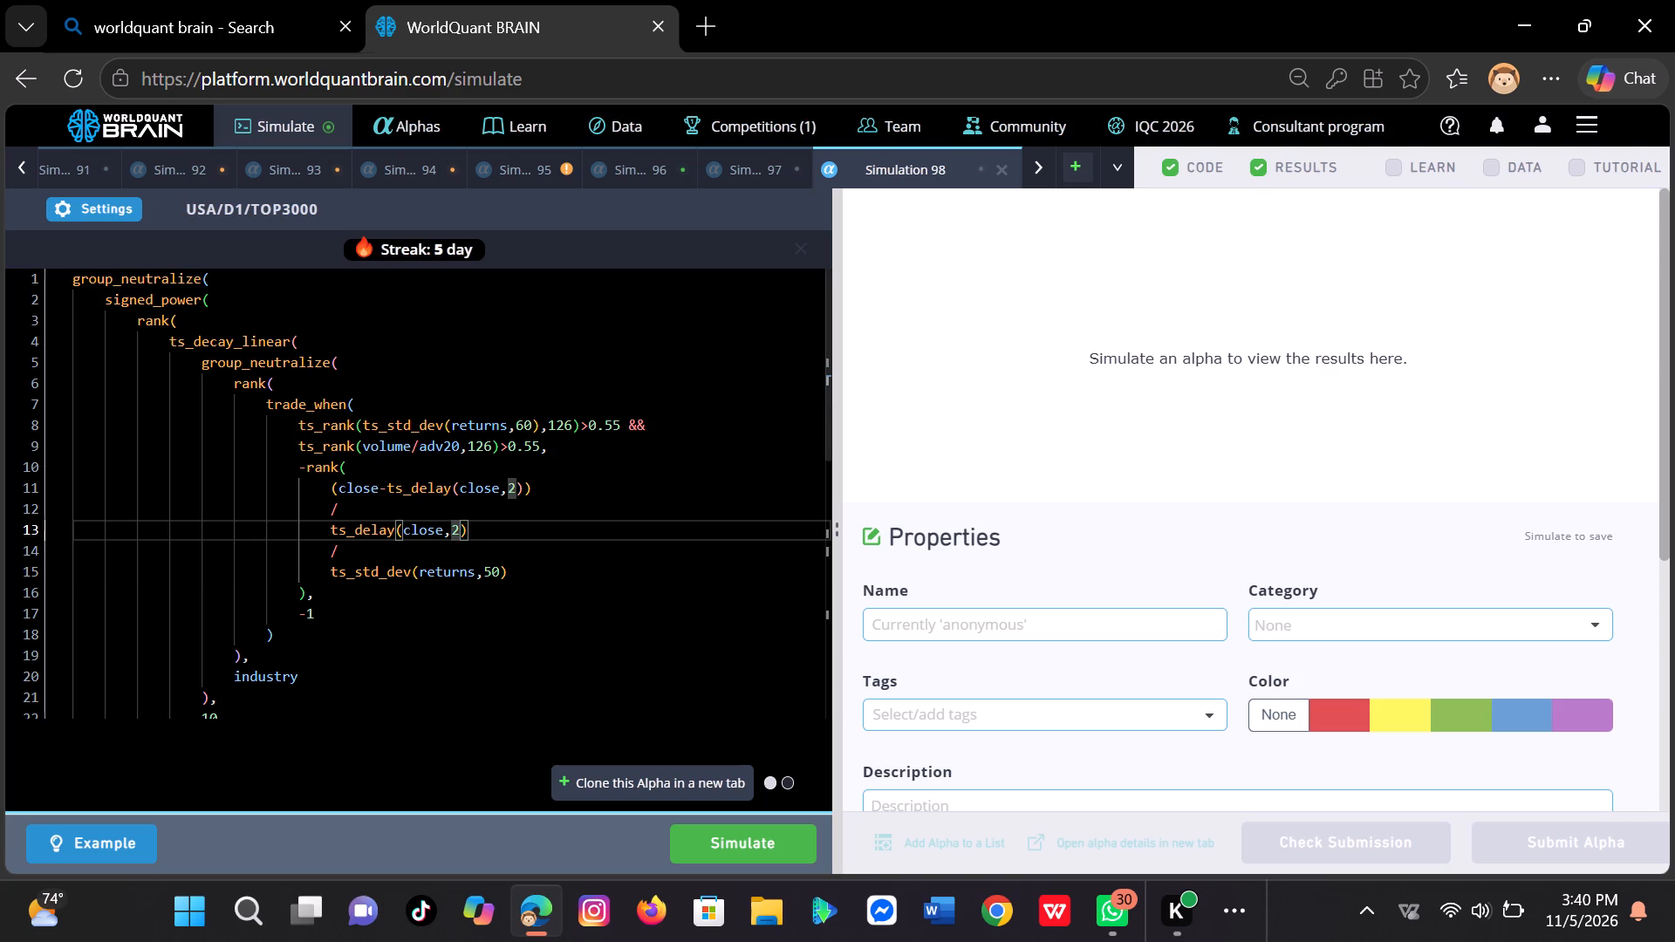
key(BackSpace)
key(4)
click(516, 481)
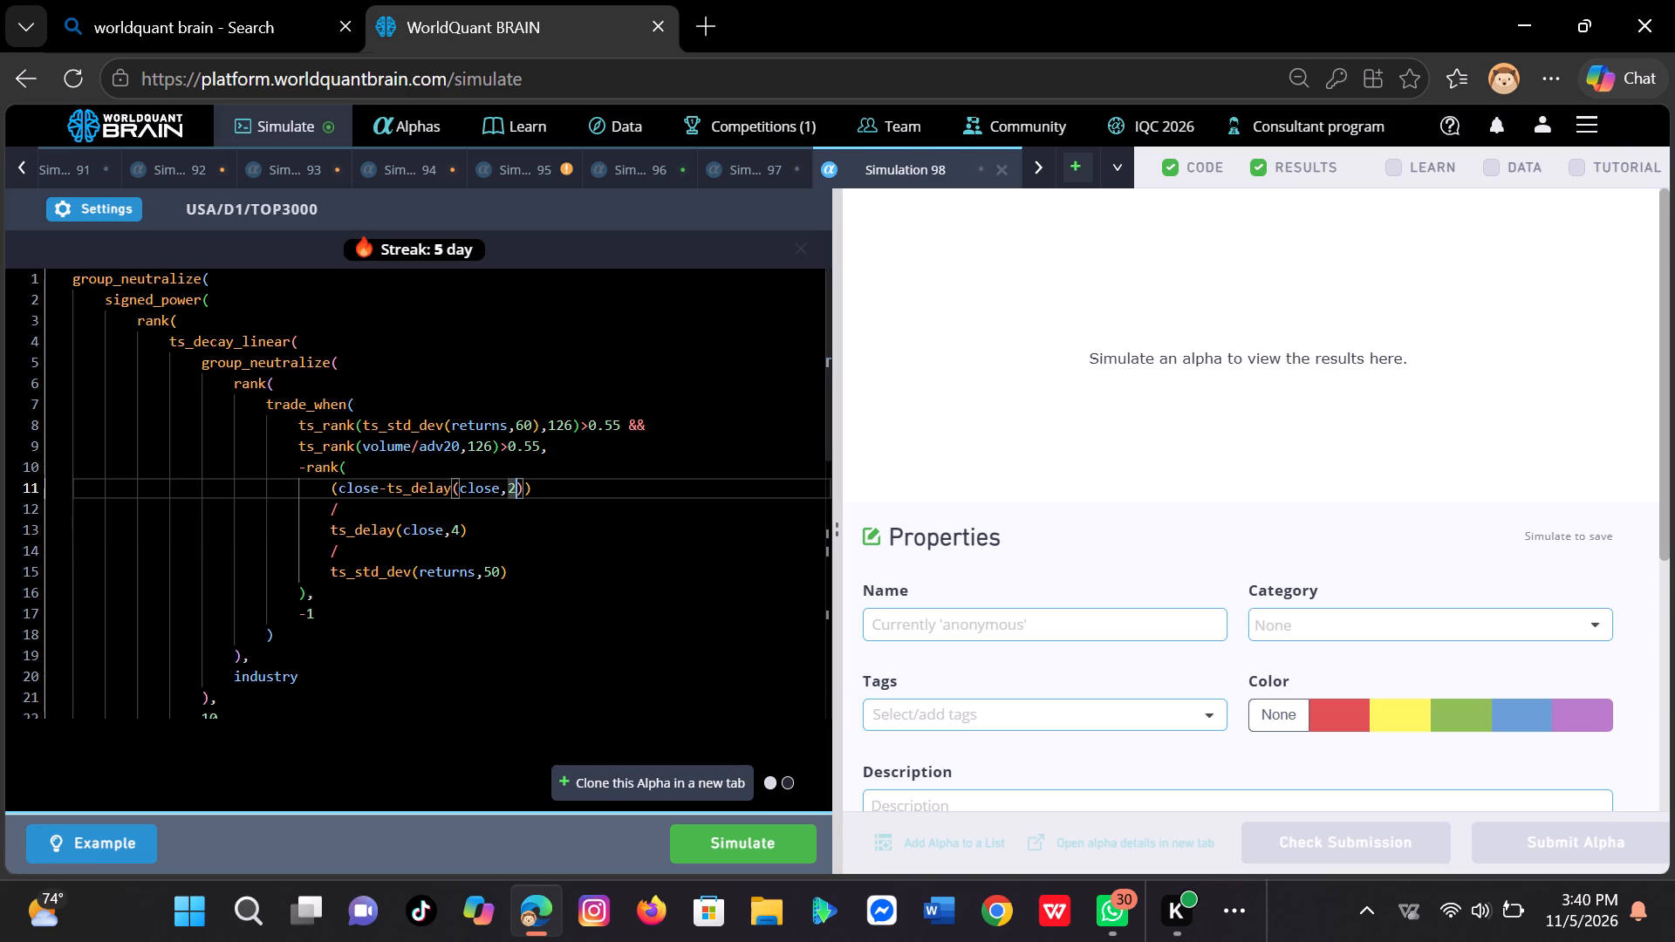
key(BackSpace)
key(4)
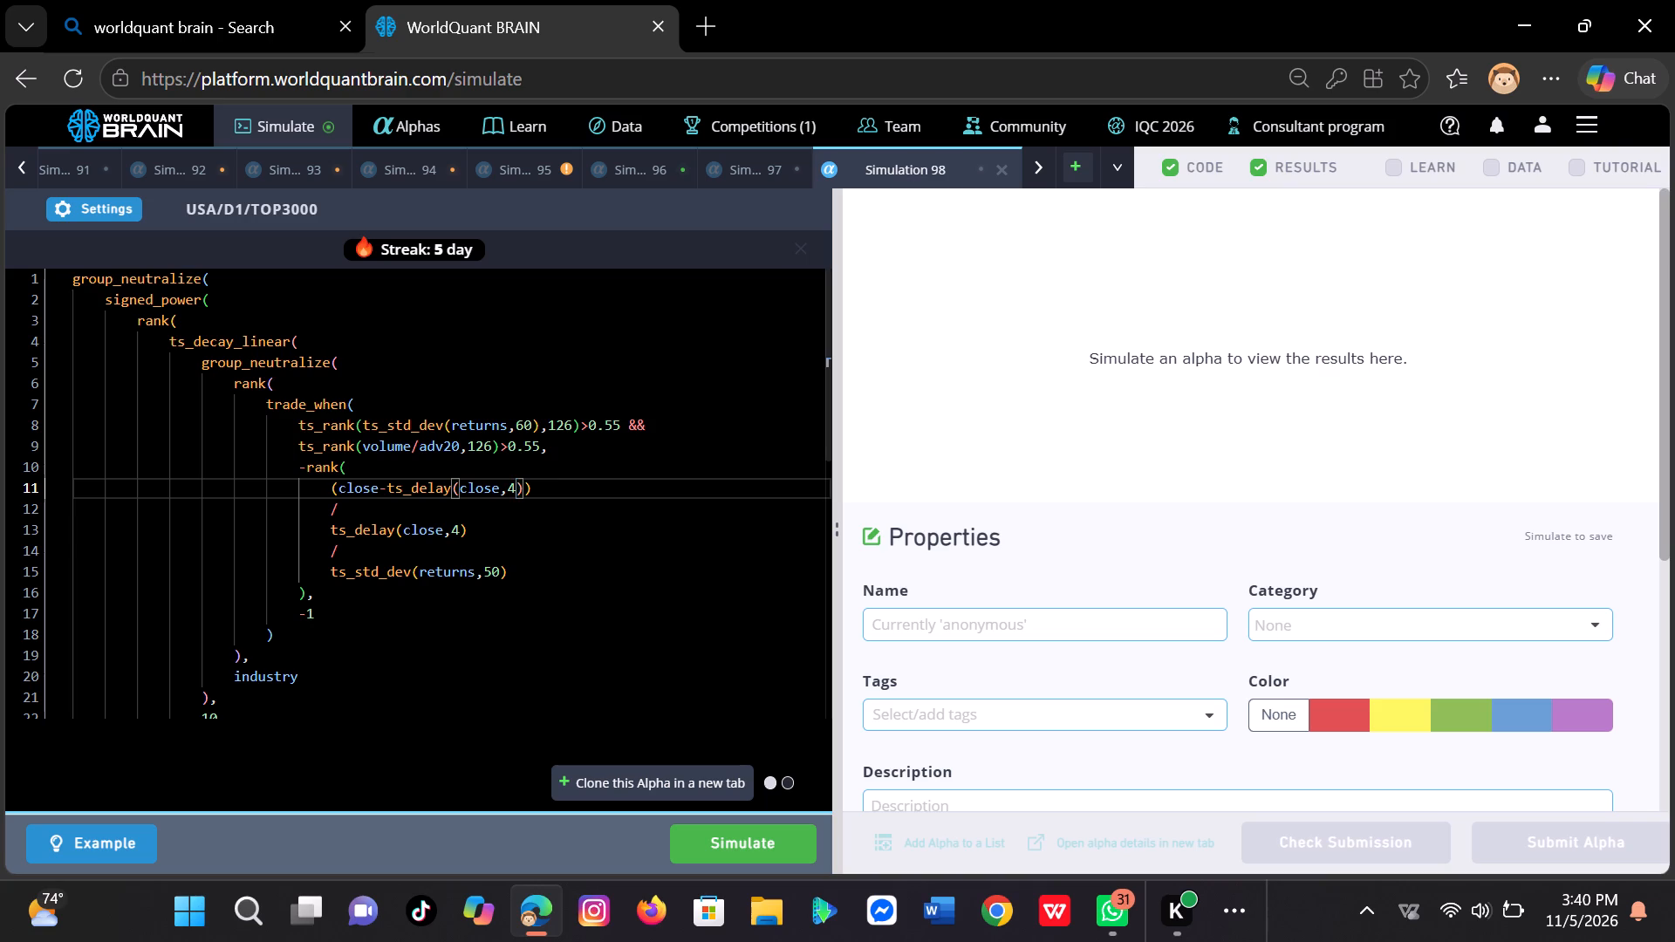
In the trade_when volume/adv20 condition, set the threshold to 0.80 and the ts_rank window to 120.
click(541, 445)
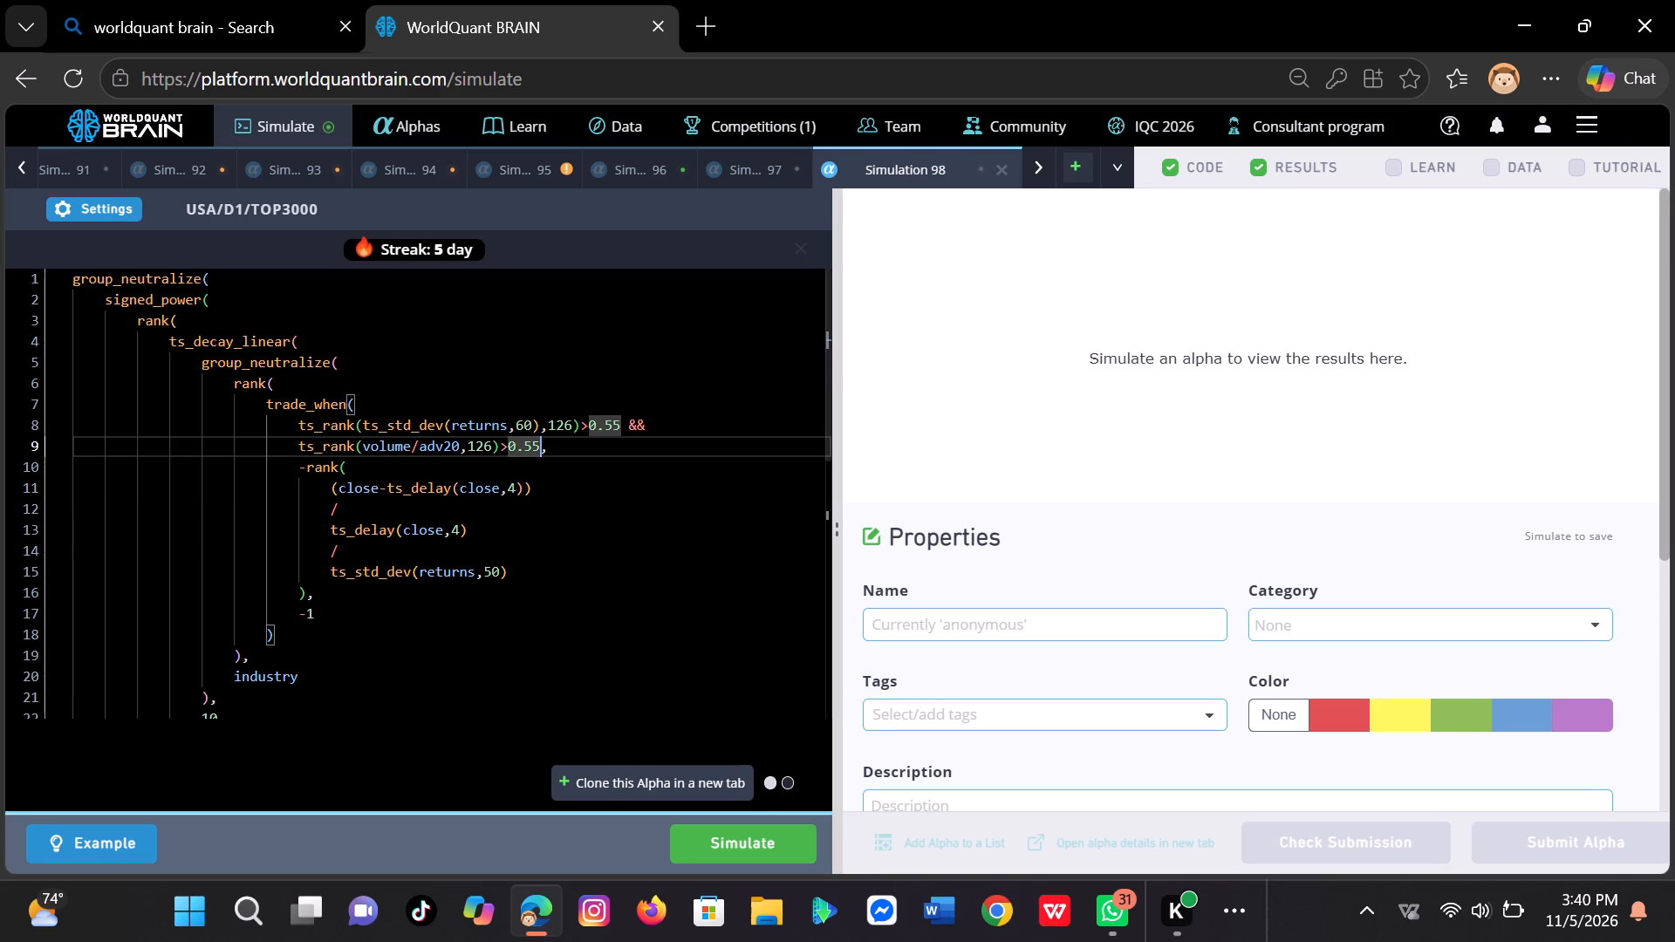
key(BackSpace)
key(BackSpace)
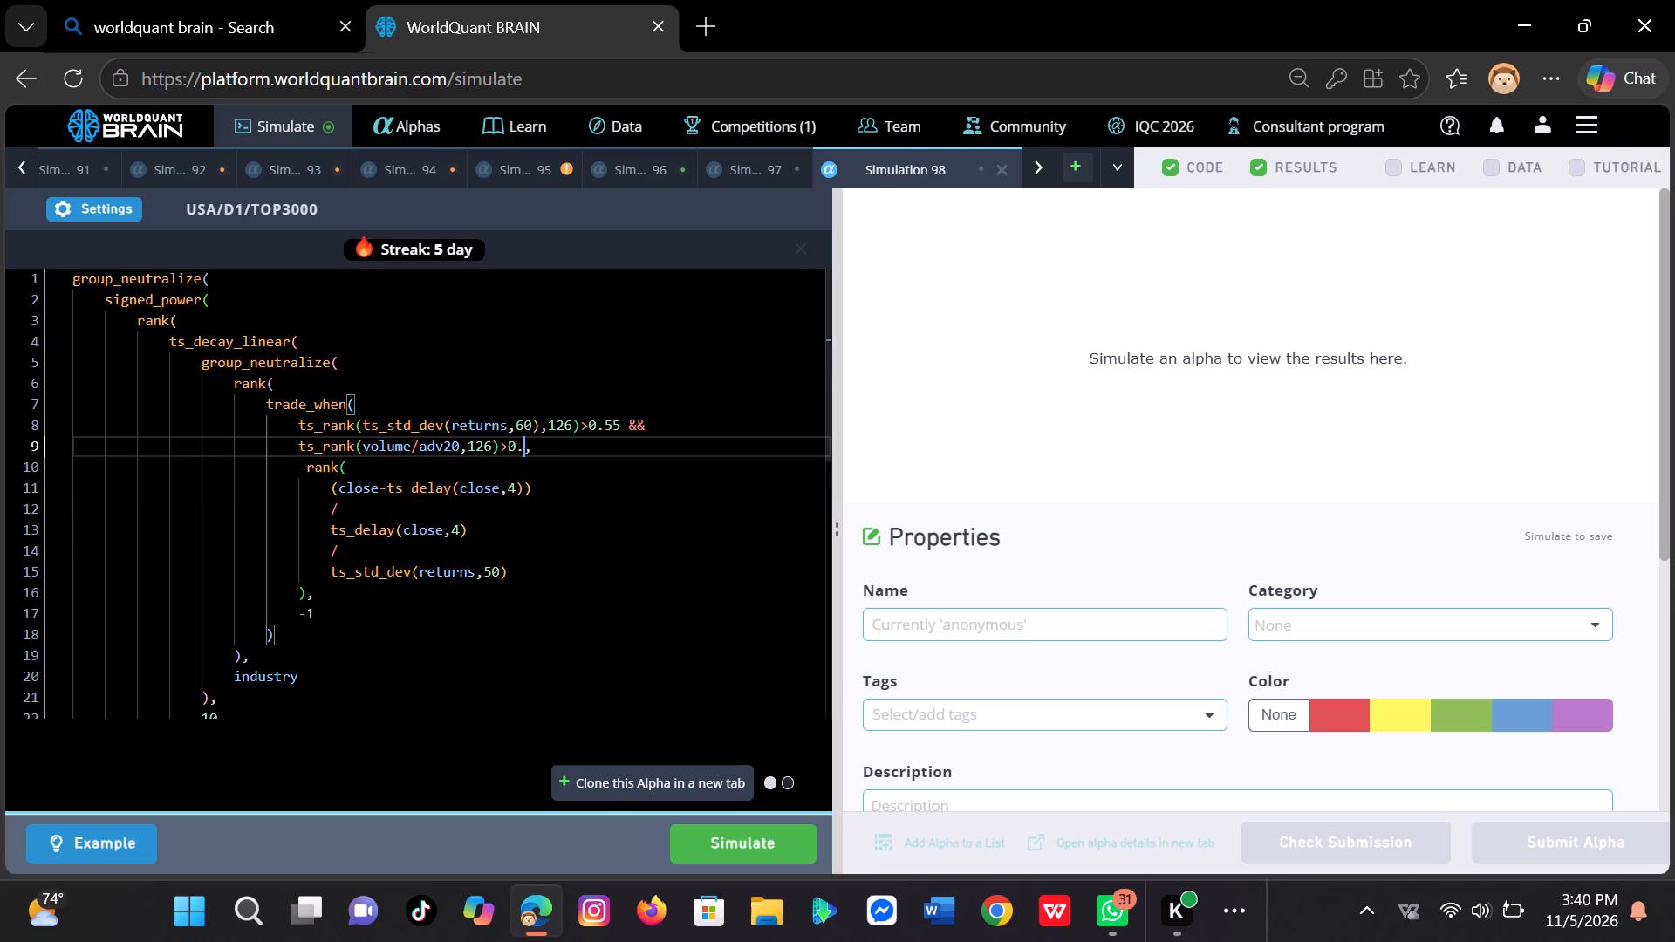
key(8)
key(0)
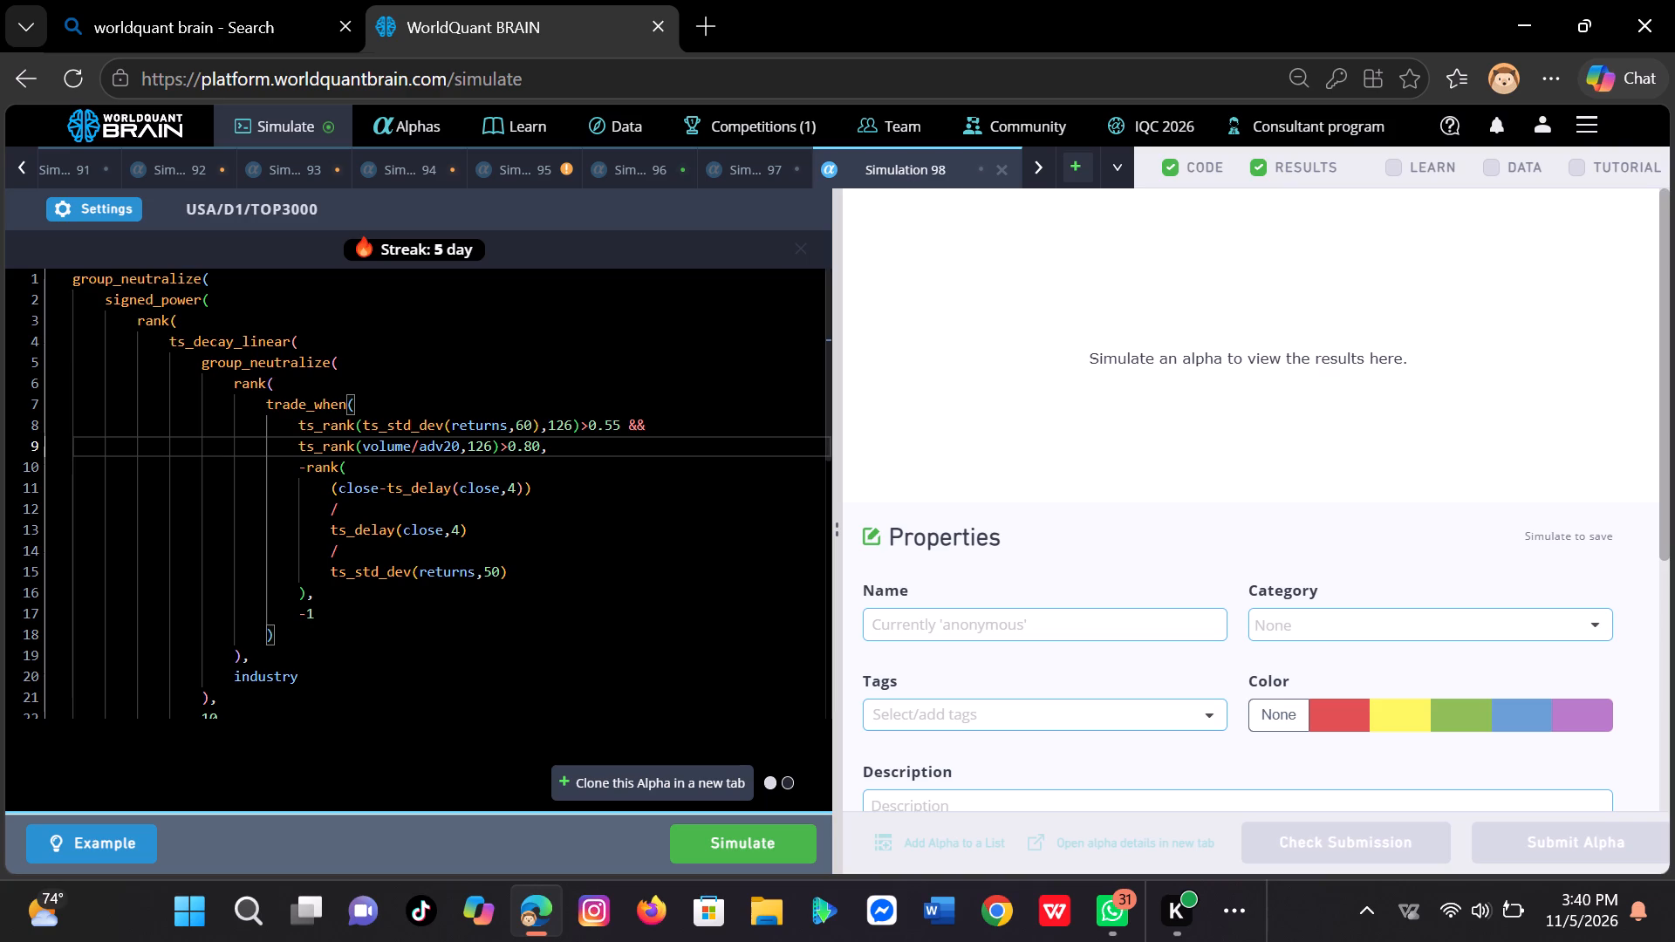
click(494, 443)
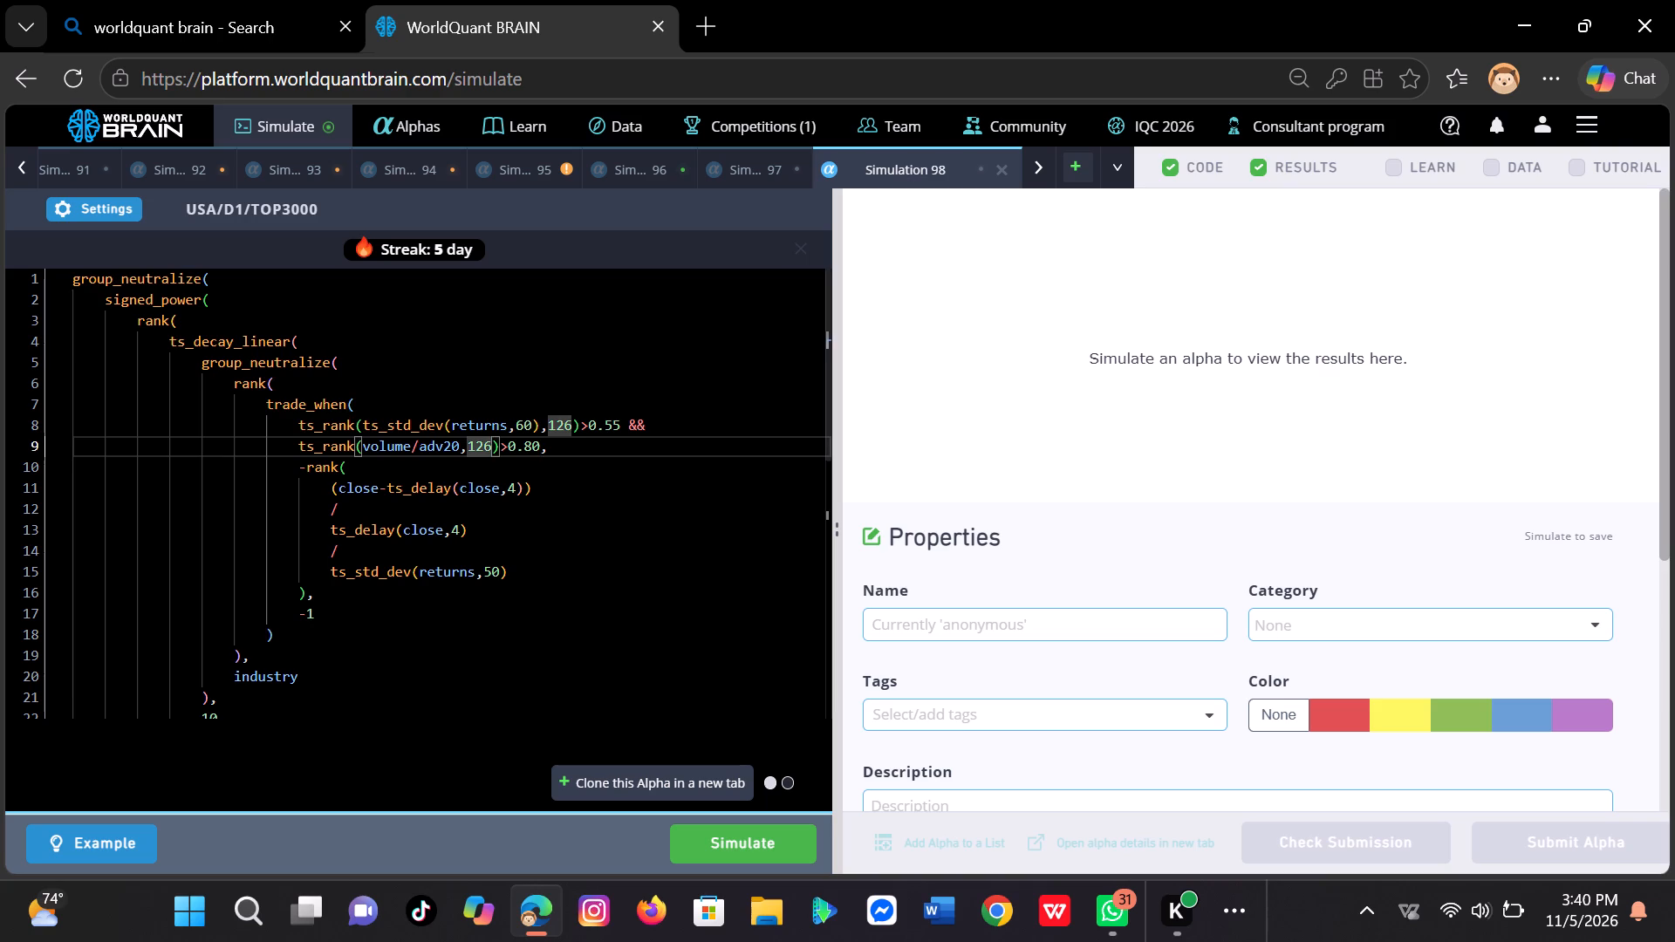
key(BackSpace)
key(0)
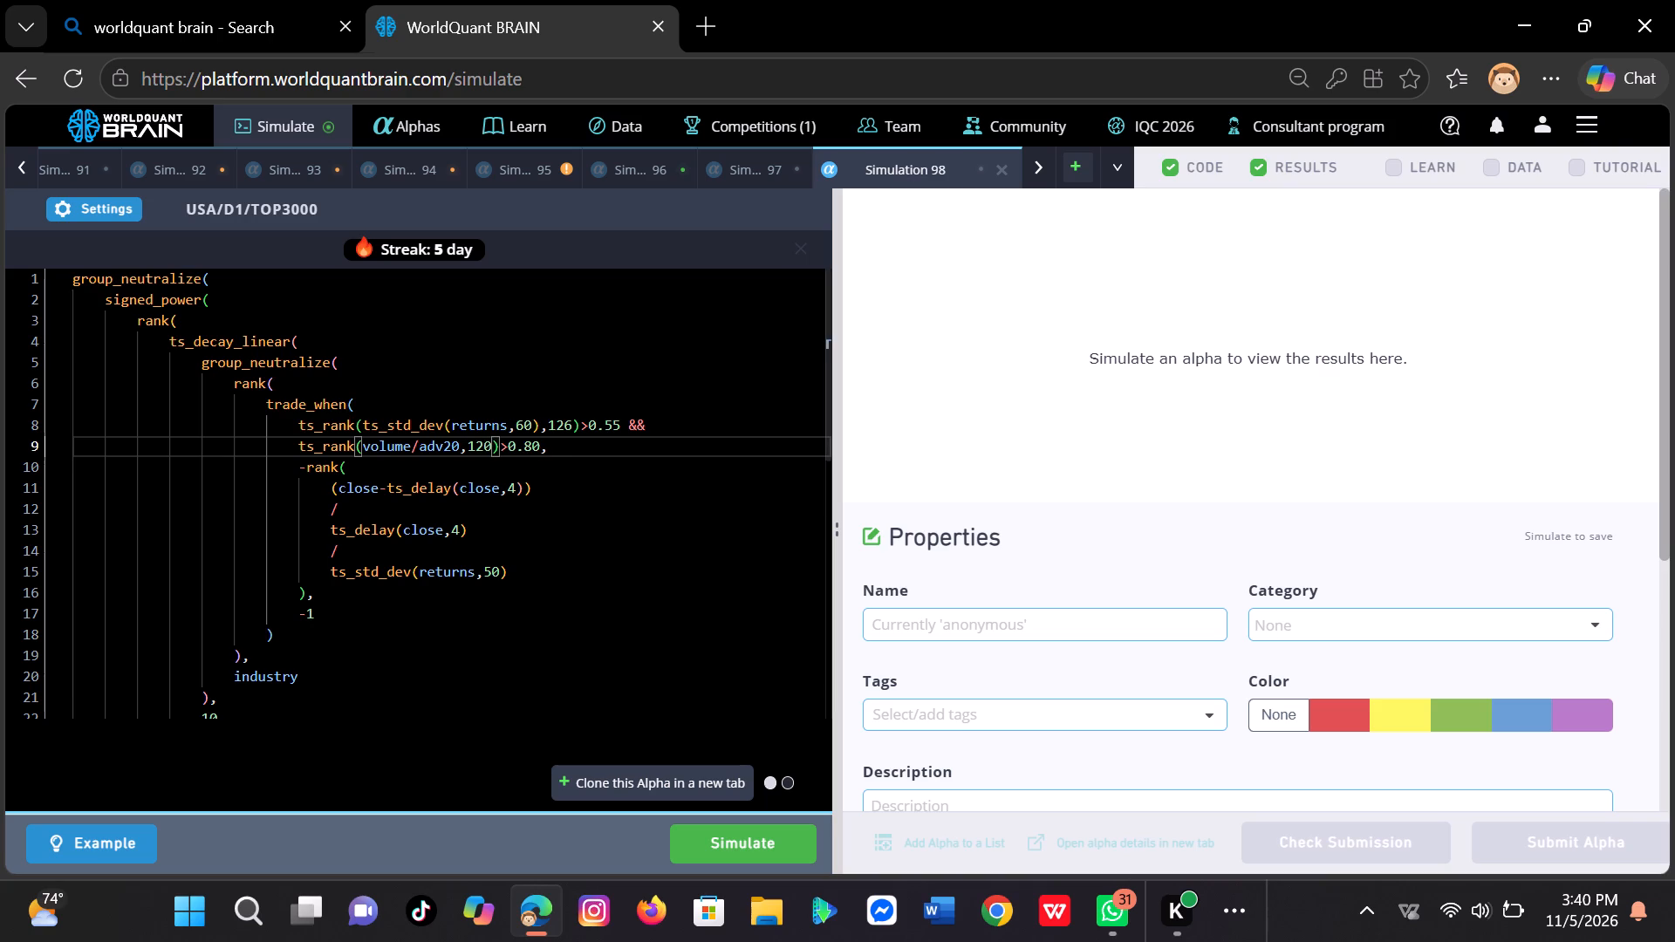
In the trade_when volatility condition, set the returns ts_std_dev window to 80 and the ts_rank window to 120.
click(523, 425)
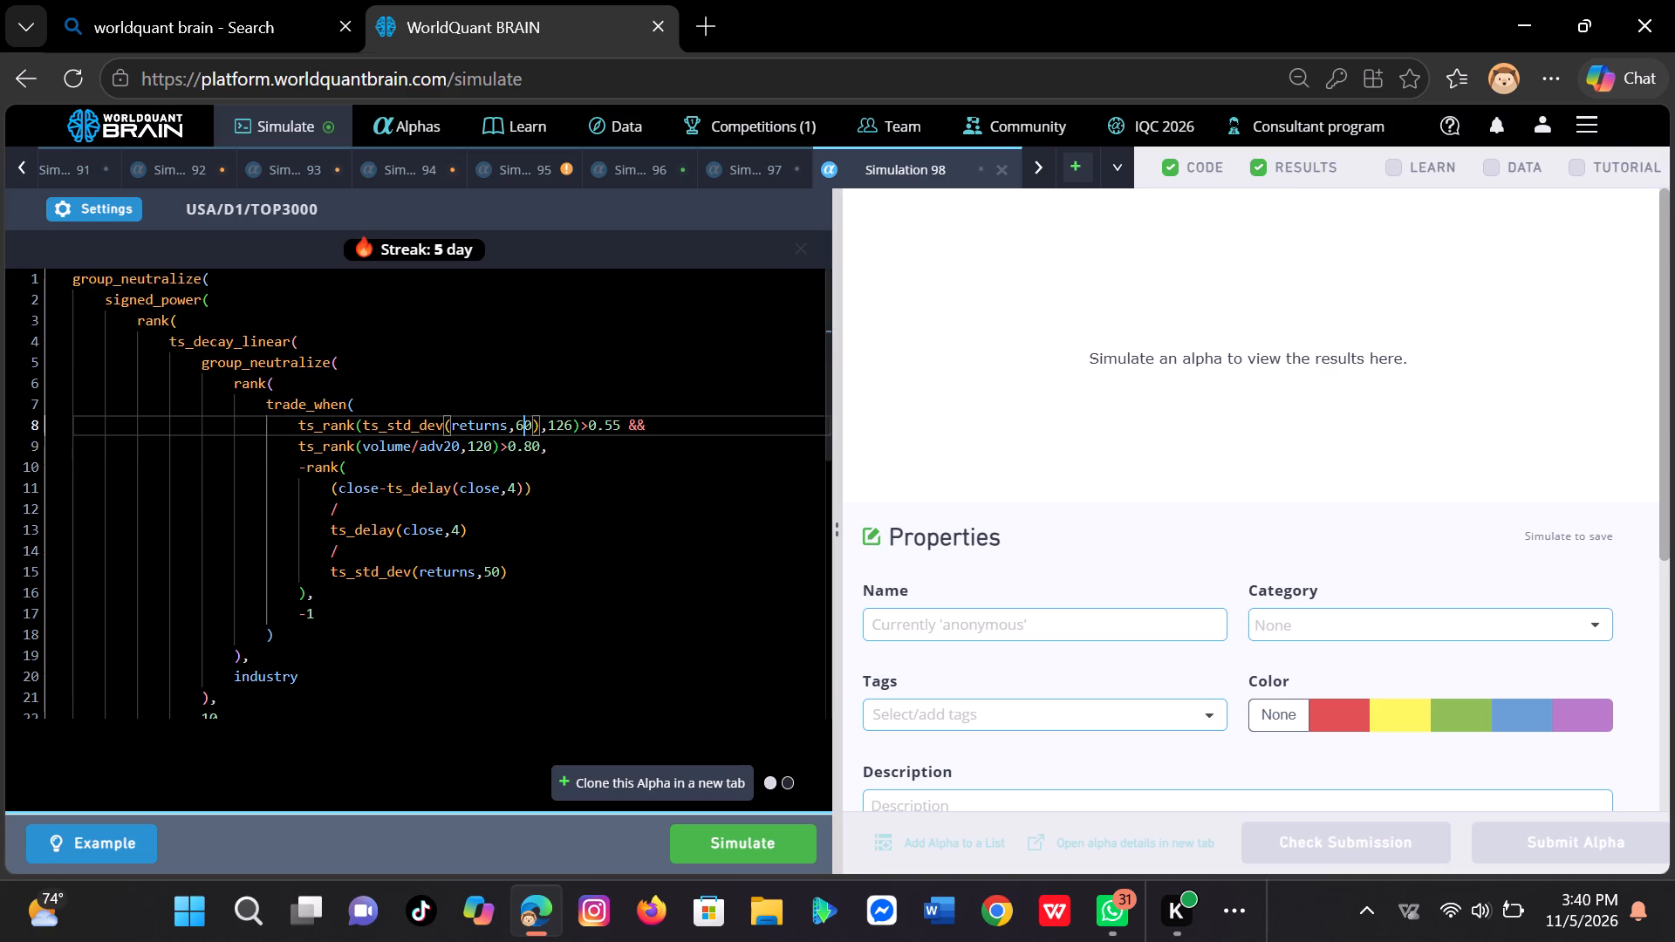
key(BackSpace)
key(8)
scroll(543, 433, up, 1)
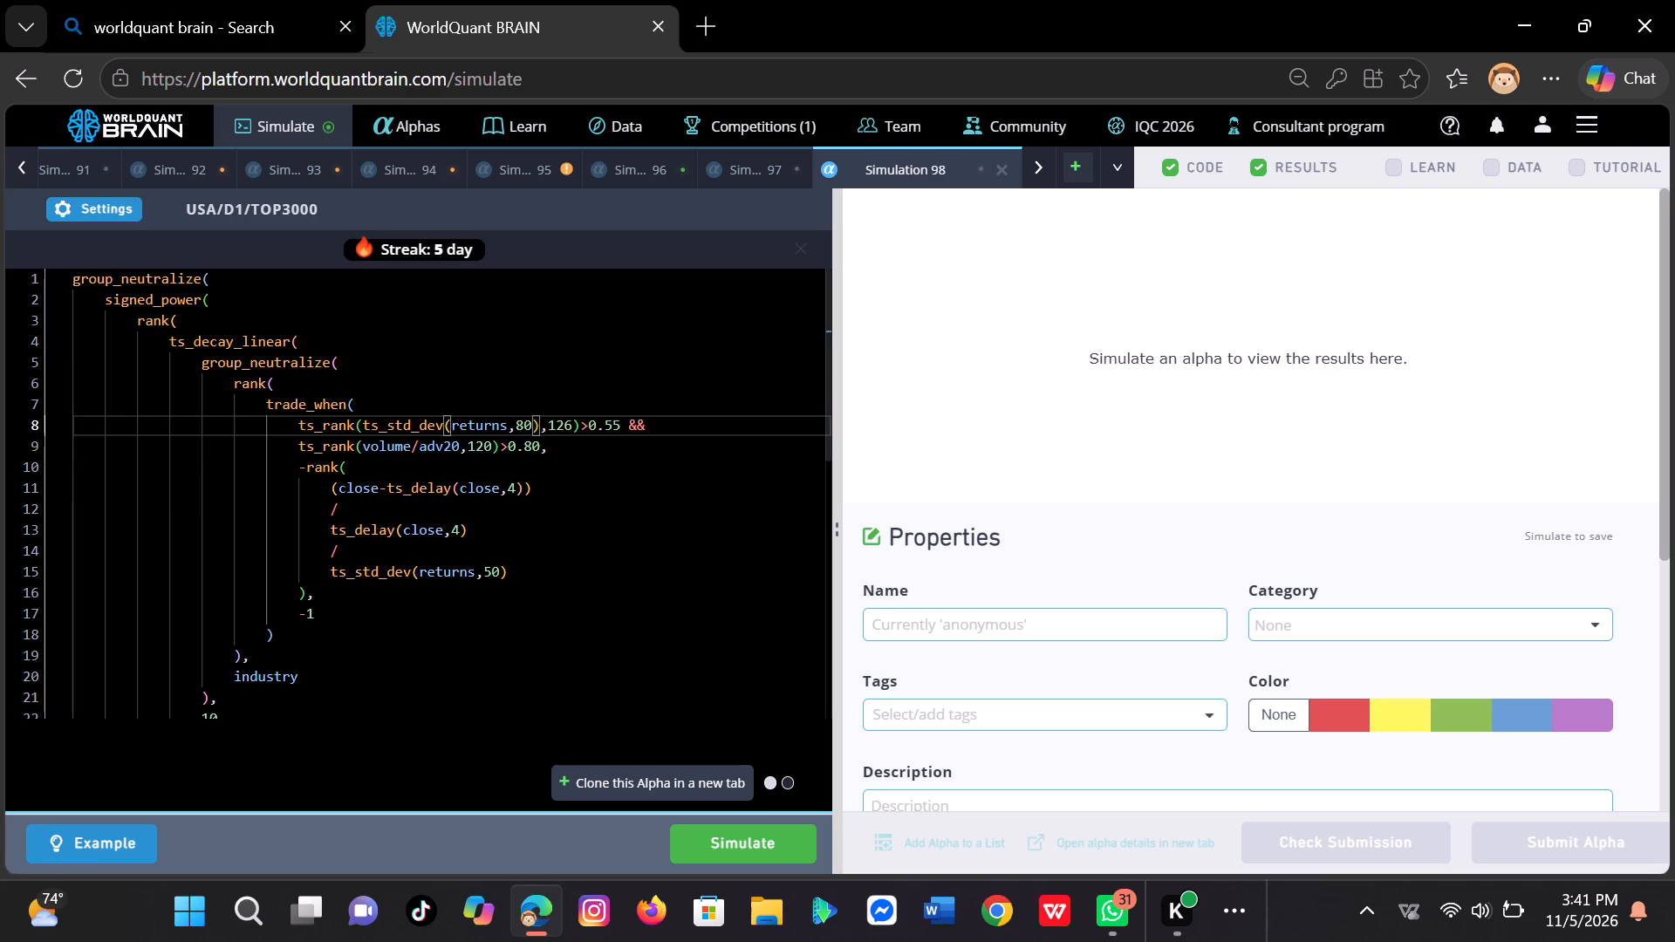
click(574, 427)
key(BackSpace)
key(0)
Run the simulation of the modified alpha expression.
scroll(574, 427, up, 1)
click(736, 845)
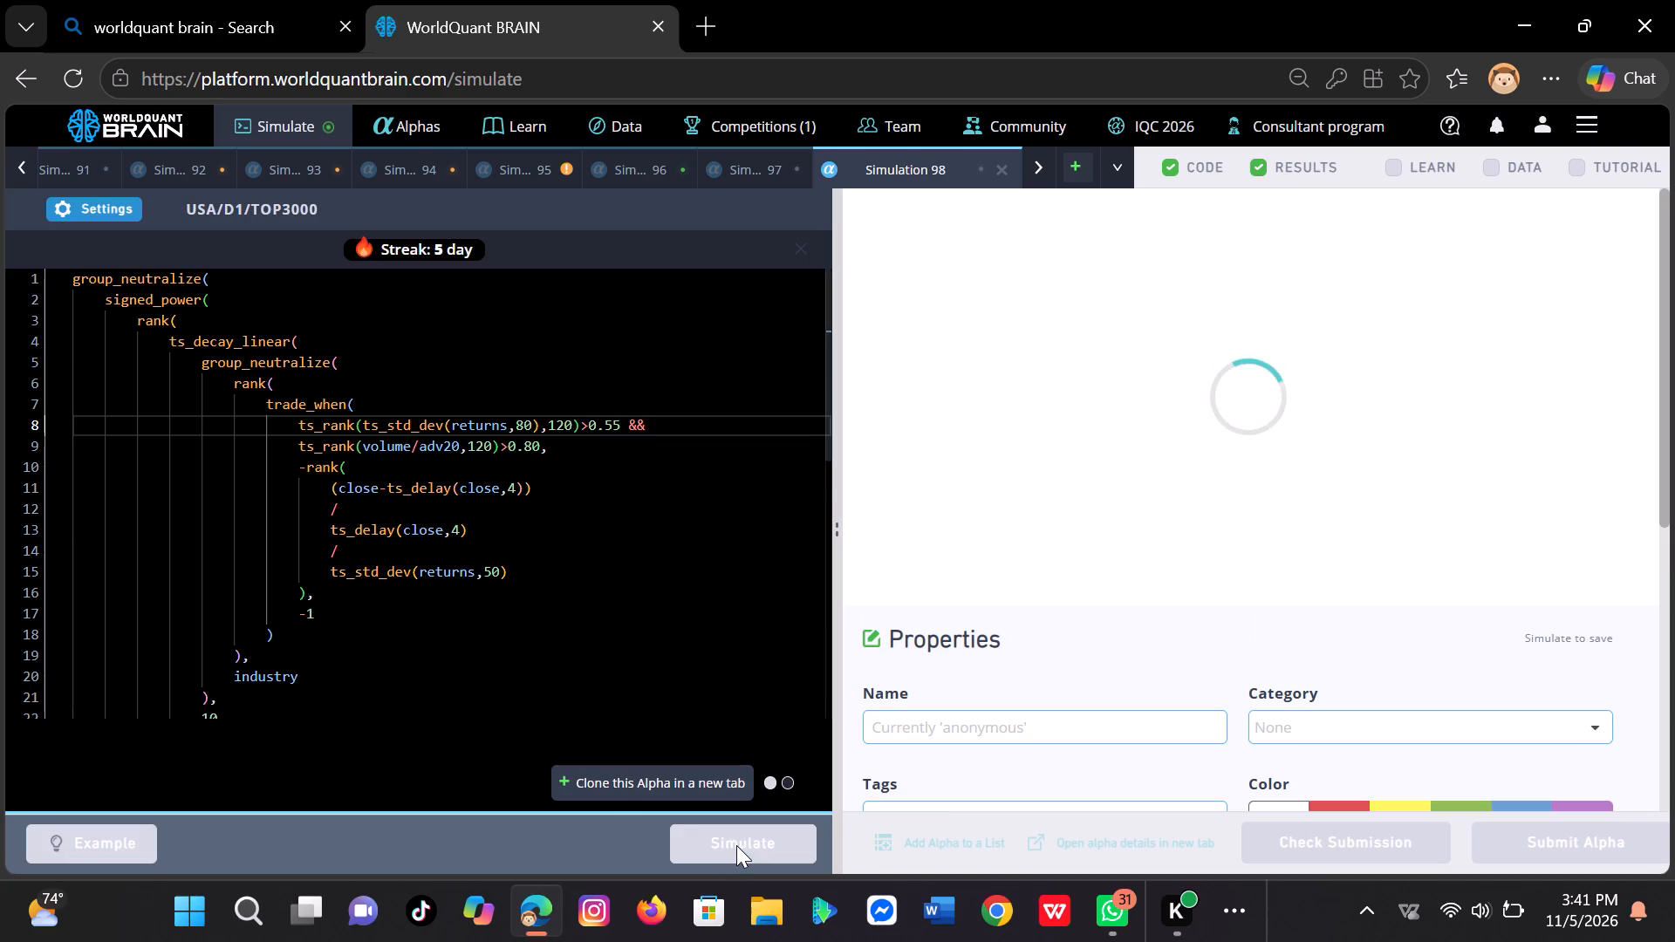
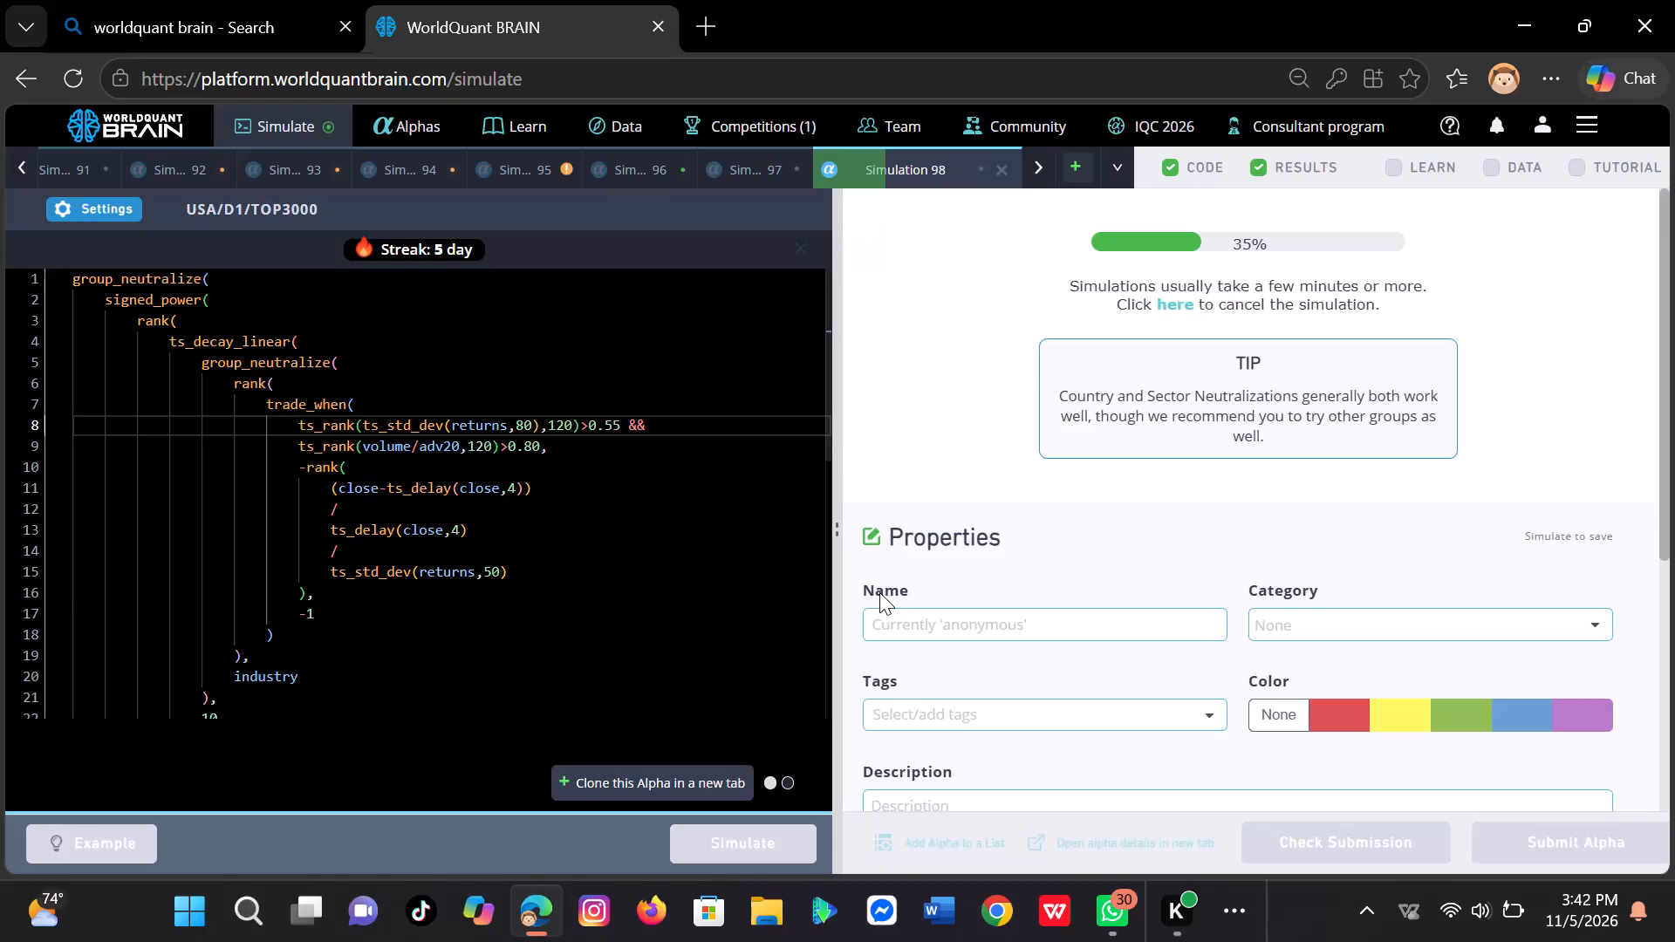
Open the full competitions list and look through both of its pages for statuses and dates.
scroll(879, 592, up, 2)
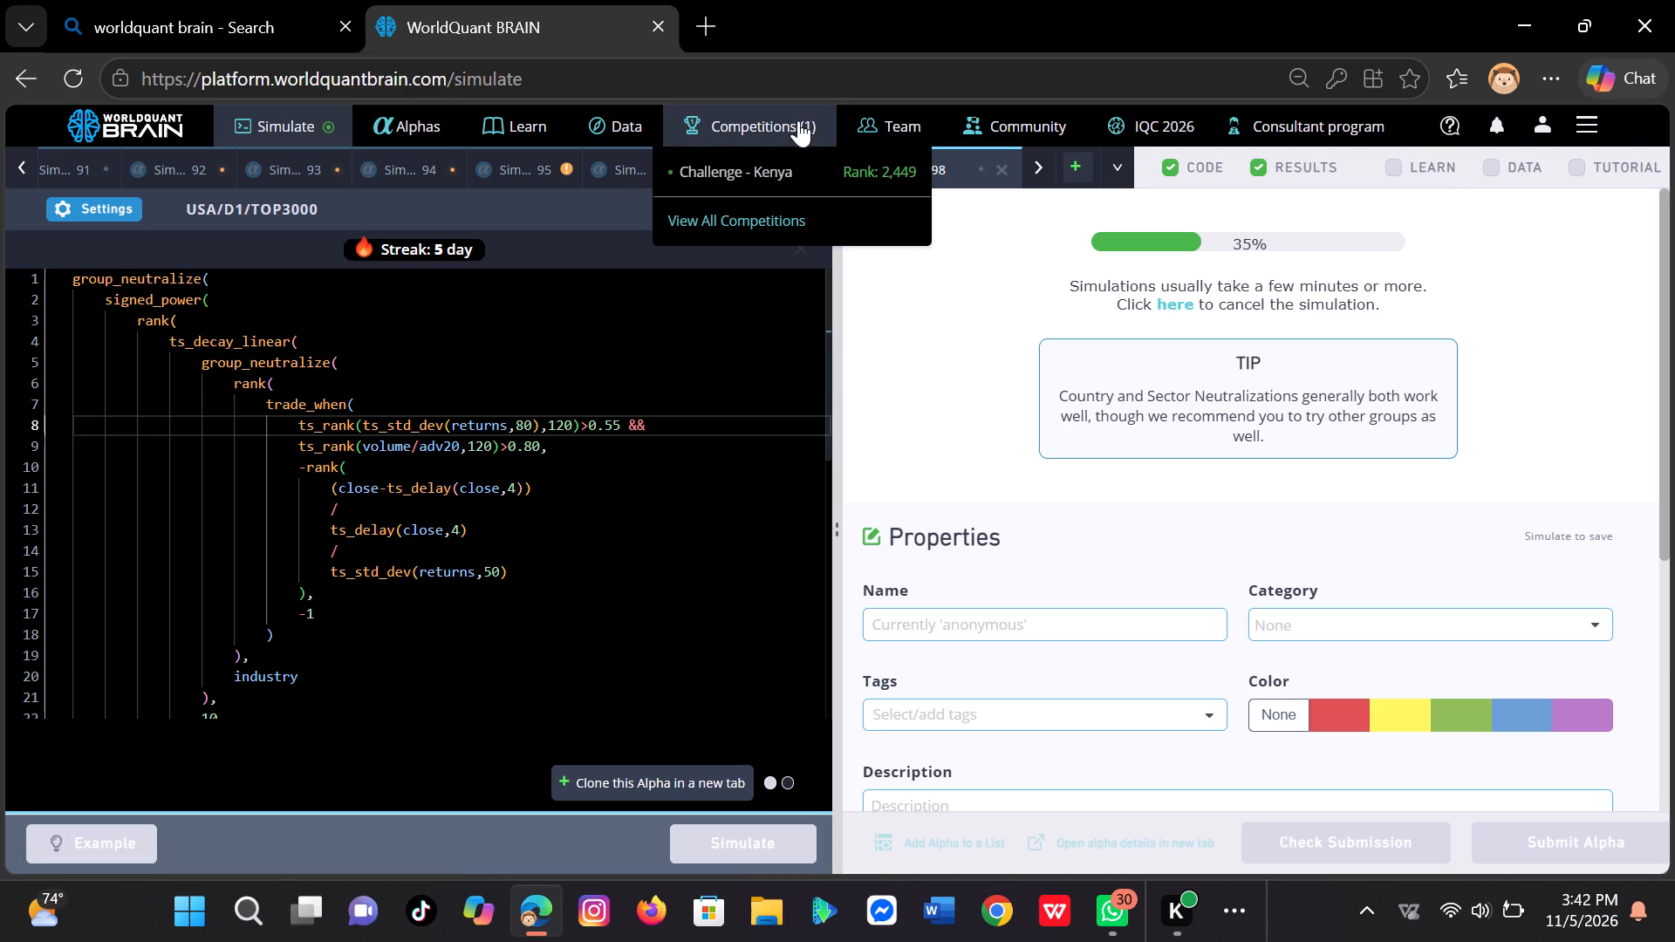
click(717, 211)
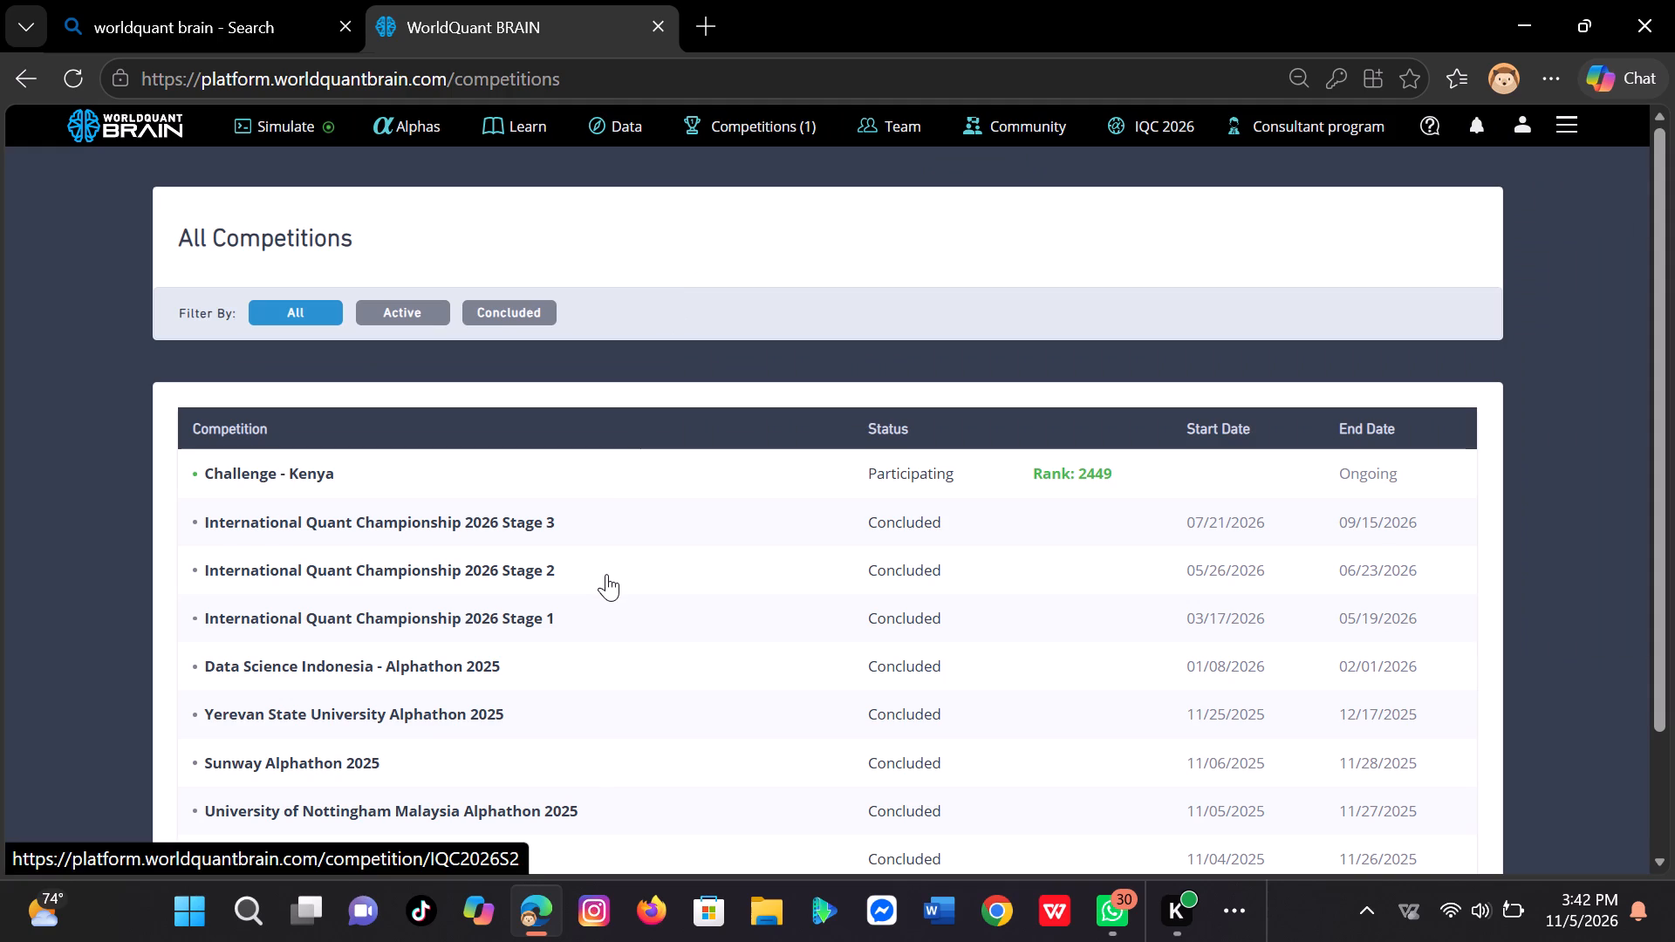
scroll(606, 574, up, 1)
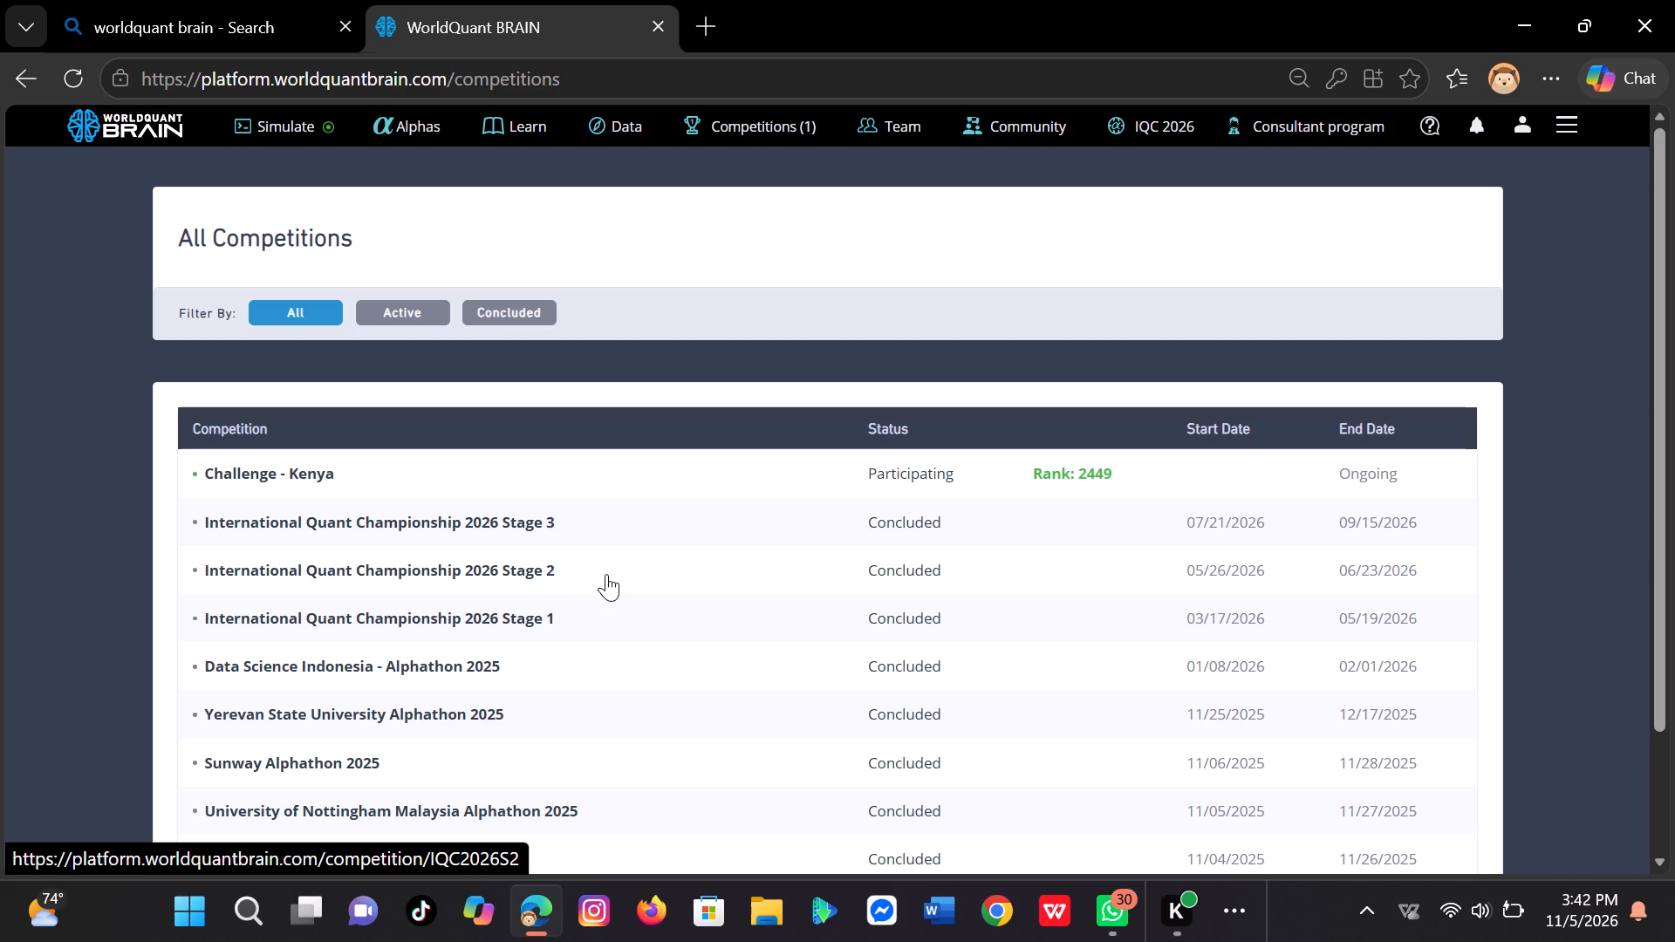
scroll(606, 574, down, 1)
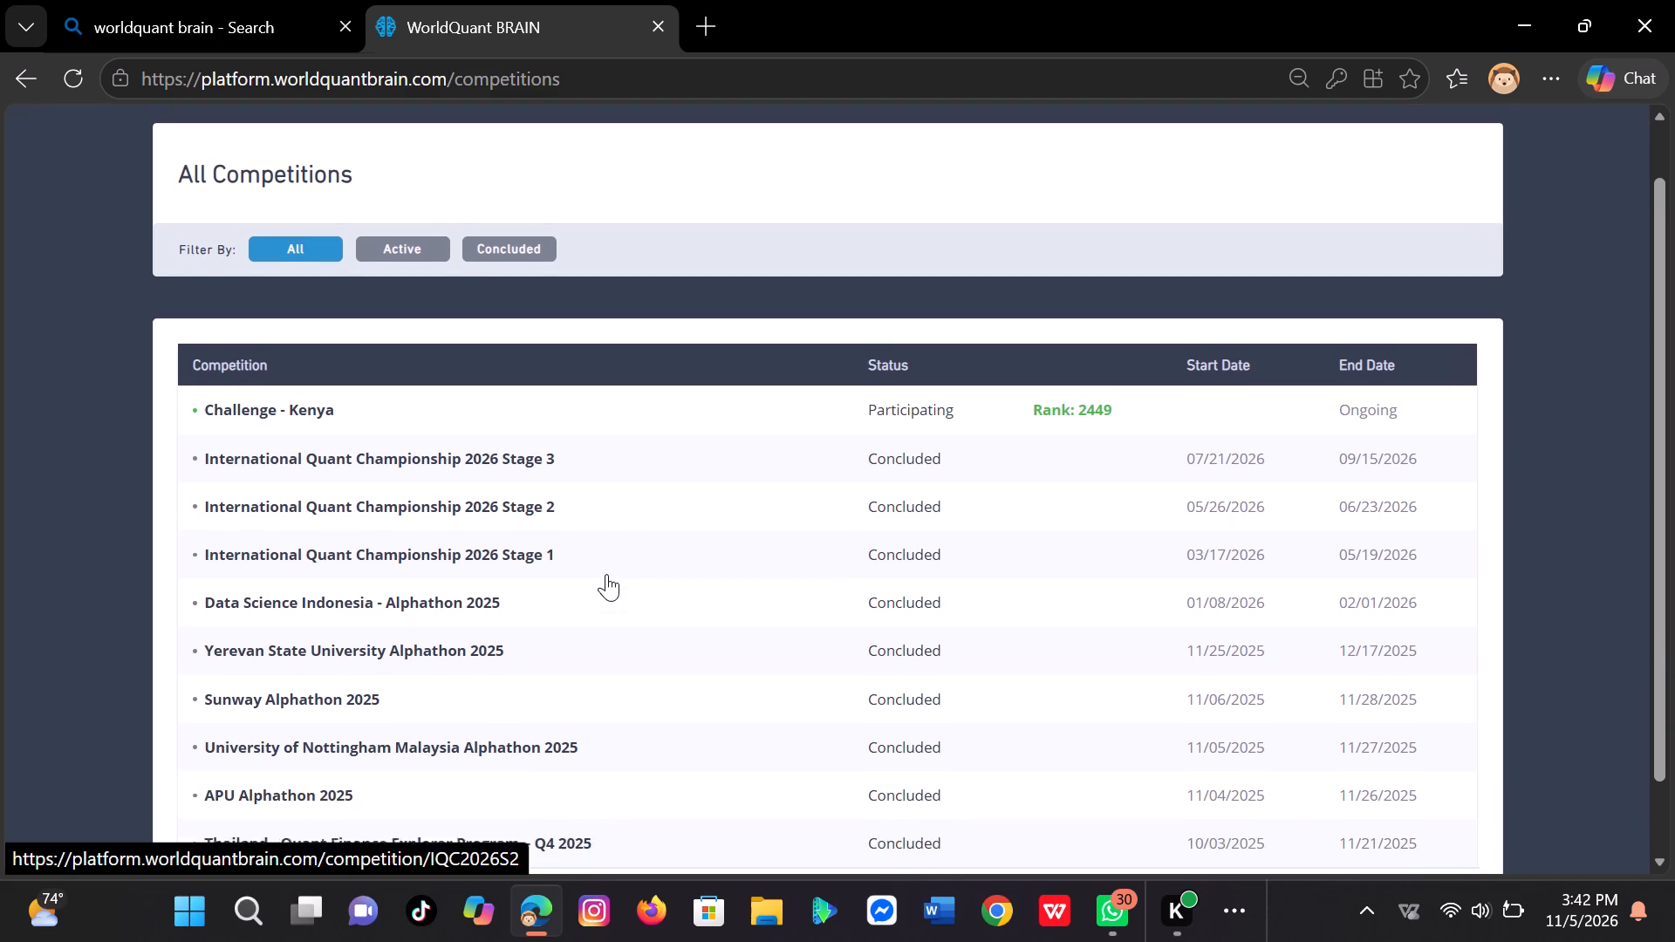
scroll(606, 574, down, 2)
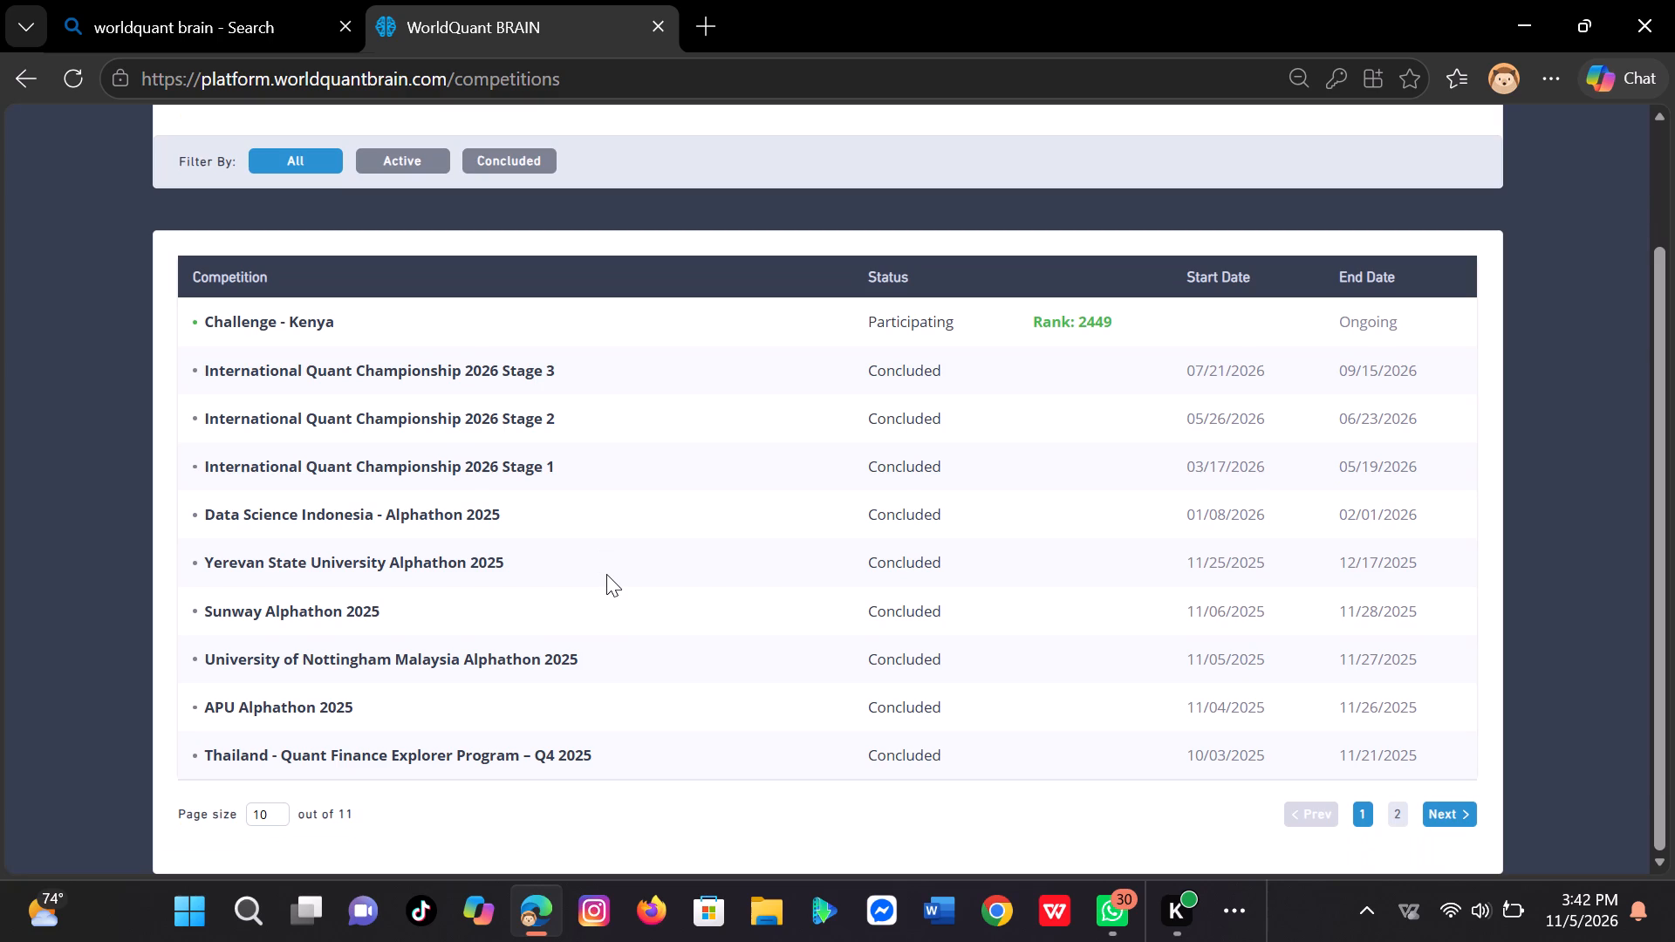
scroll(606, 574, down, 6)
click(1401, 815)
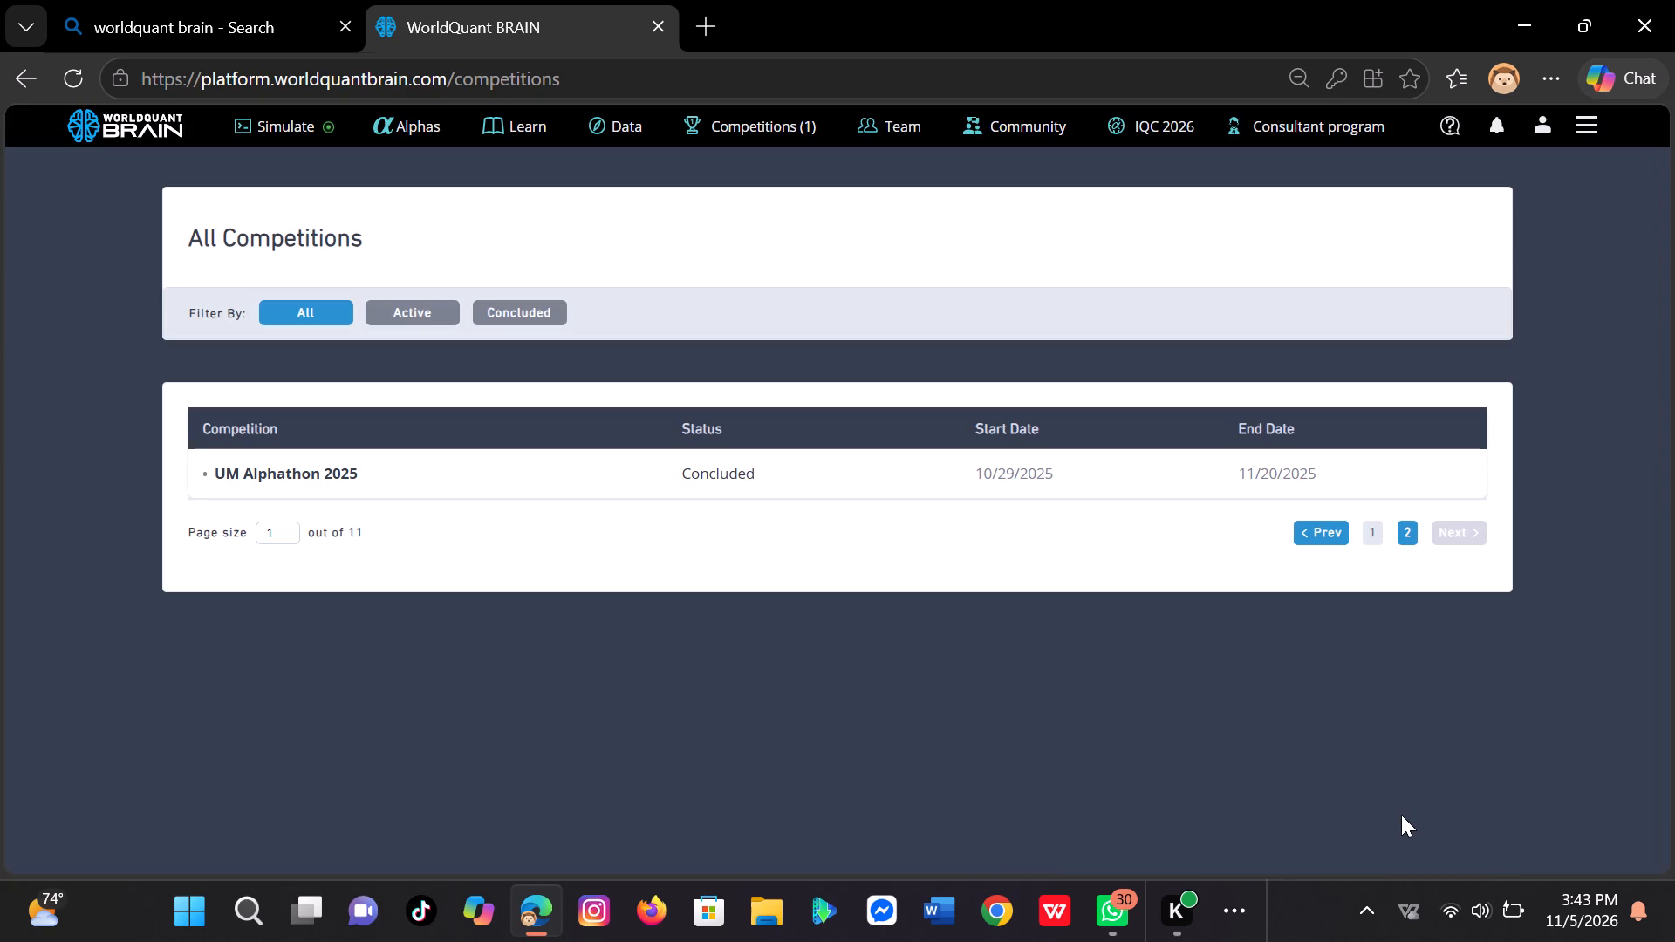
click(1331, 526)
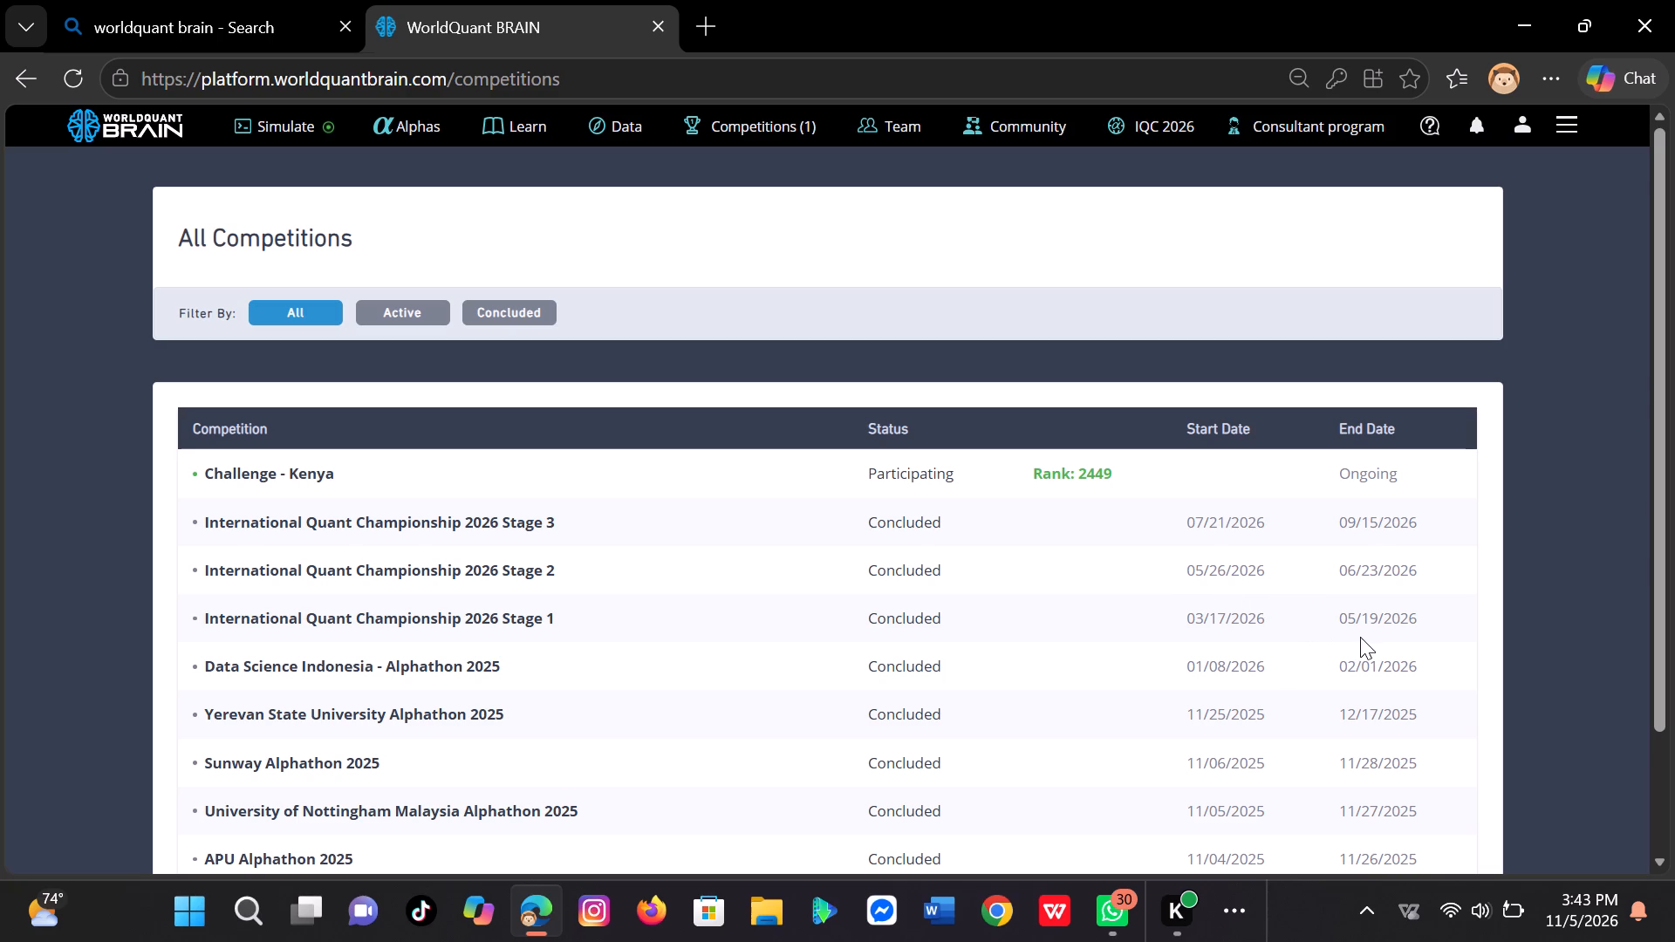
scroll(1316, 640, down, 1)
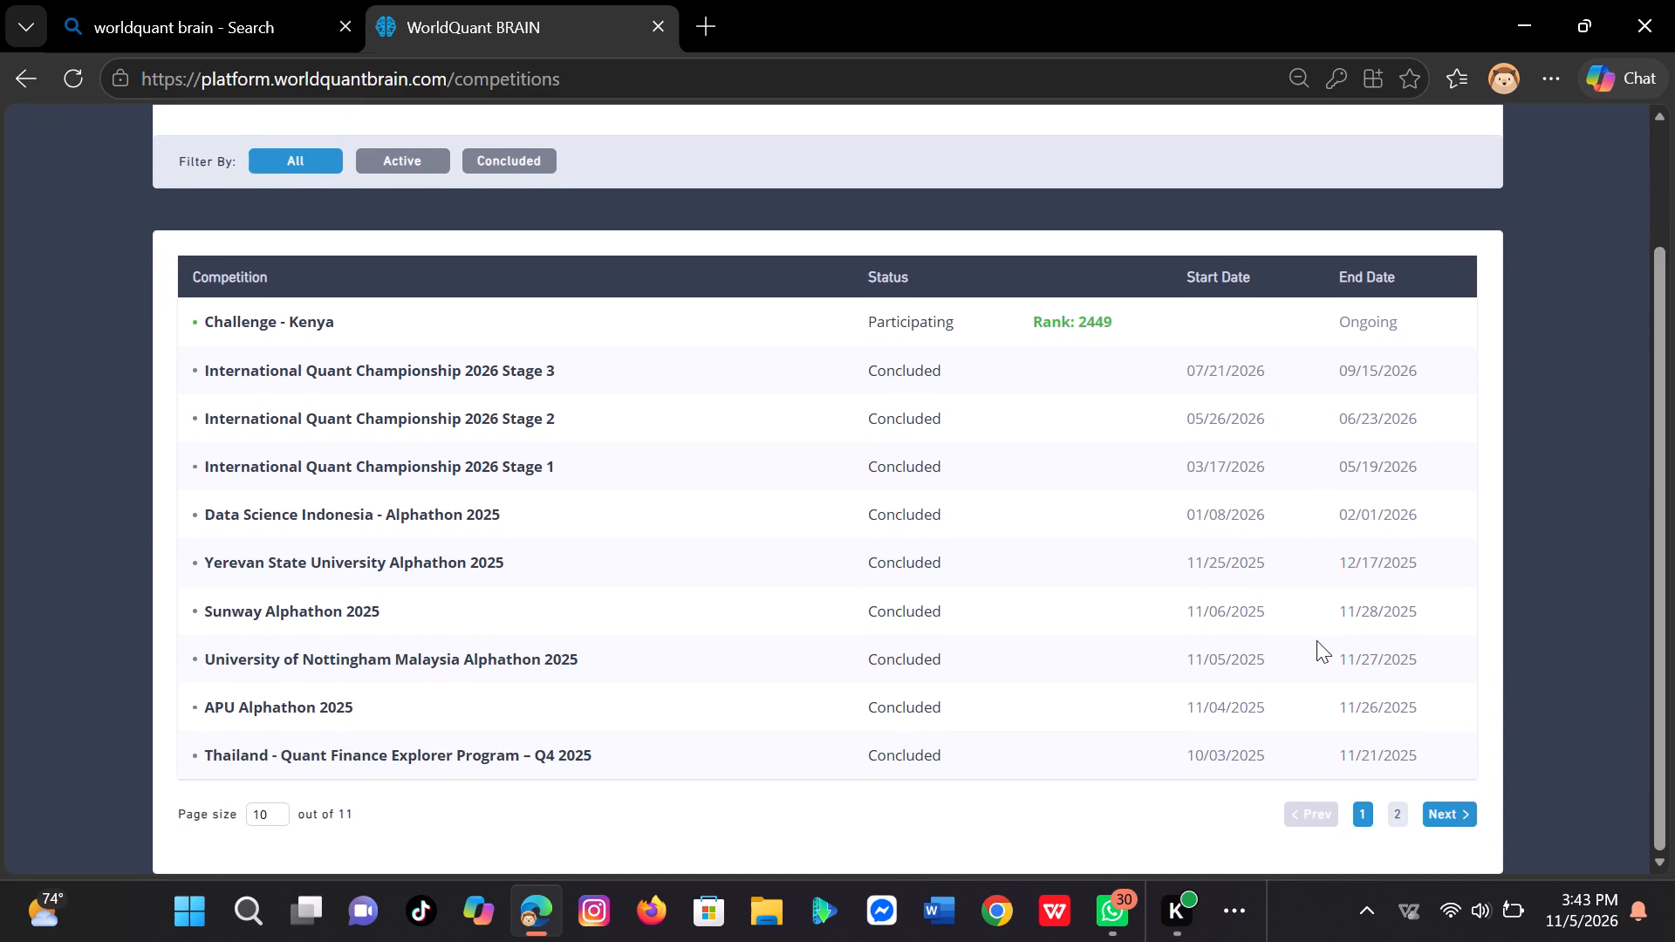
scroll(1316, 640, up, 1)
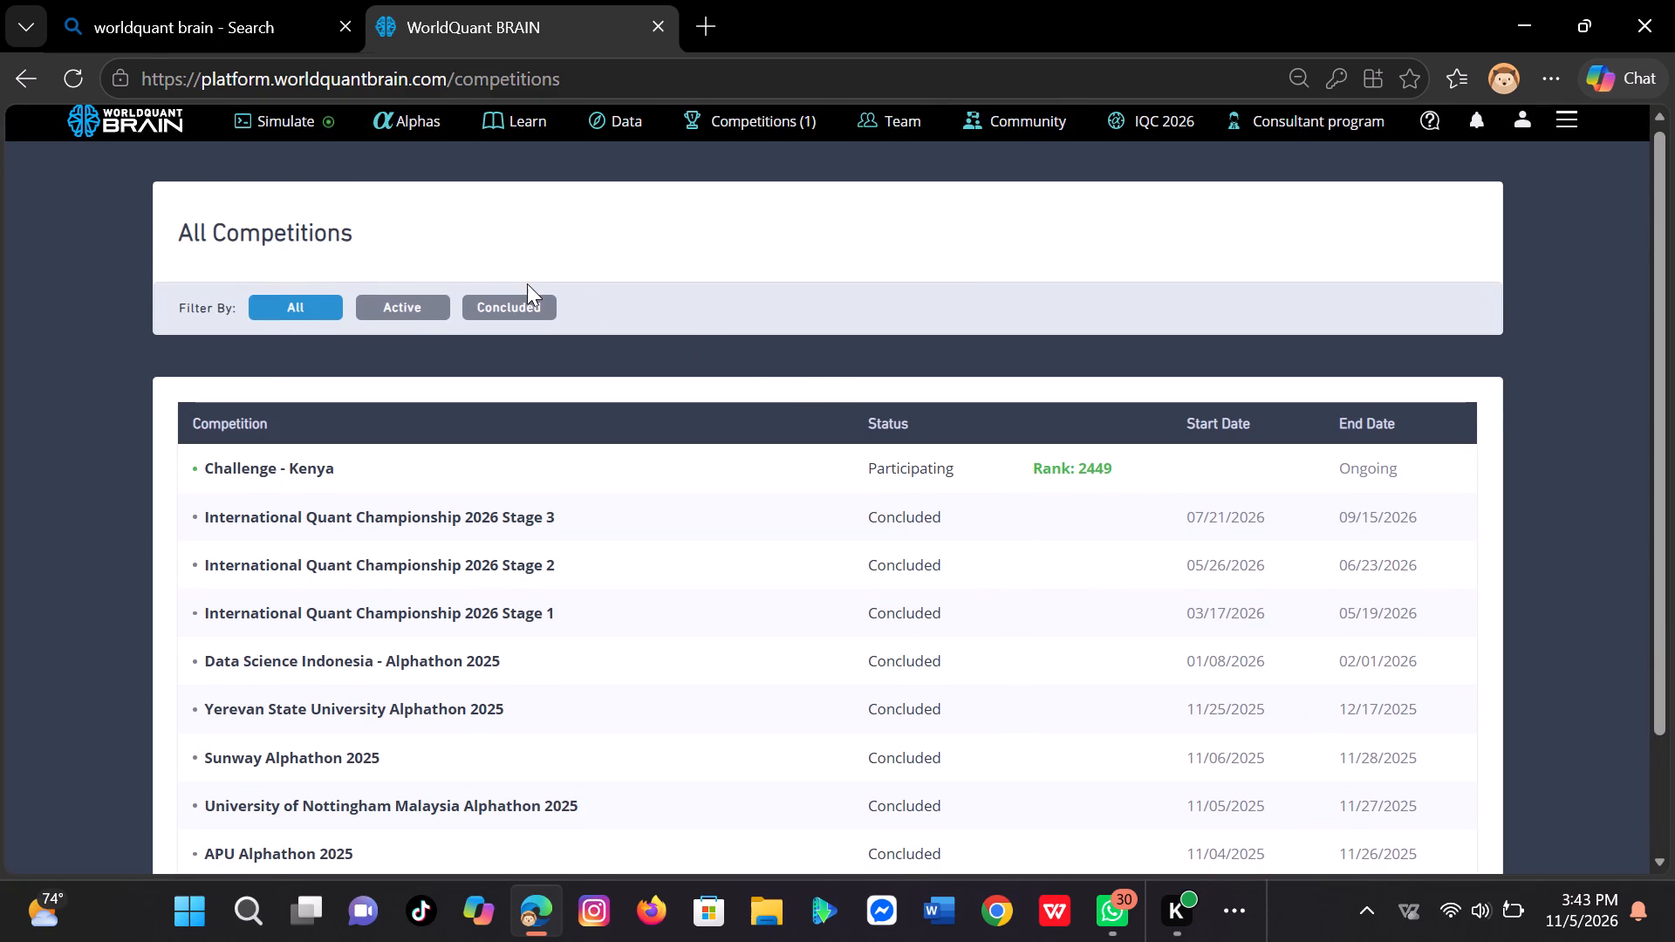
Filter the competitions by Active and by Concluded, and look over each list.
click(266, 310)
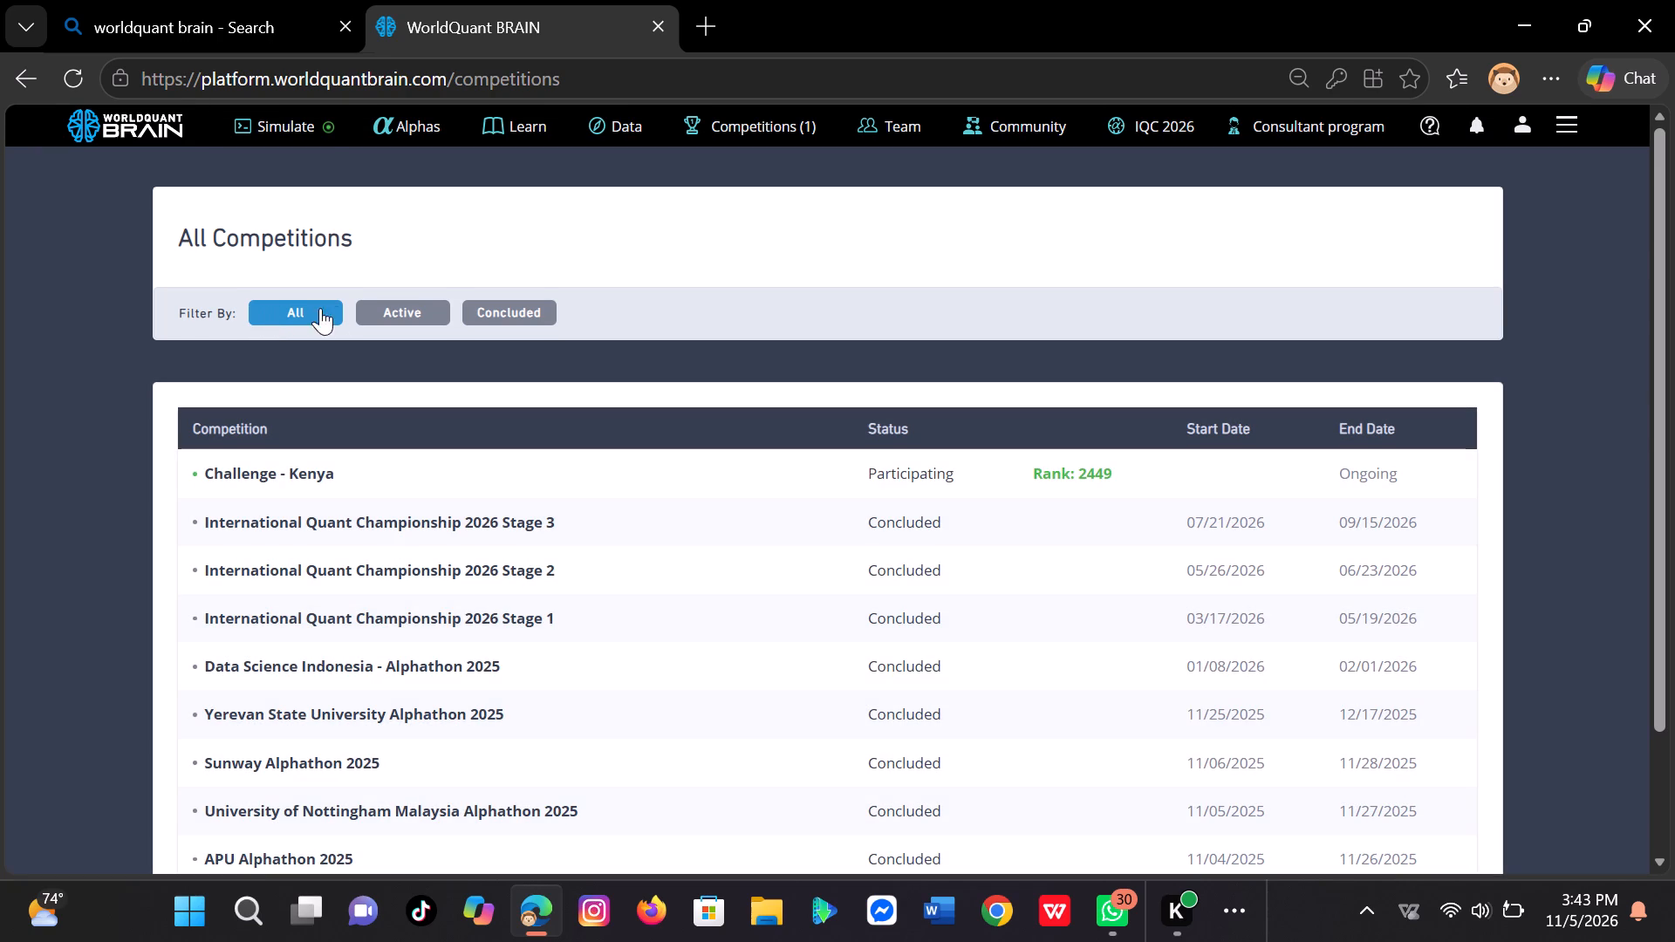
click(410, 304)
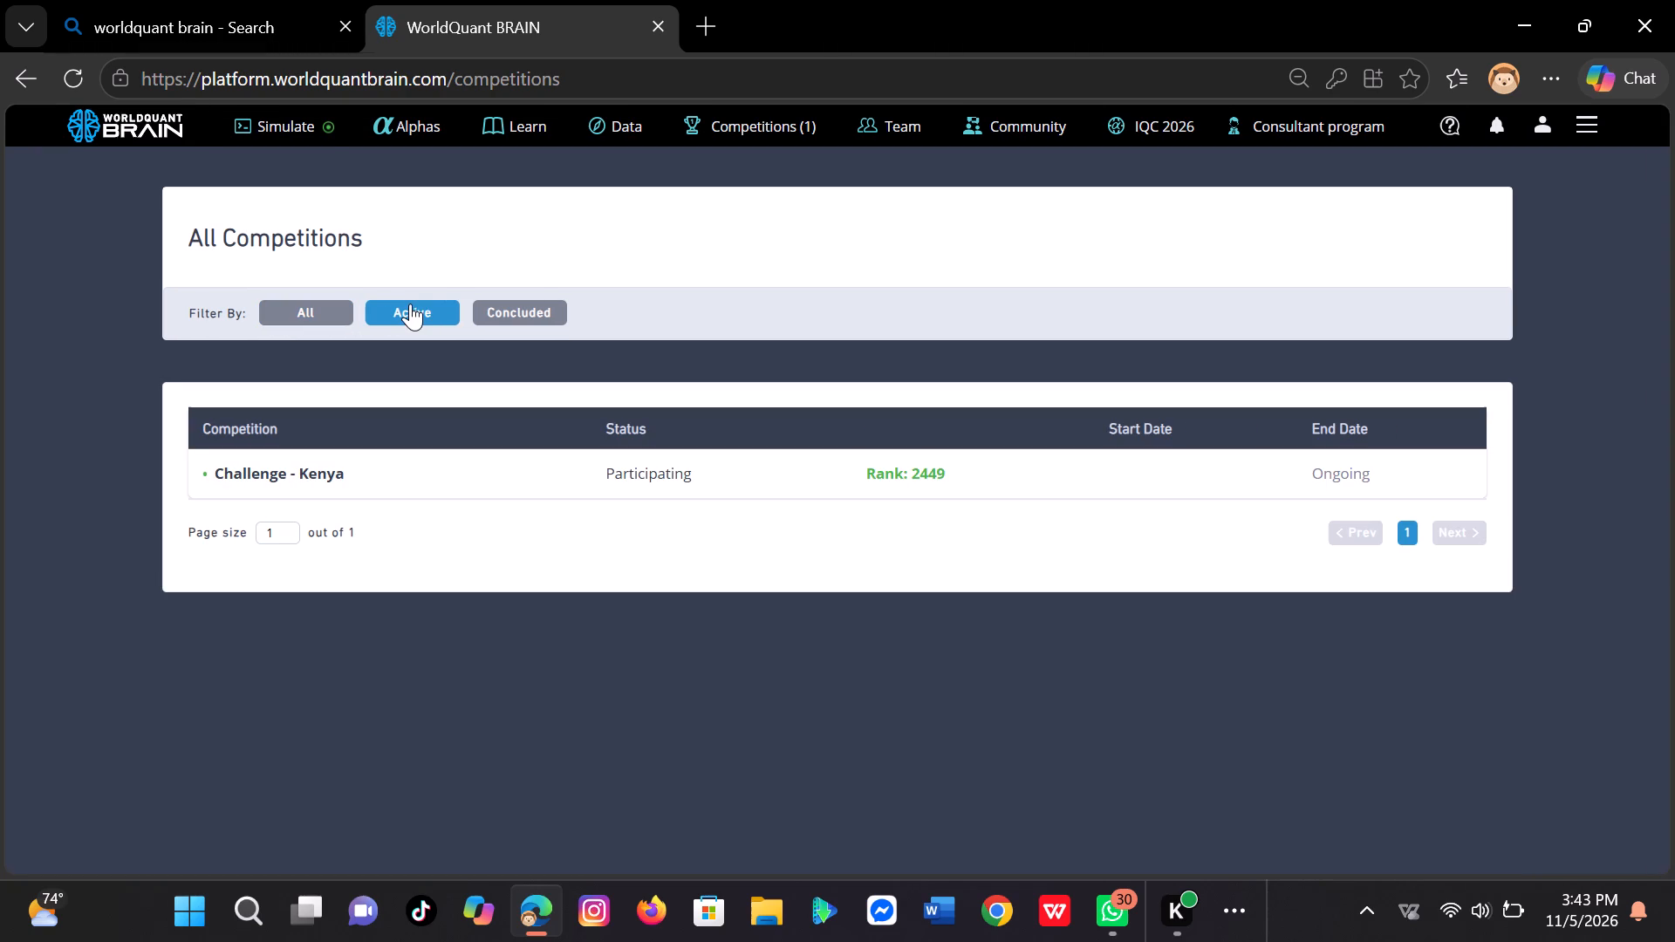
click(502, 308)
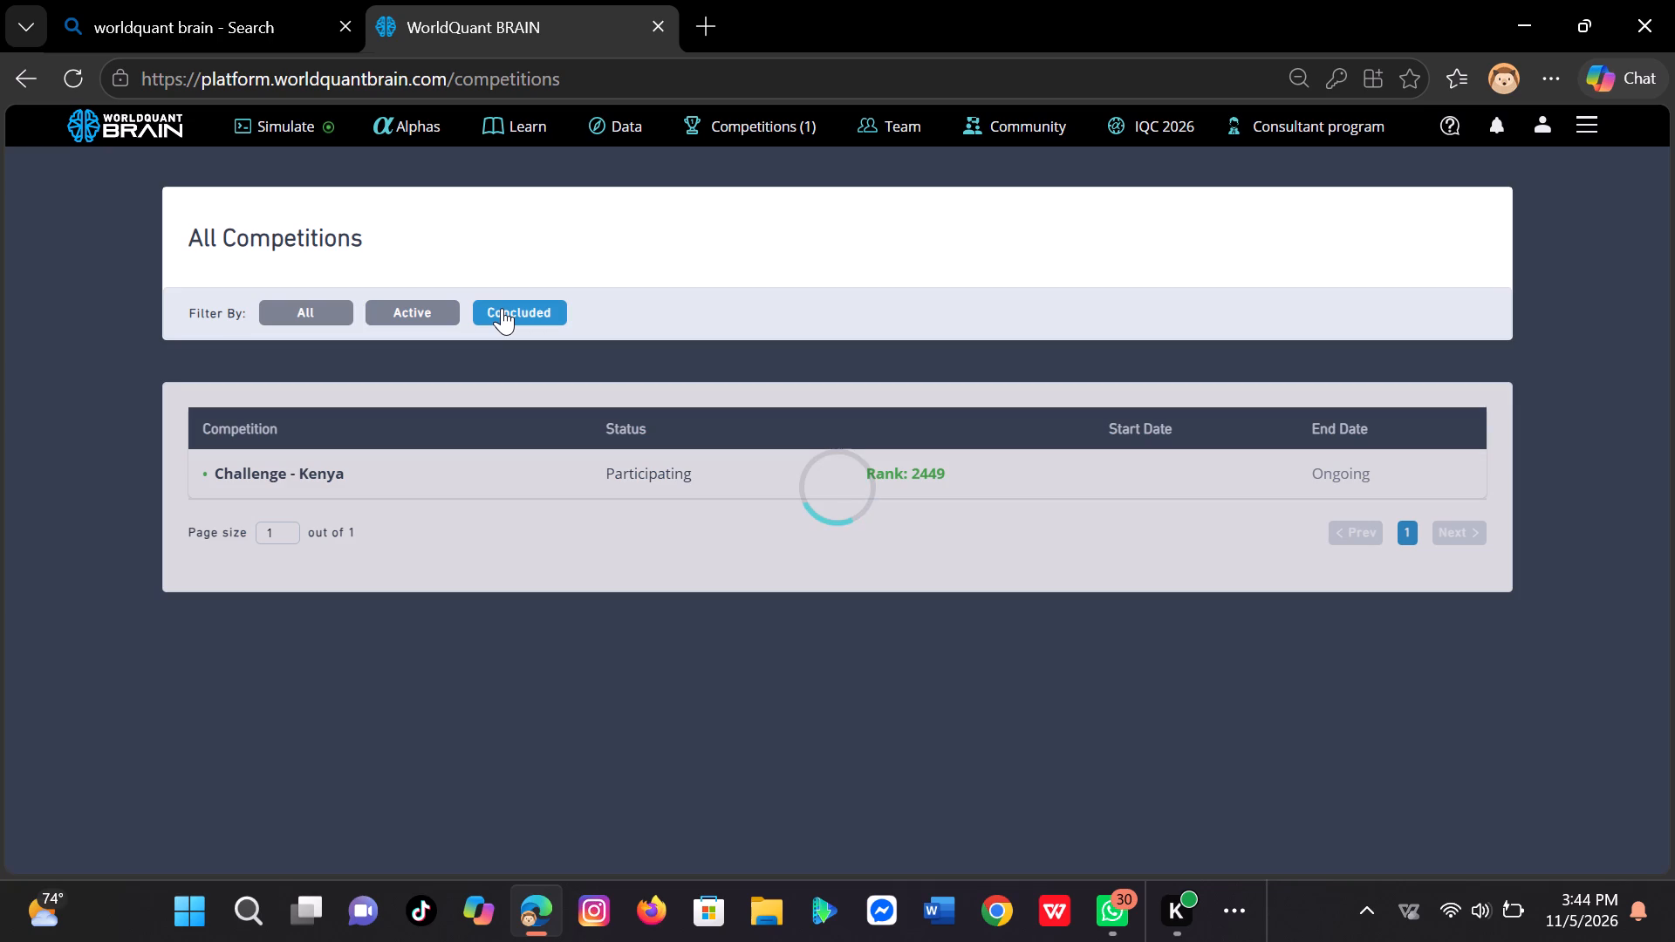
scroll(625, 536, up, 1)
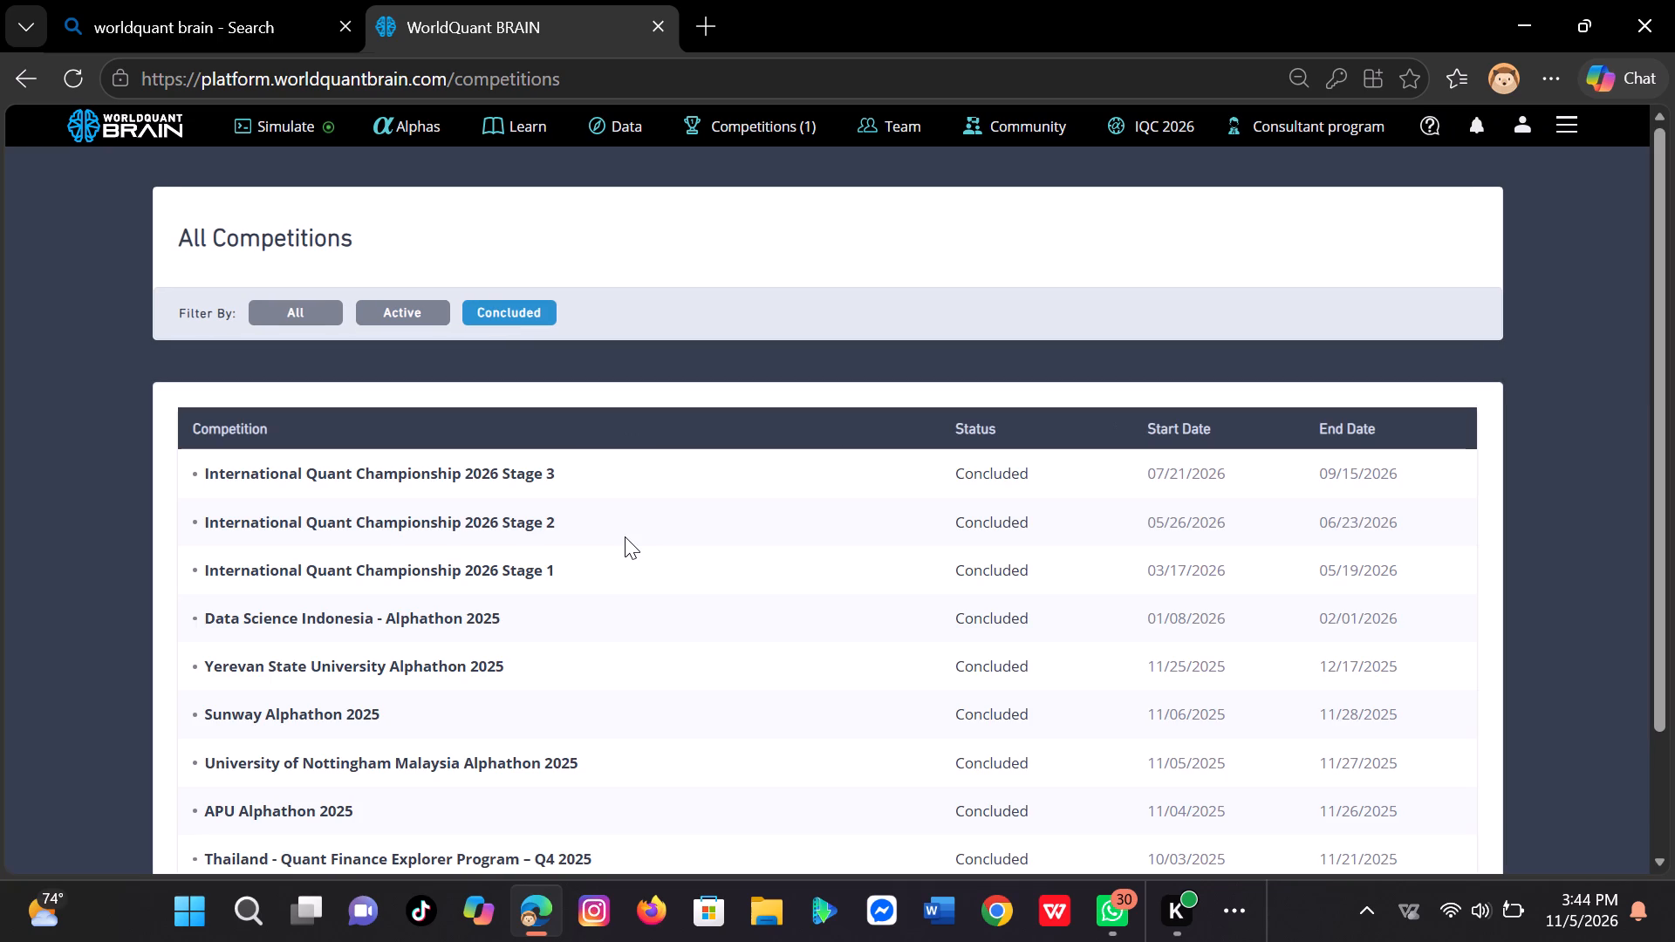
scroll(625, 536, up, 1)
scroll(625, 536, down, 4)
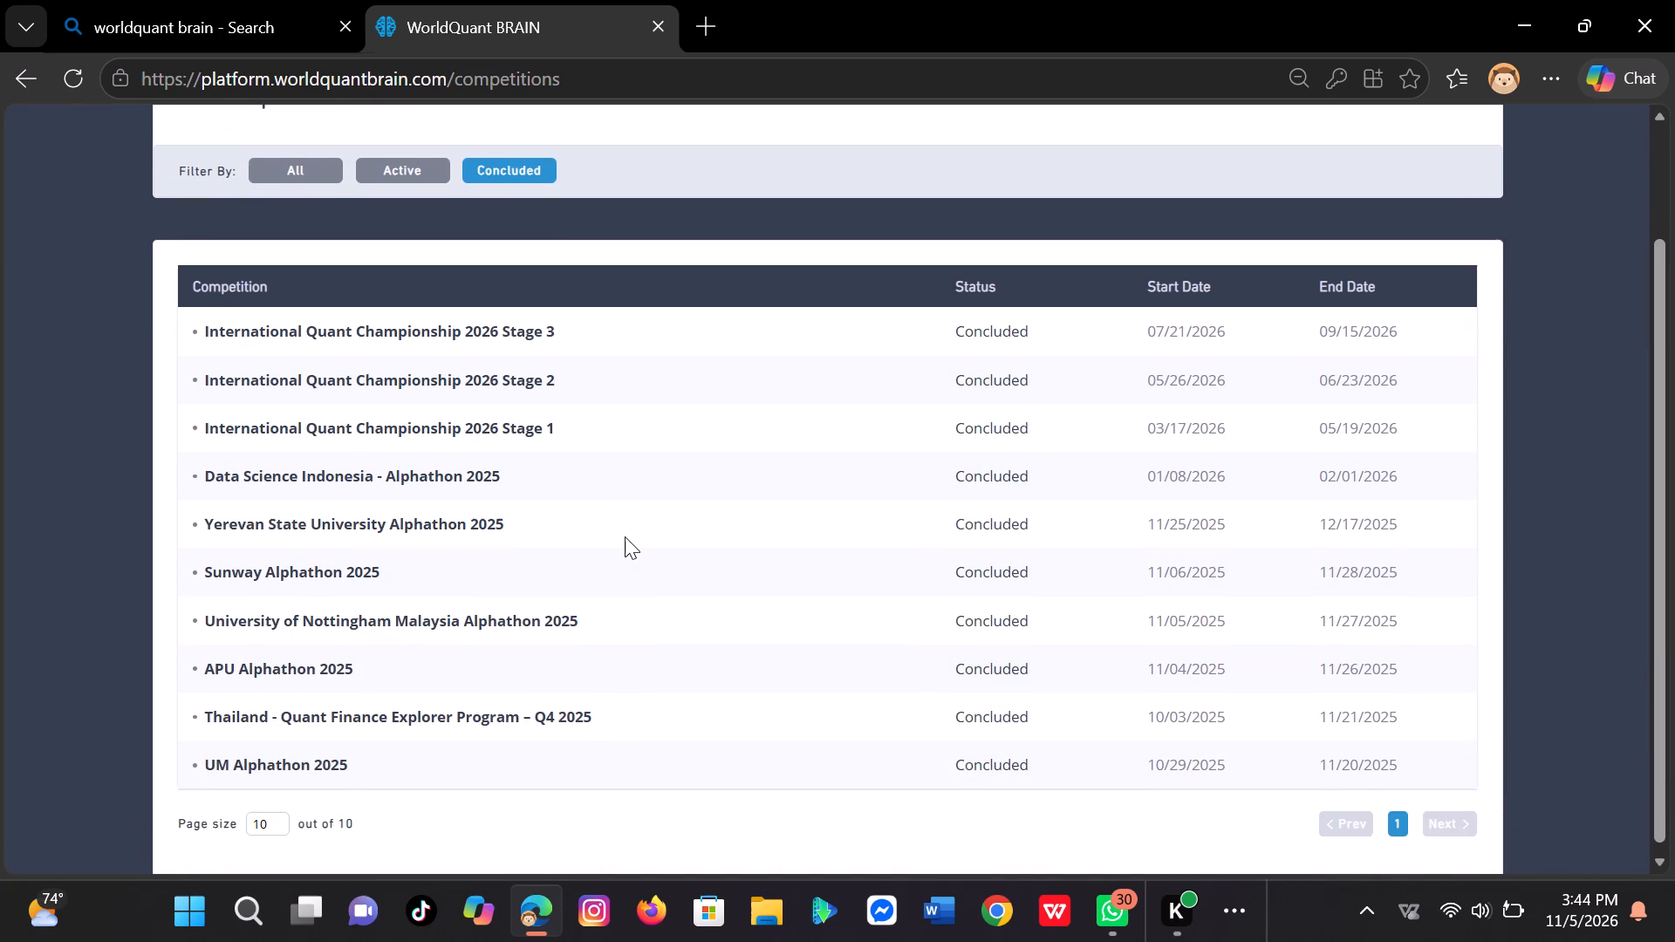
scroll(625, 536, up, 2)
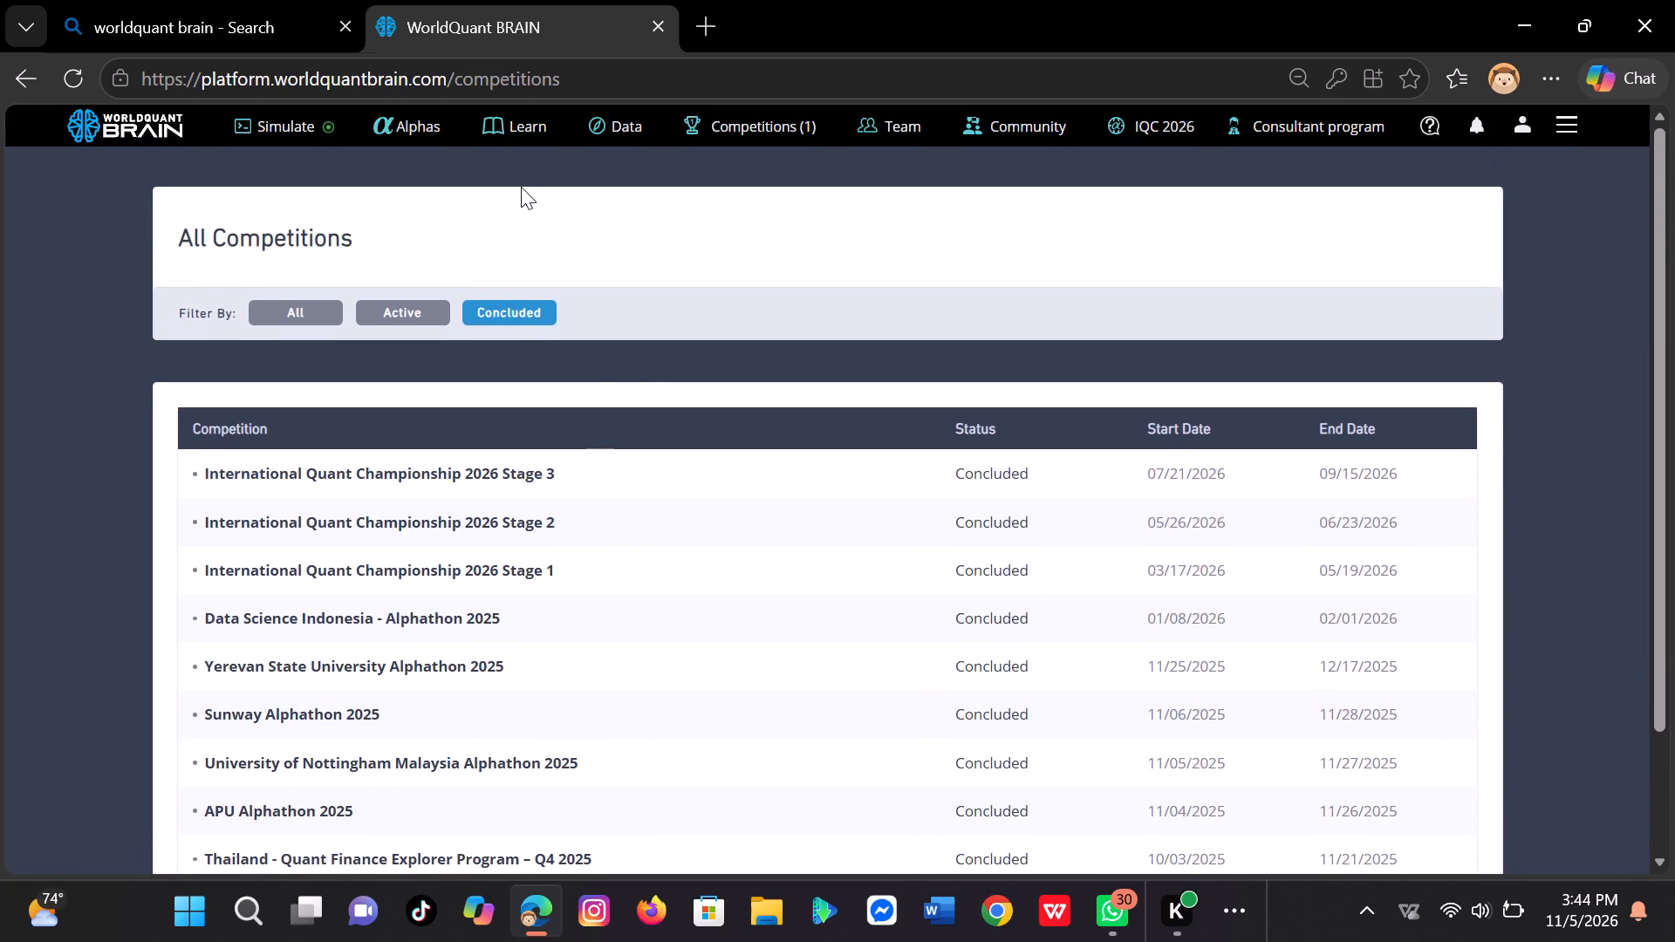
Return to Simulation 98, show the test period, and review its chart and performance results.
click(297, 128)
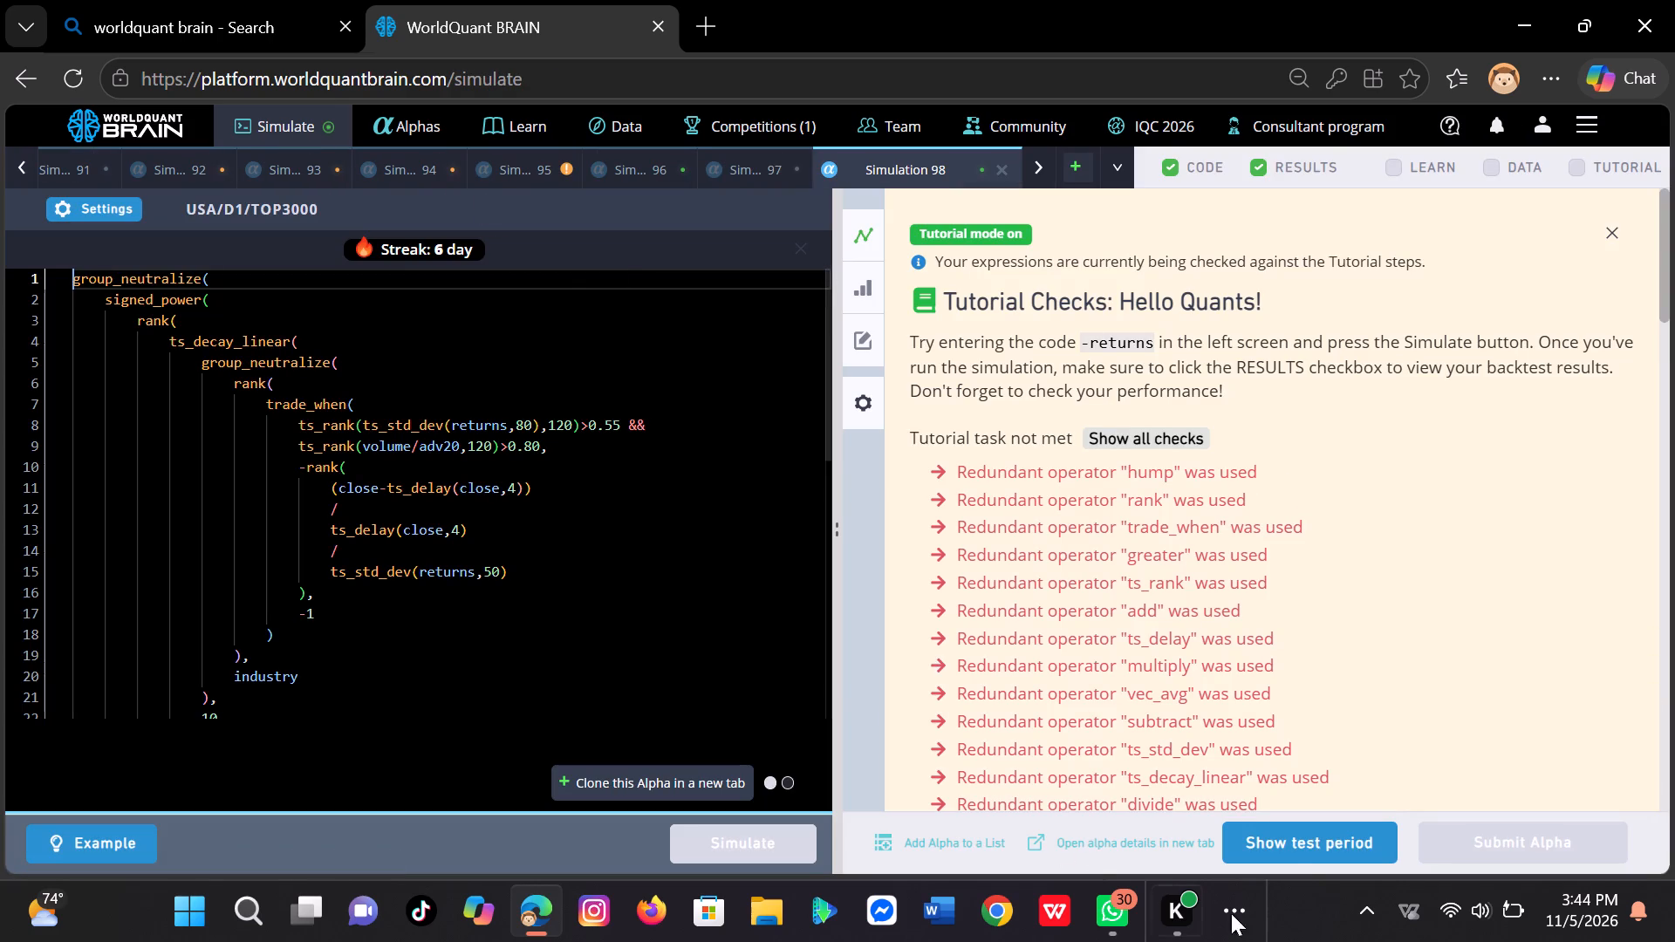
click(1292, 856)
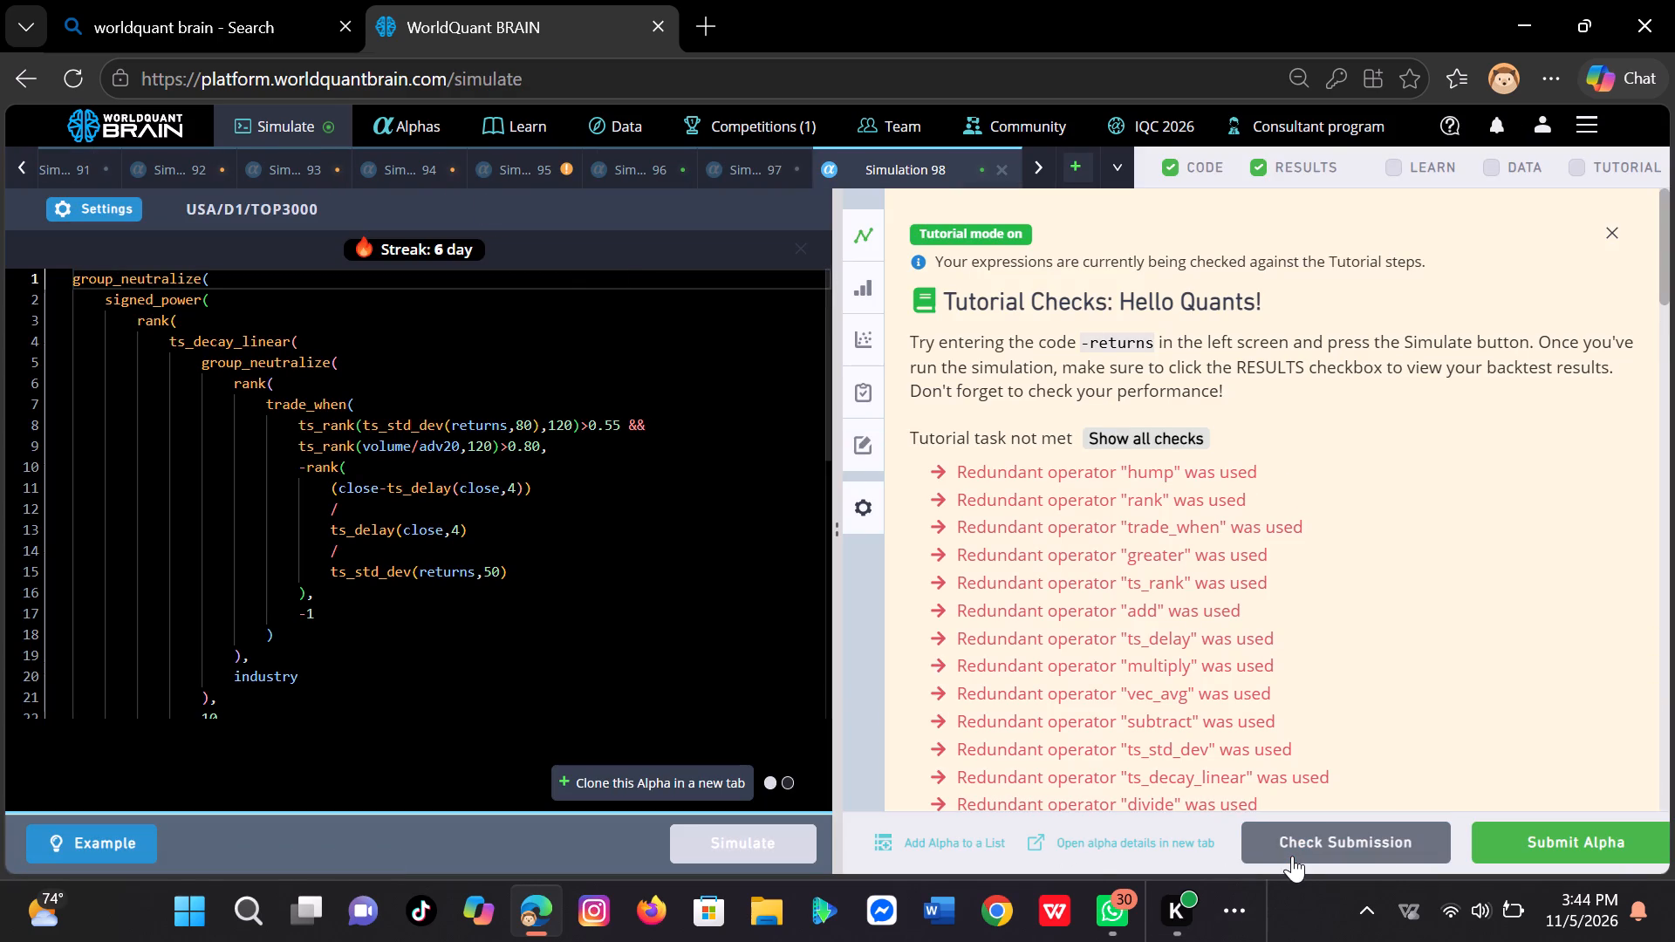
scroll(1284, 763, down, 1)
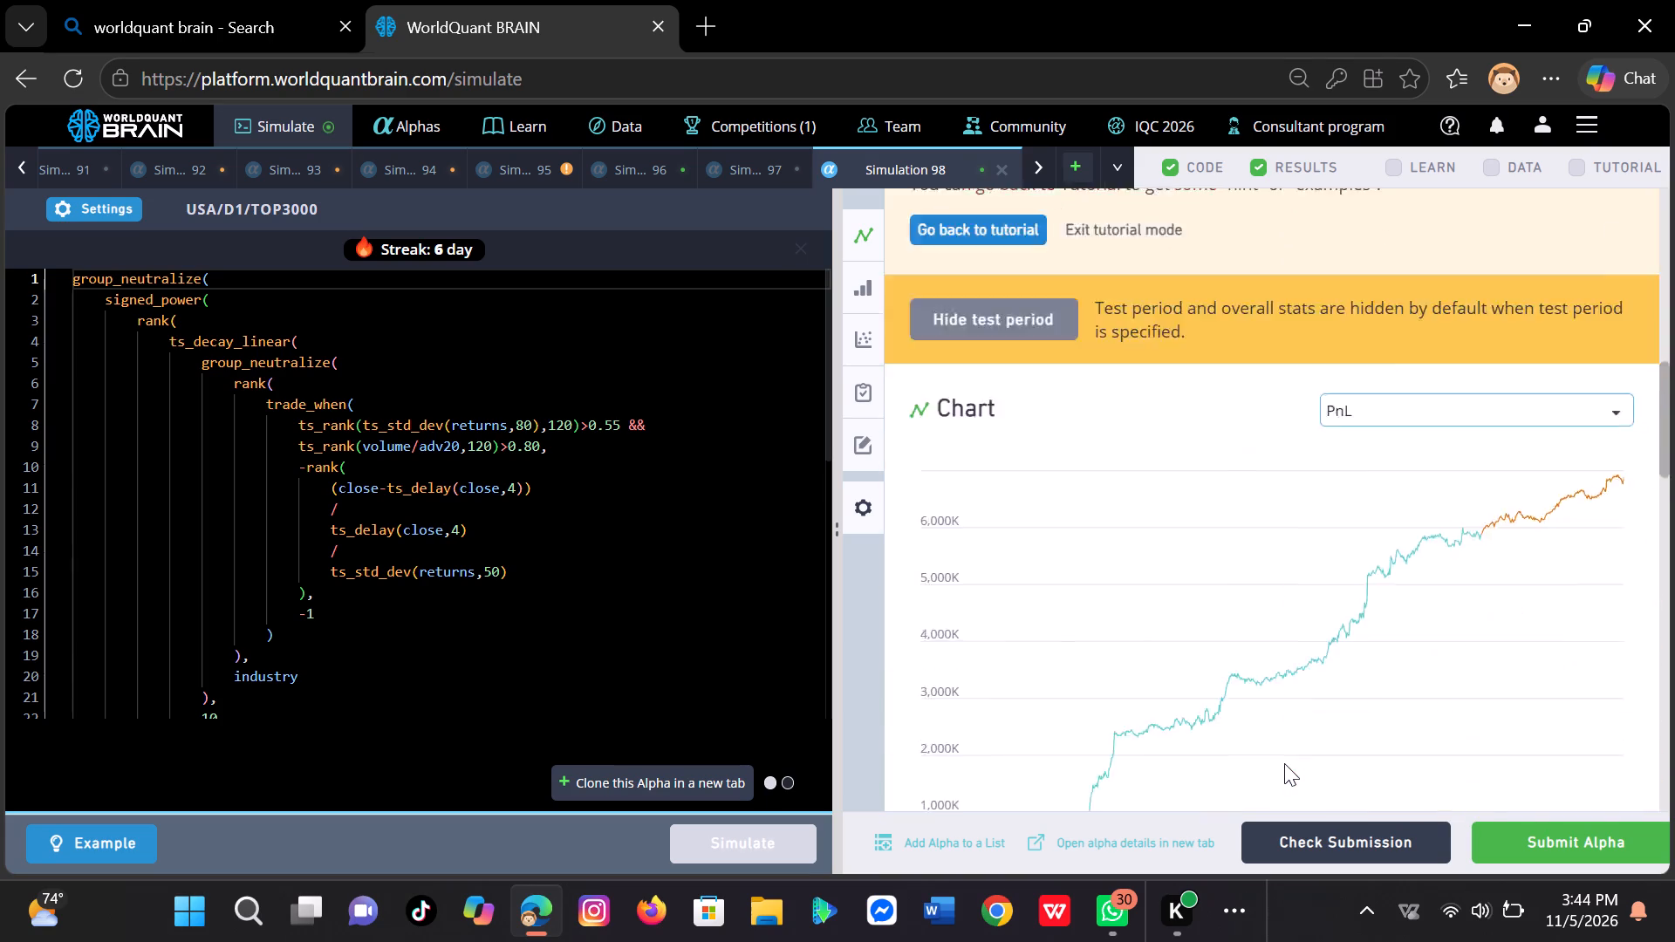
scroll(1284, 763, down, 4)
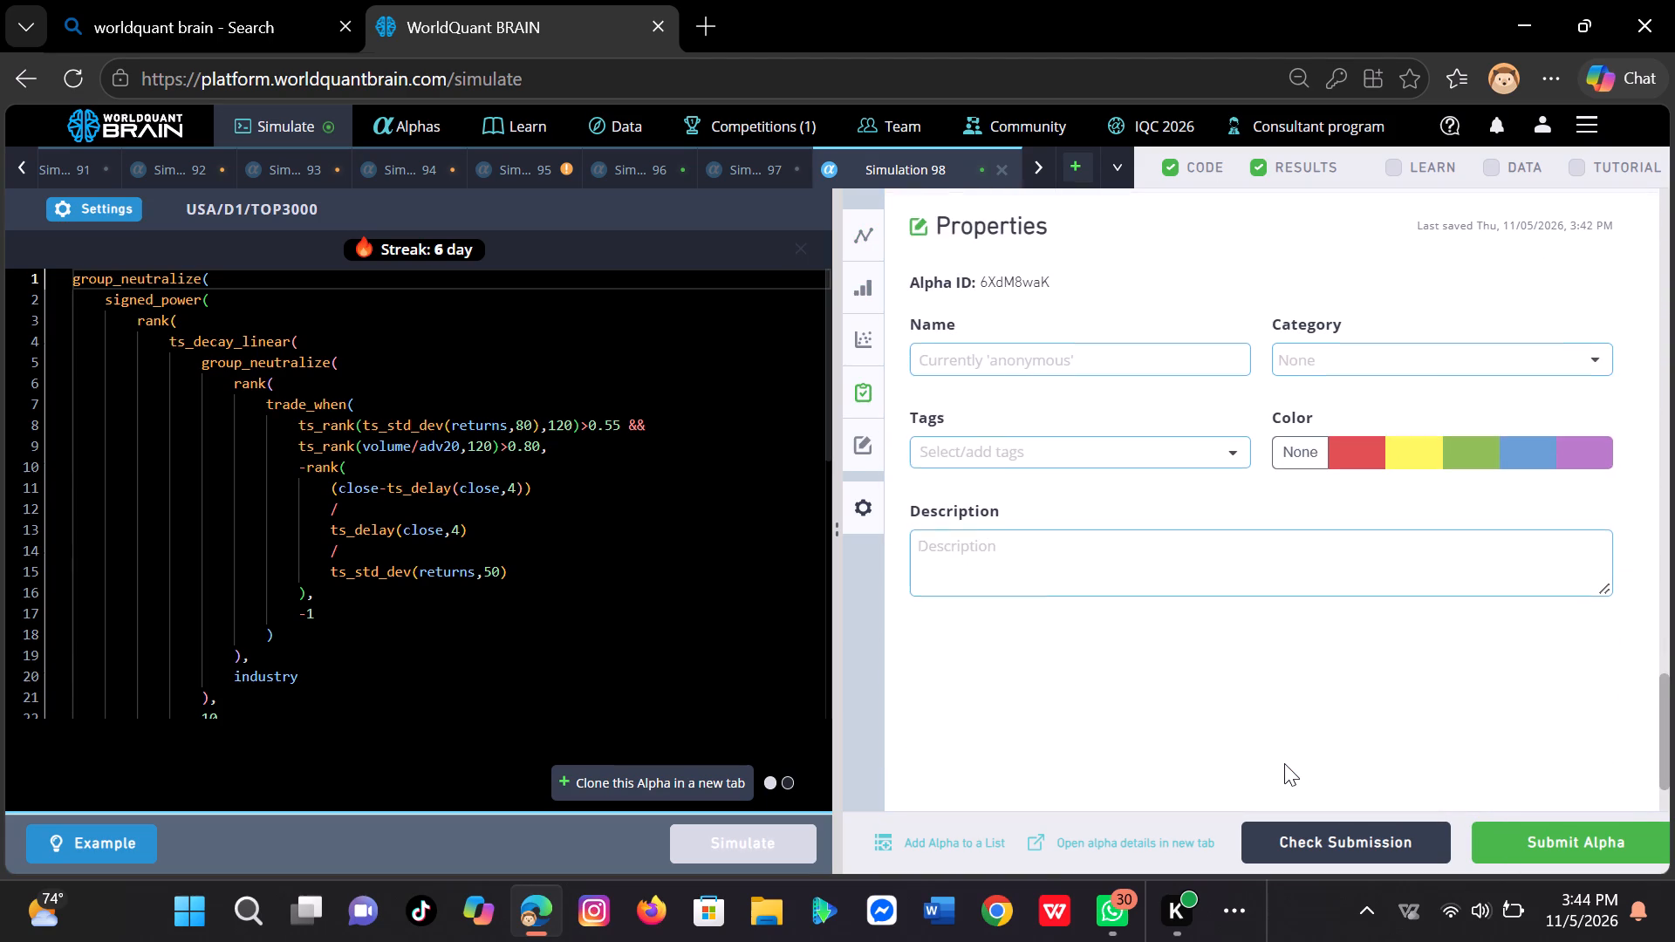
scroll(1284, 763, down, 4)
Run the self-correlation check for Simulation 98.
scroll(1284, 763, up, 1)
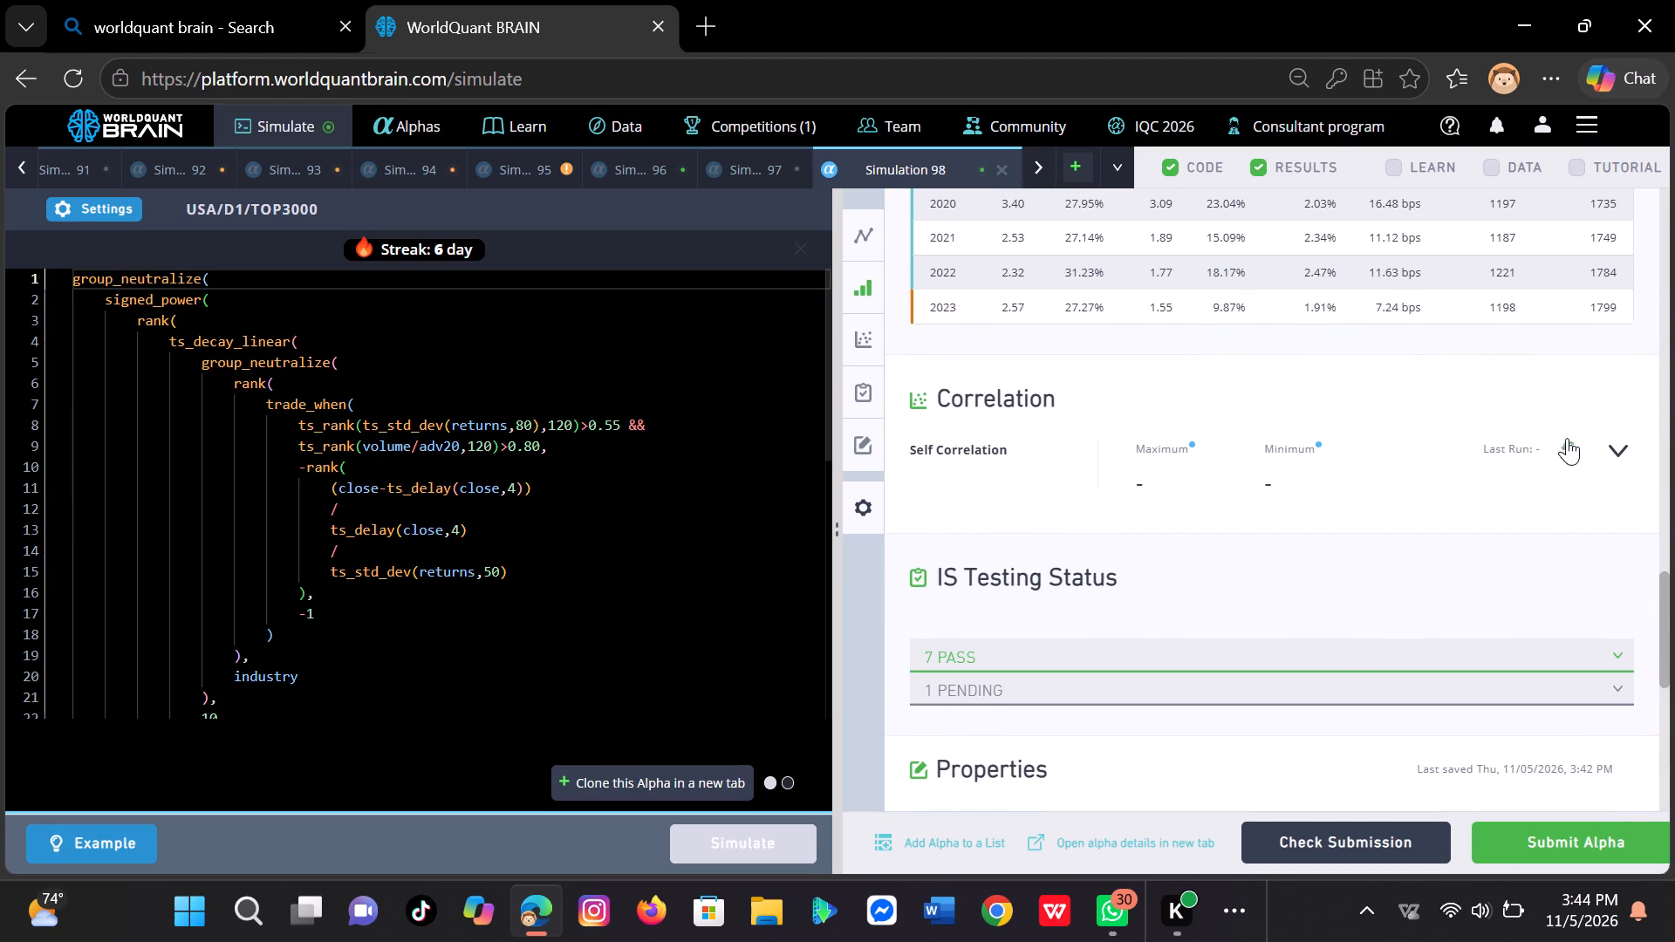
click(1569, 438)
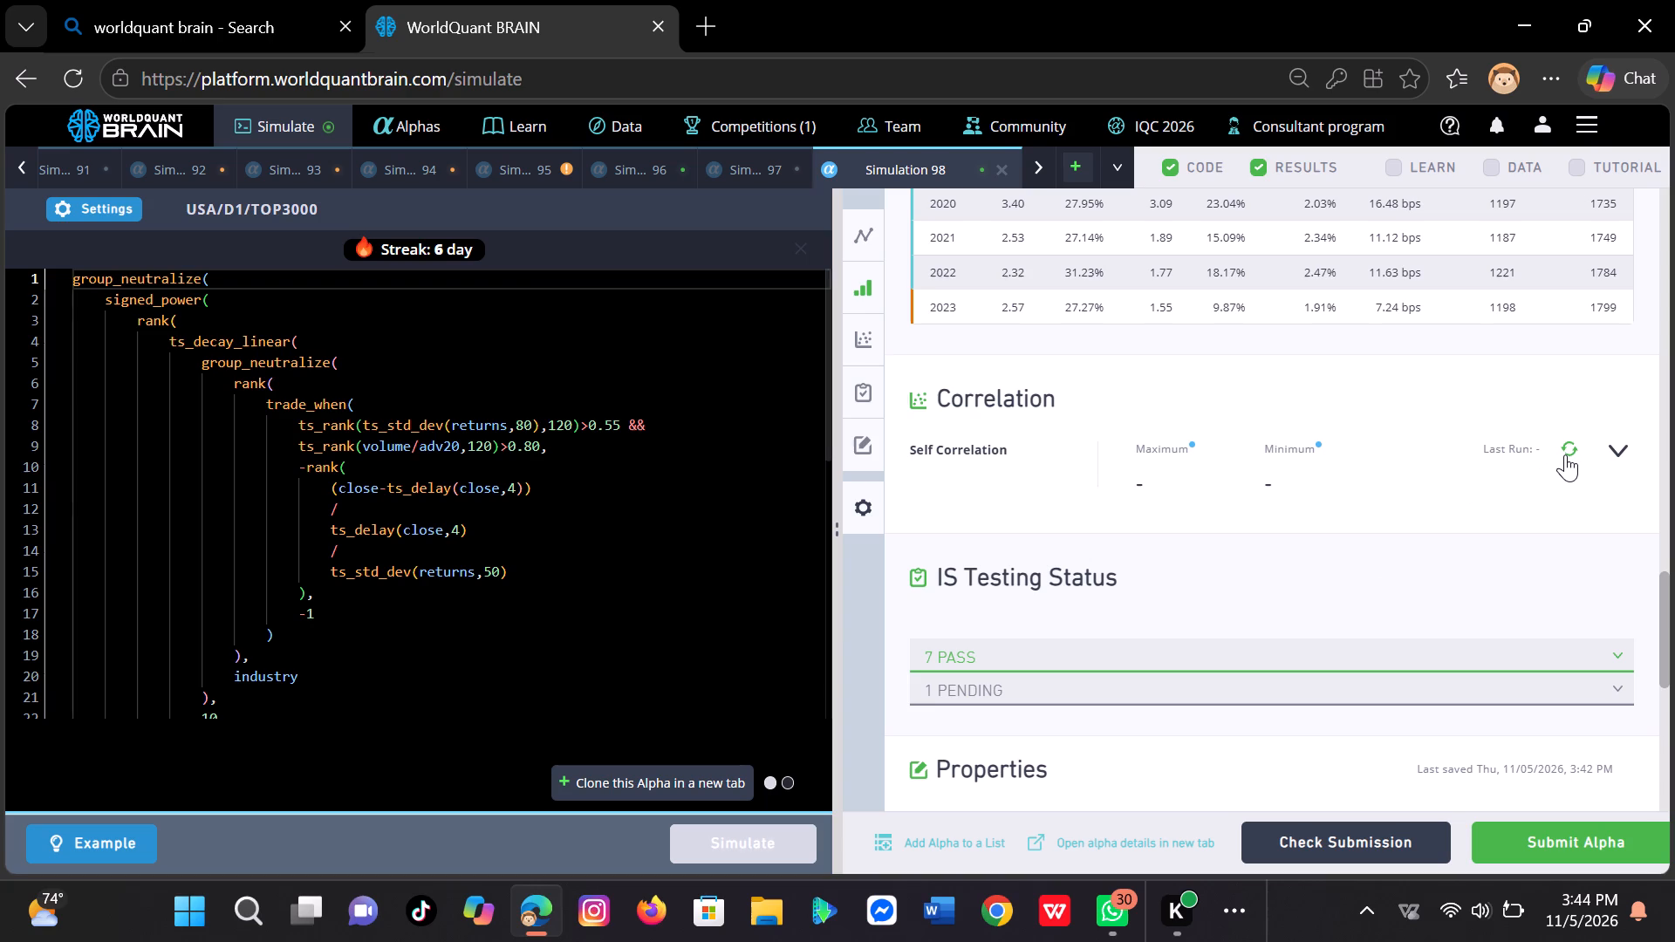
right_click(1572, 445)
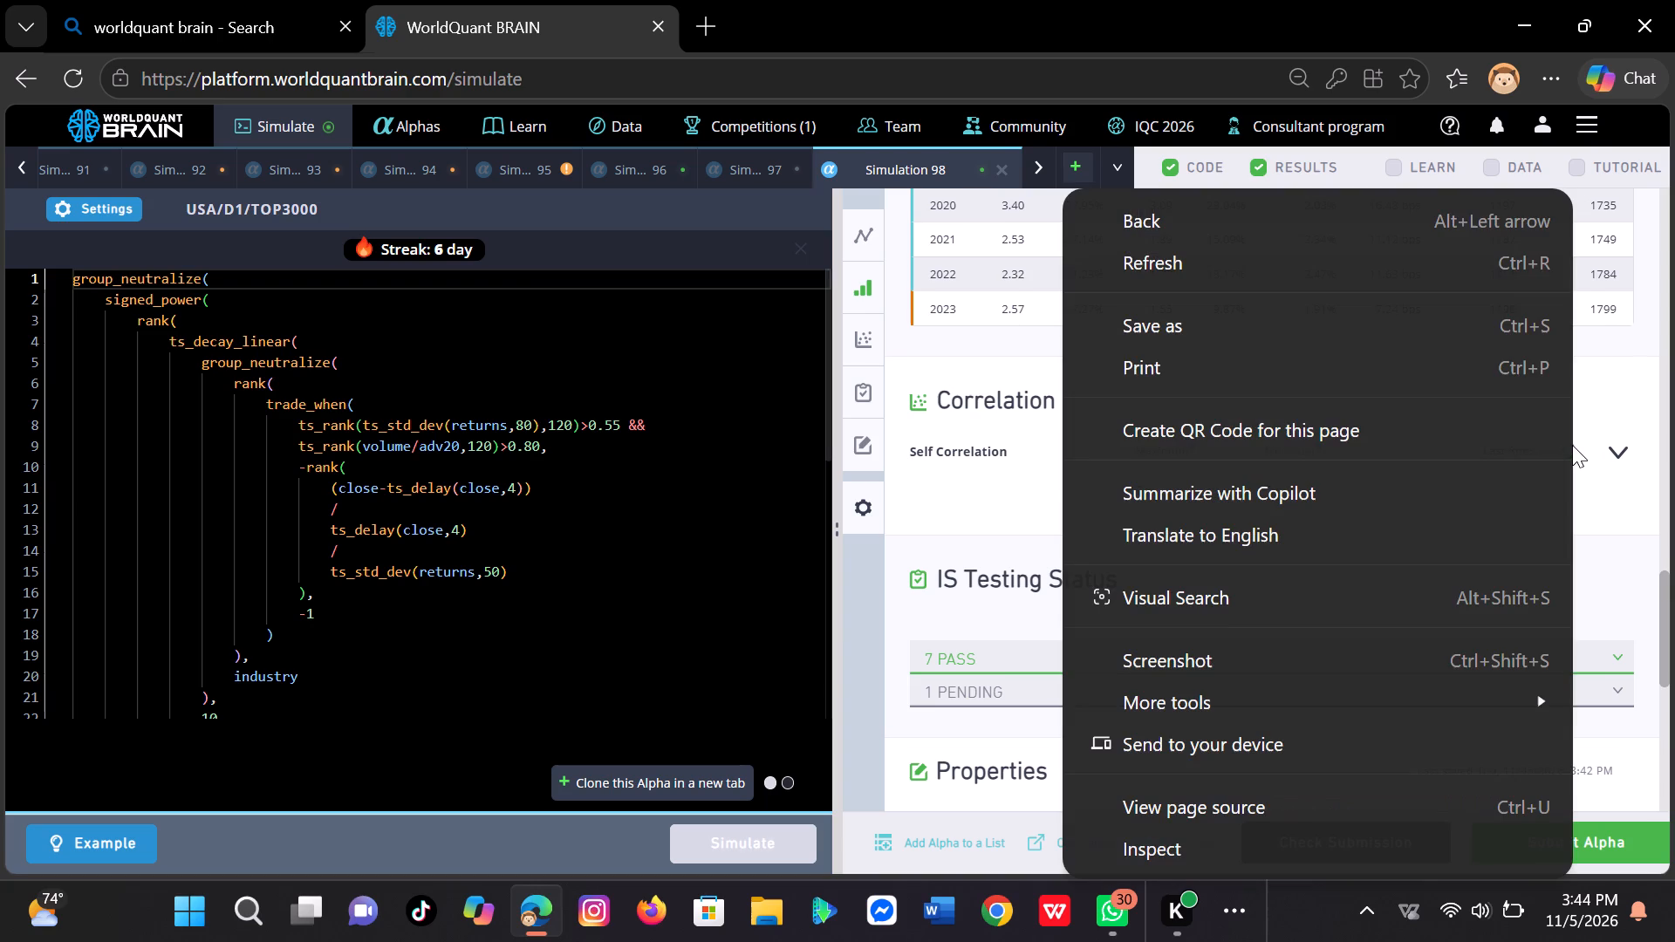
double_click(1572, 445)
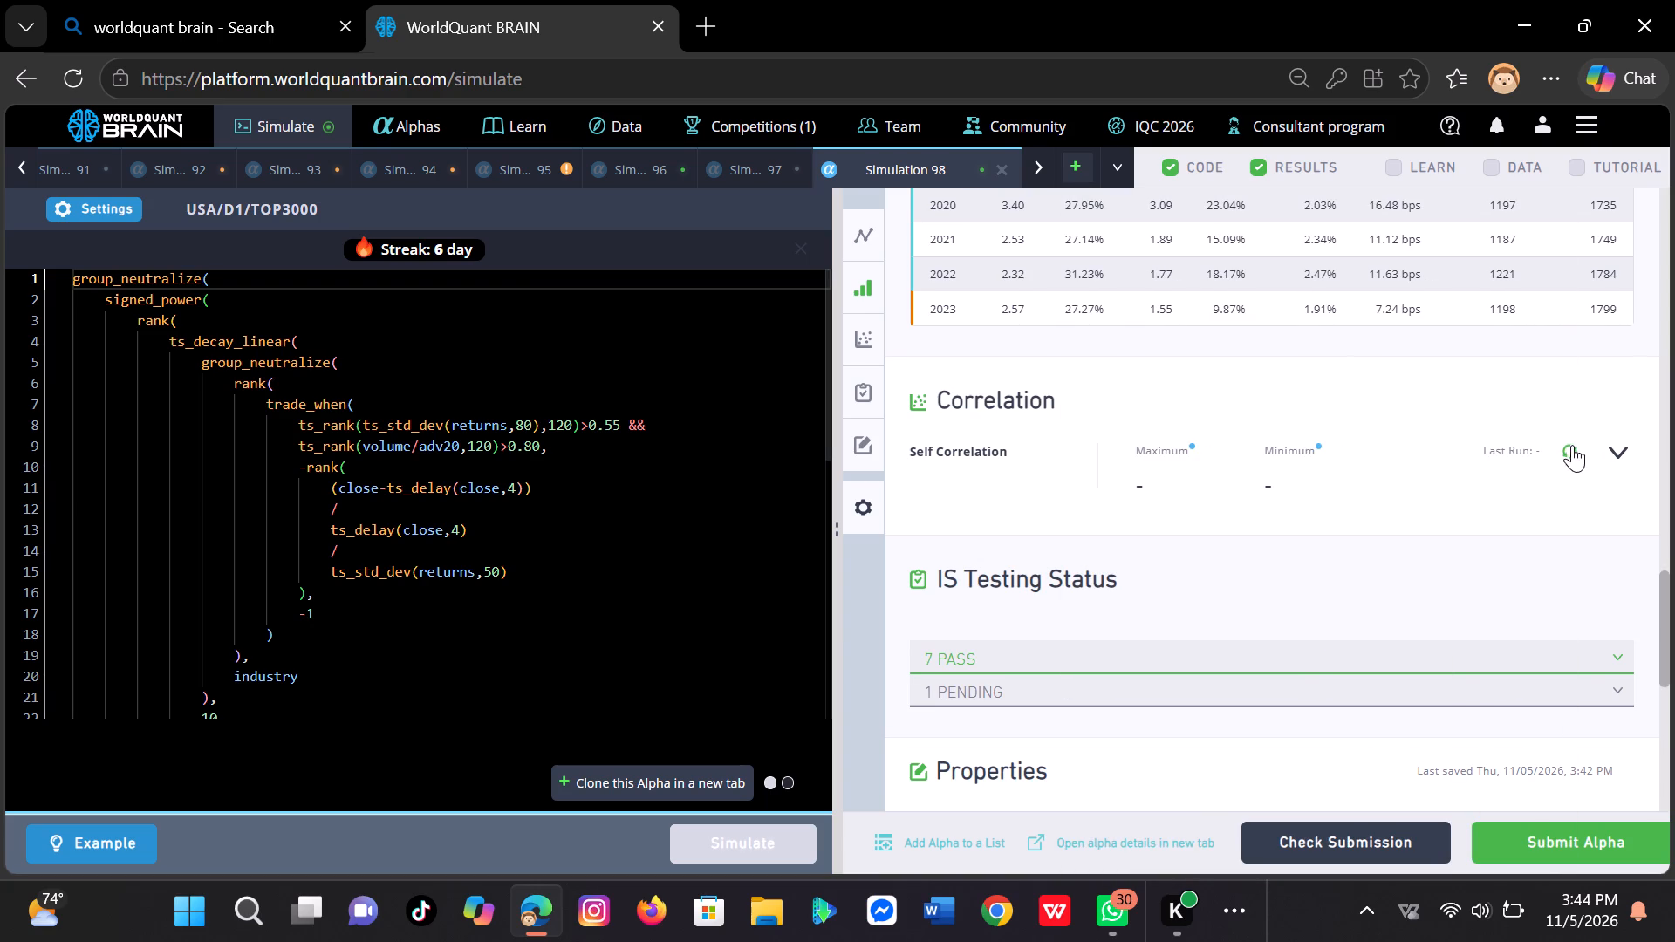
click(1572, 445)
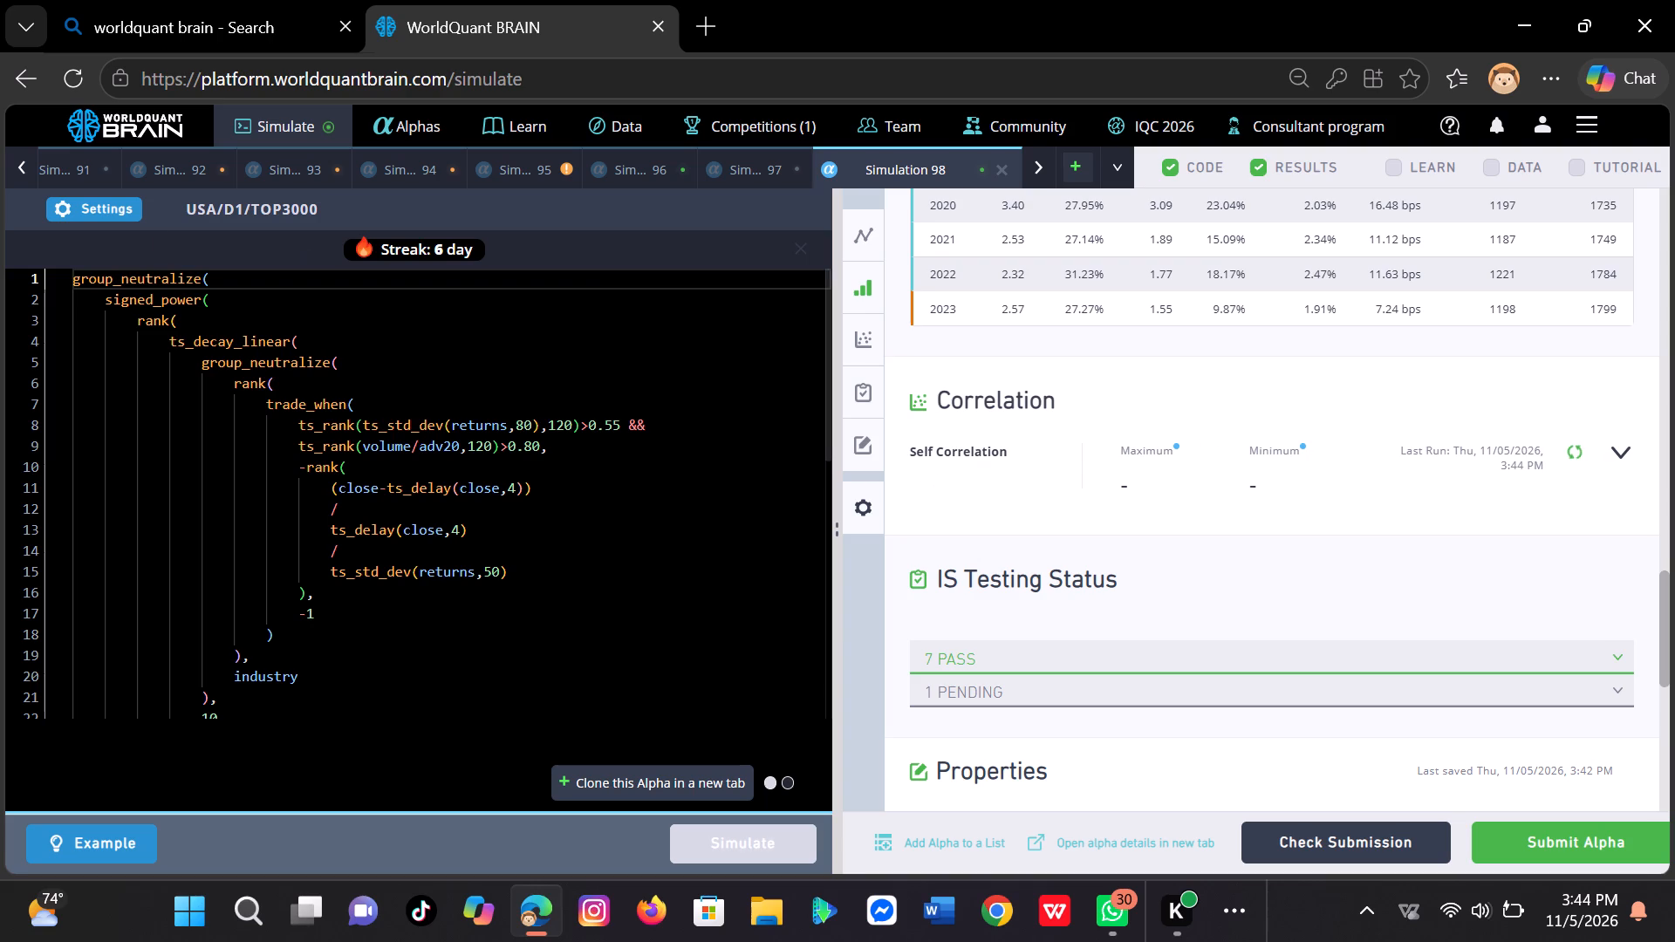
Clone the alpha into a new simulation and apply Industry neutralization in its settings.
click(585, 784)
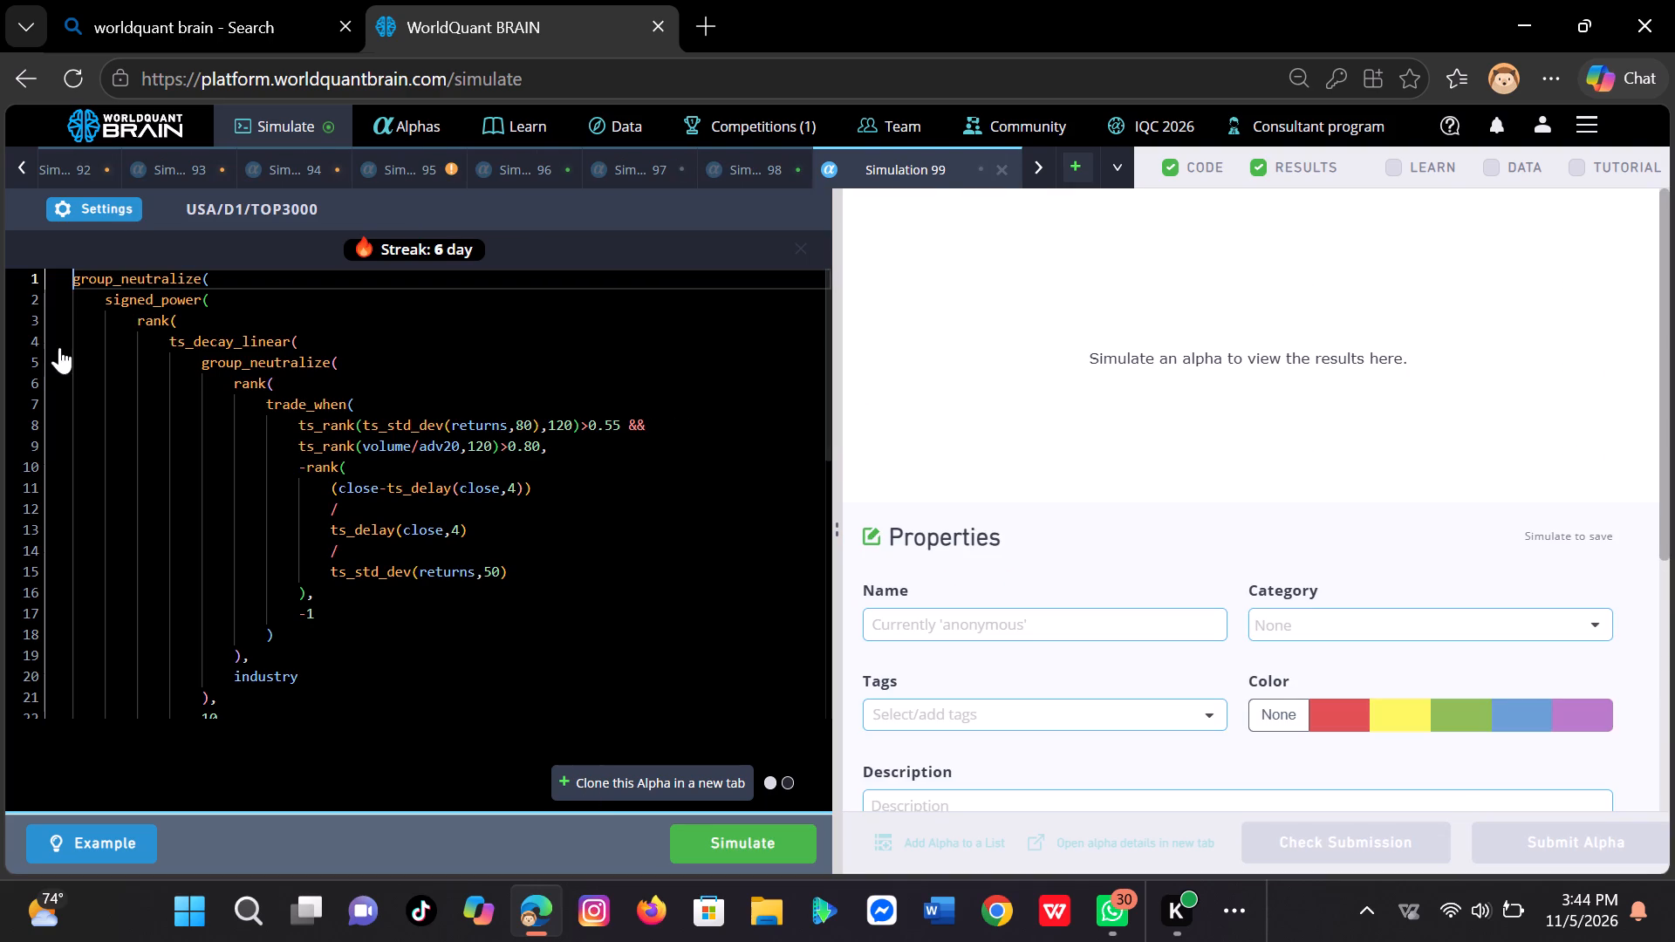
click(101, 208)
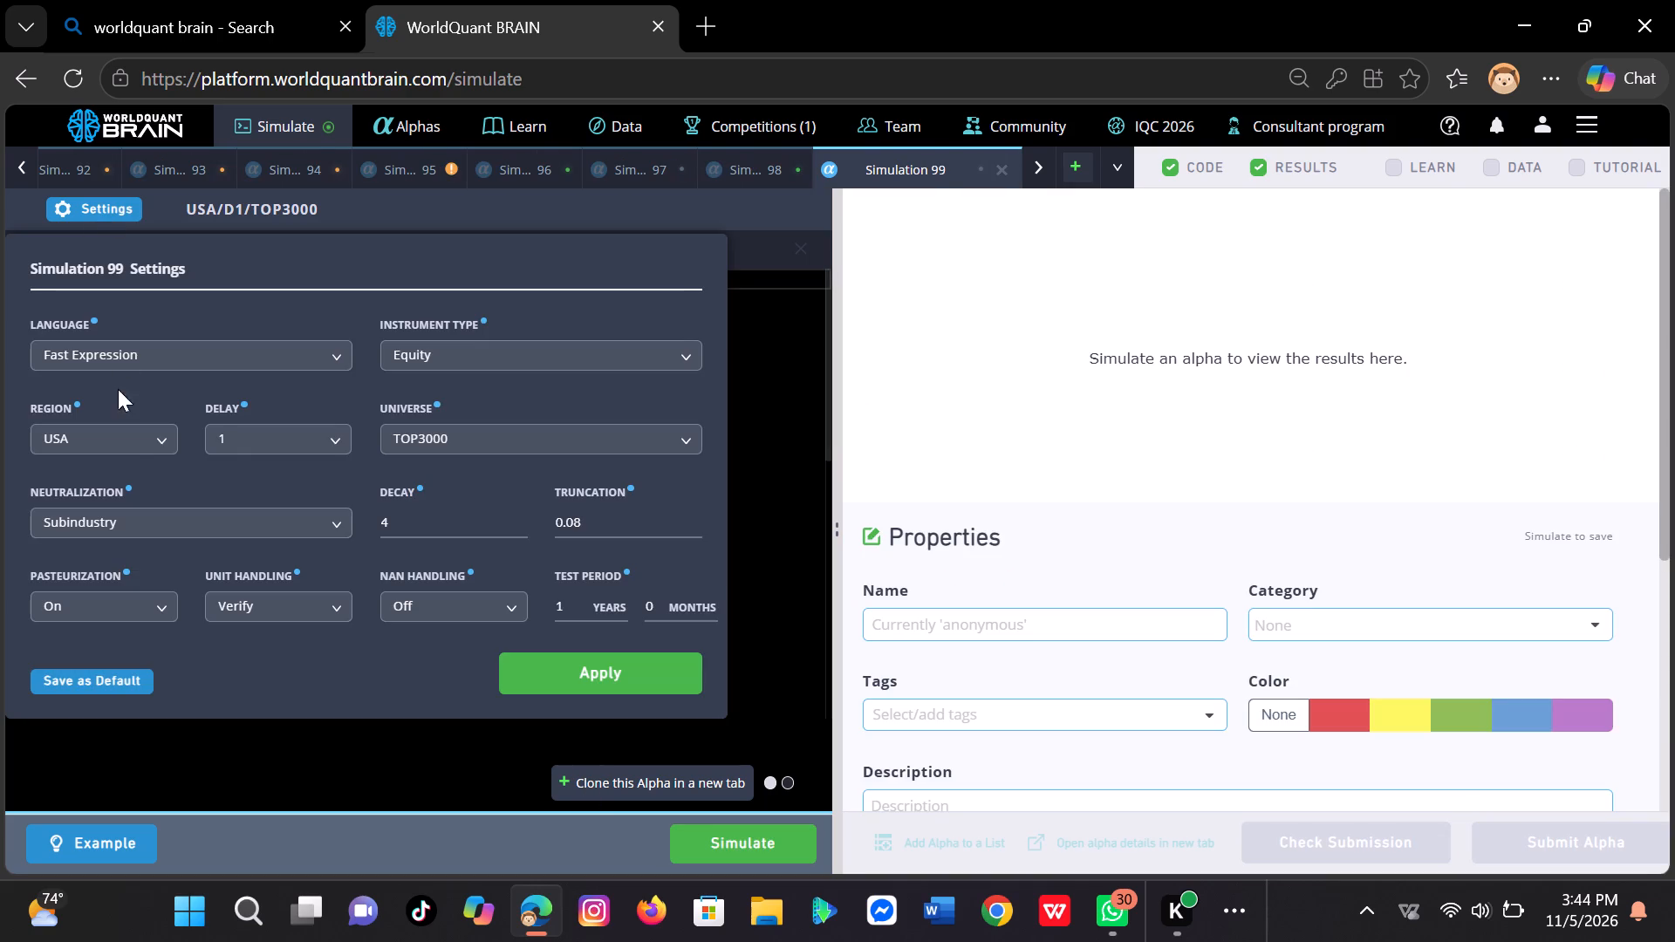
click(338, 529)
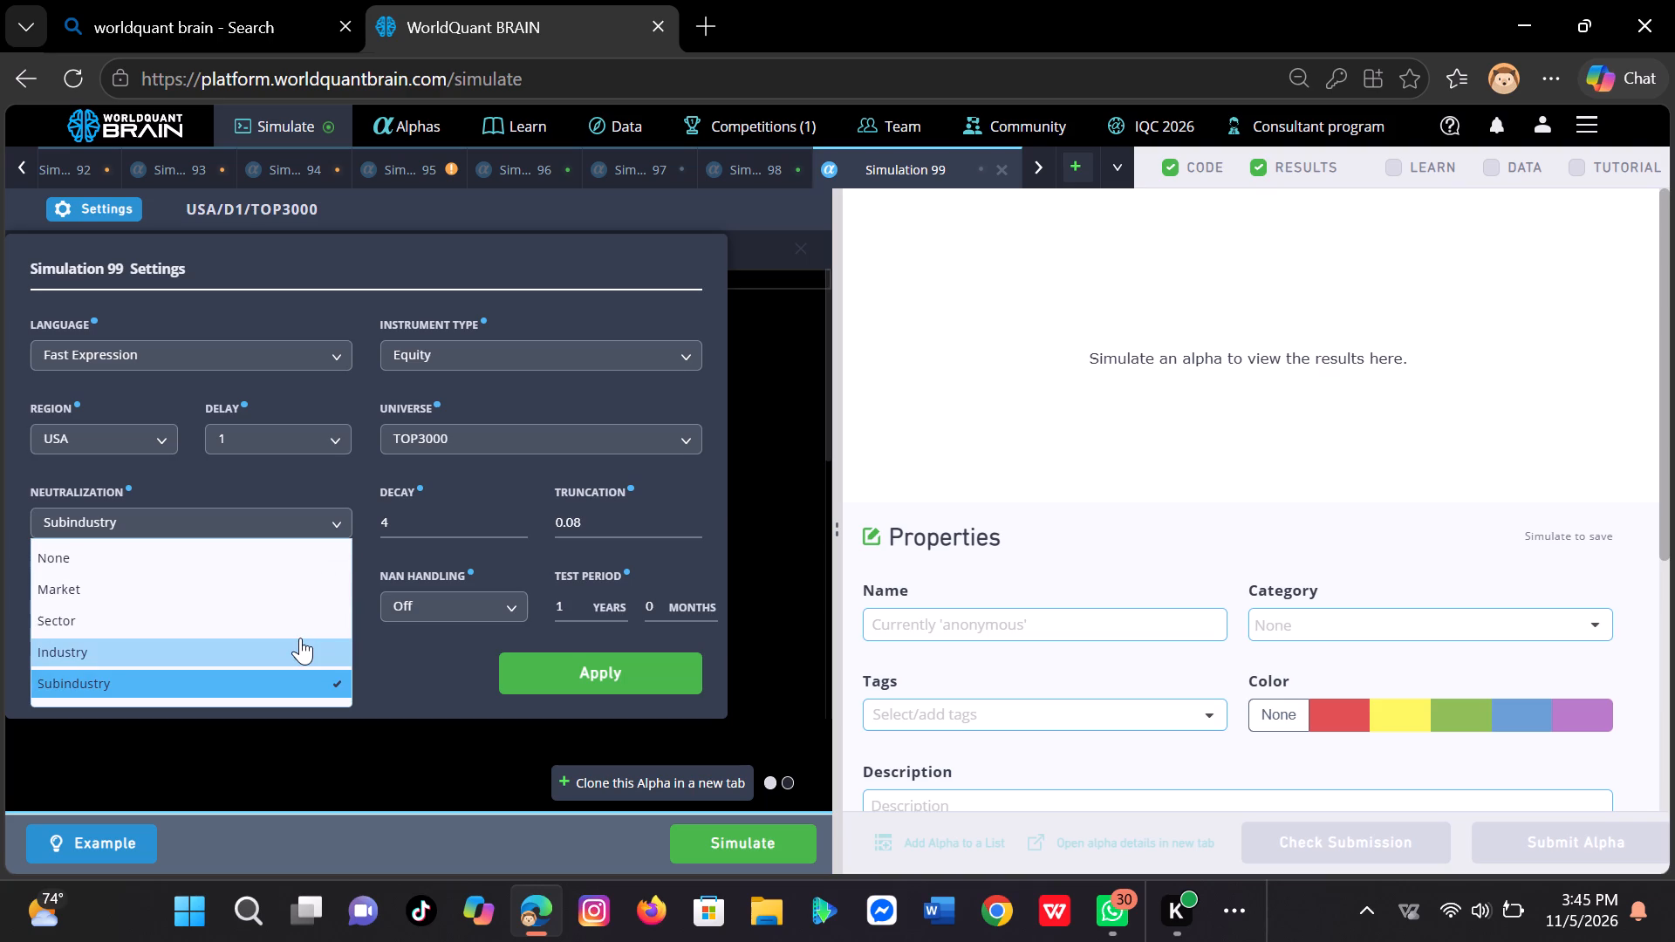
click(300, 638)
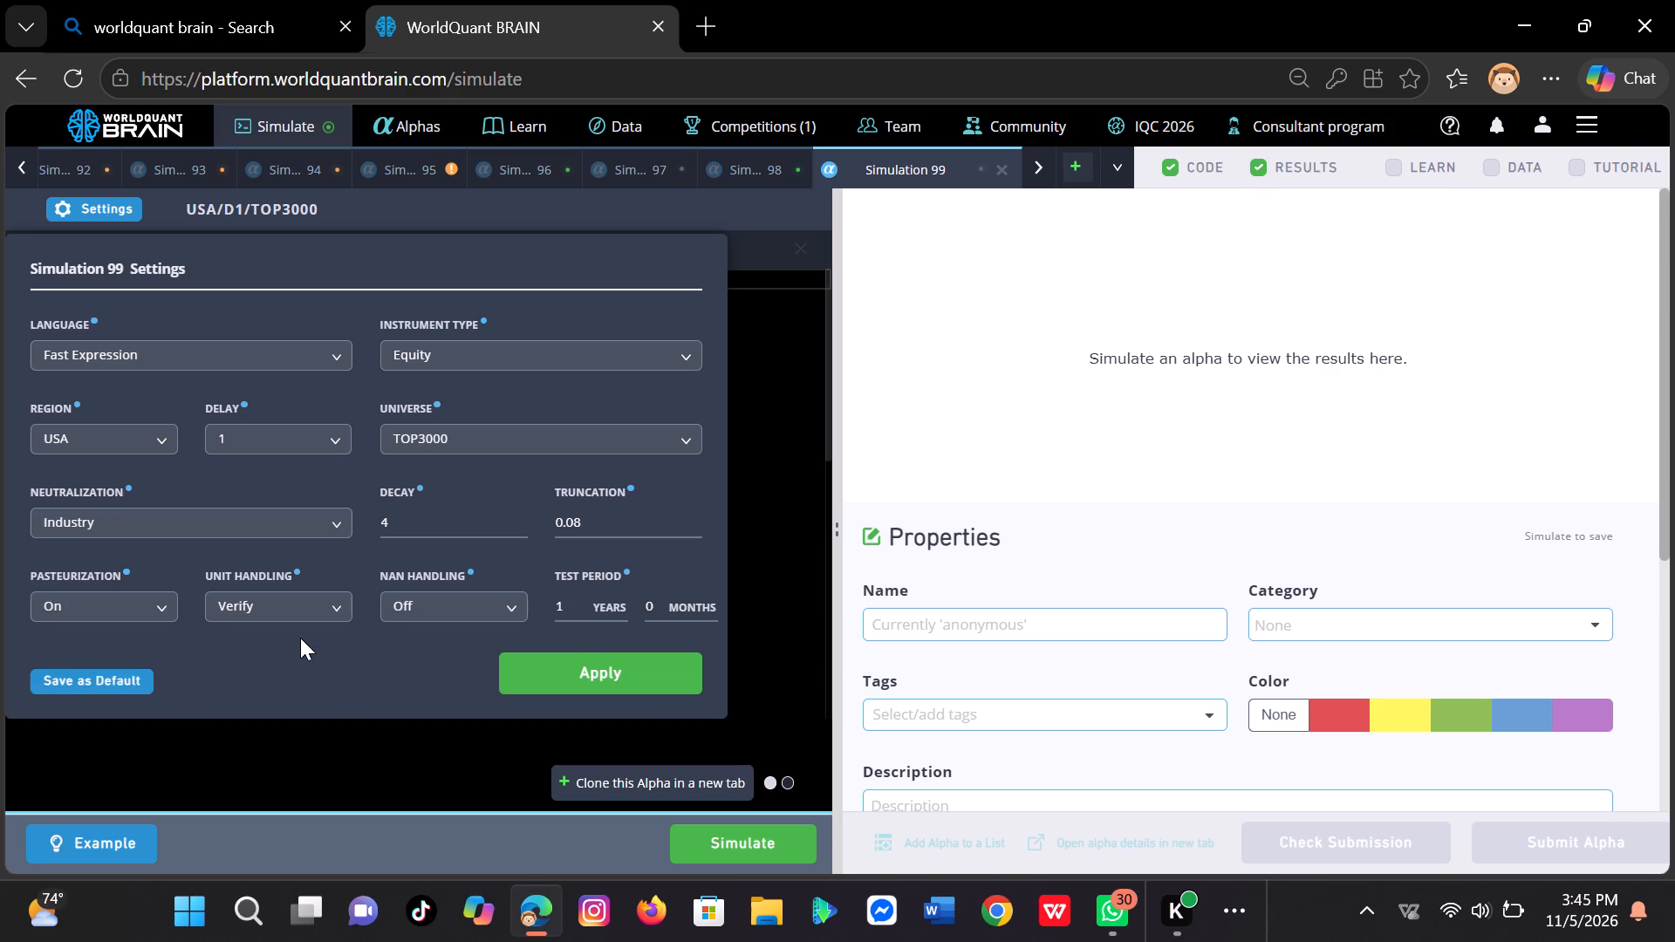
click(516, 673)
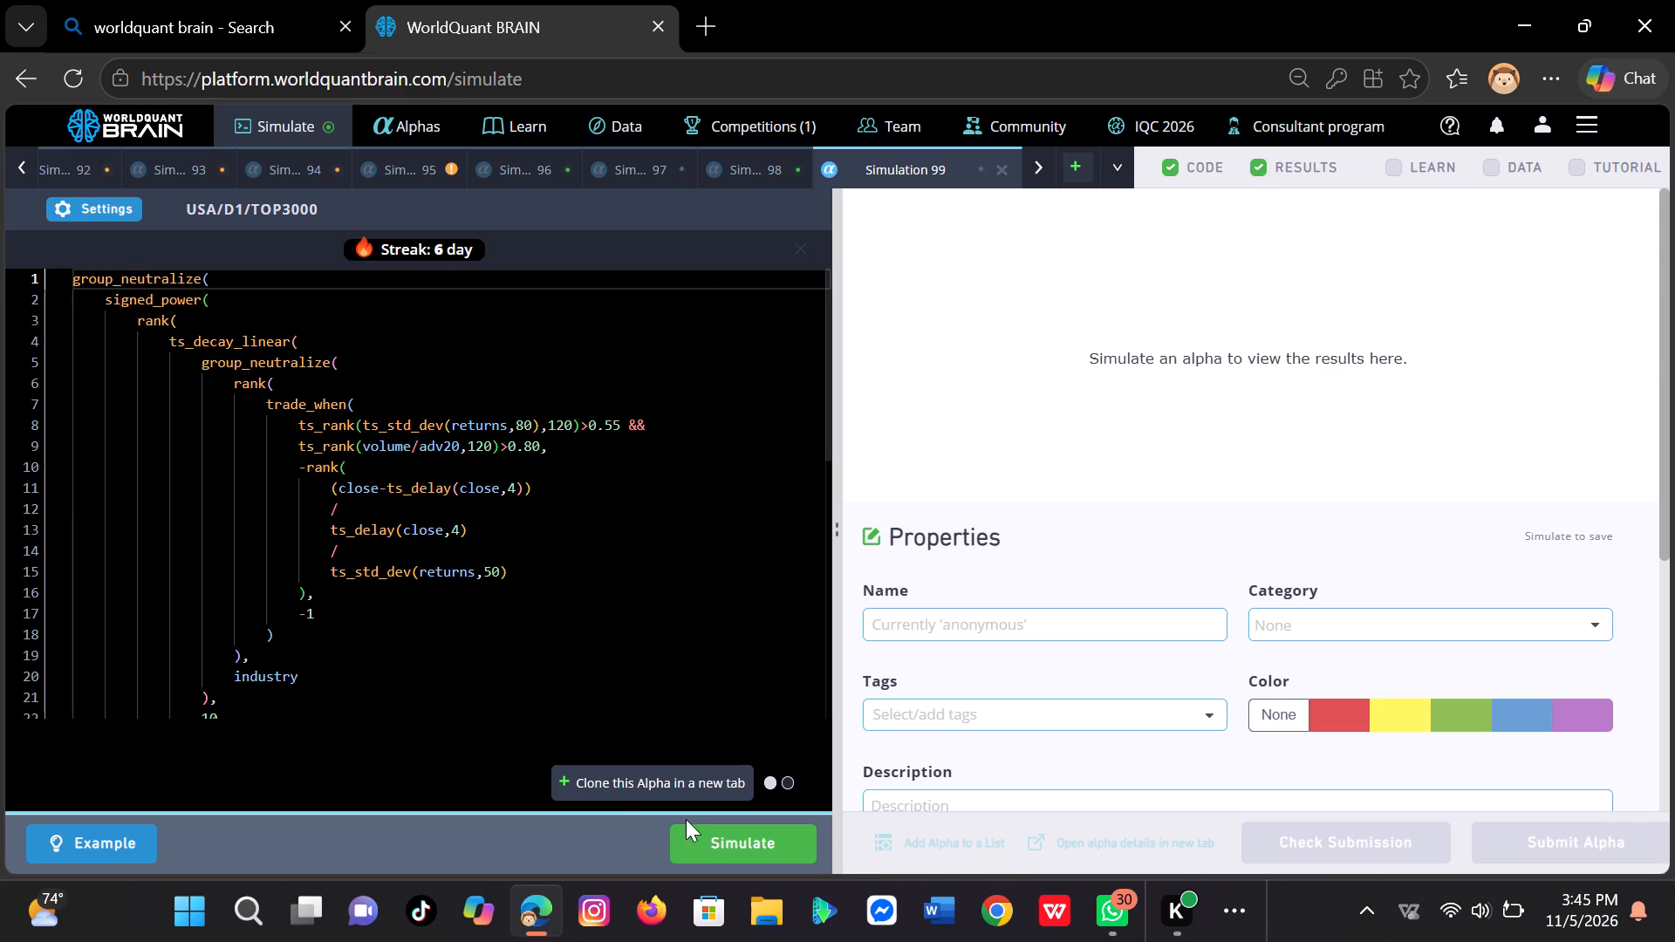
Run the simulation of the cloned alpha.
click(700, 839)
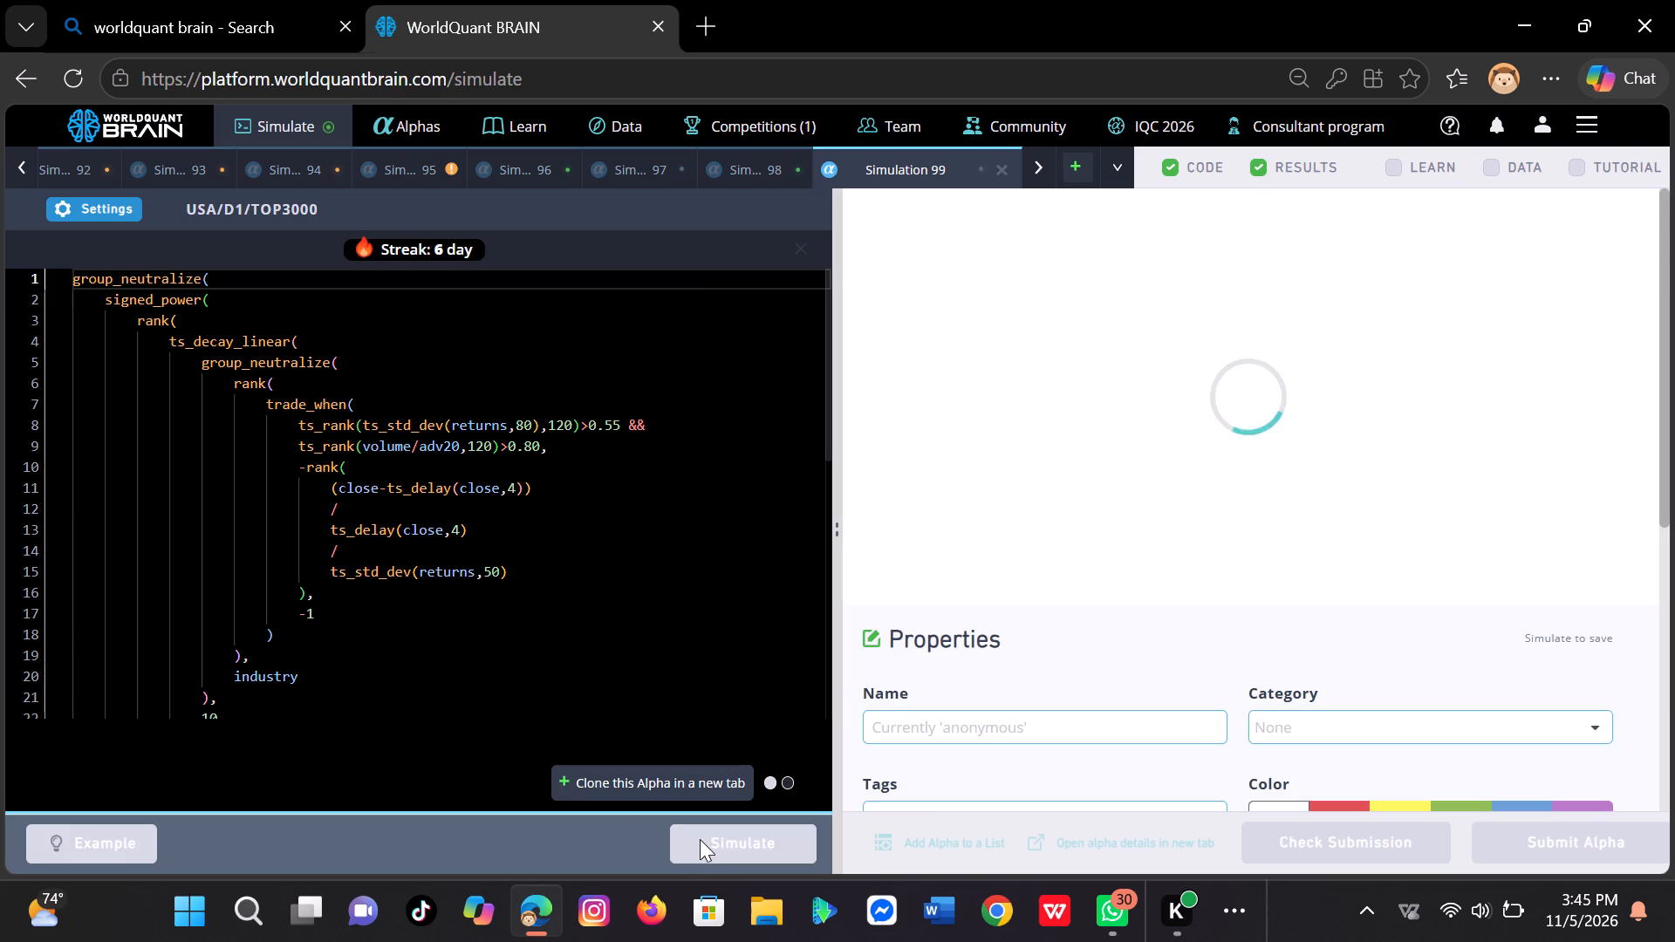
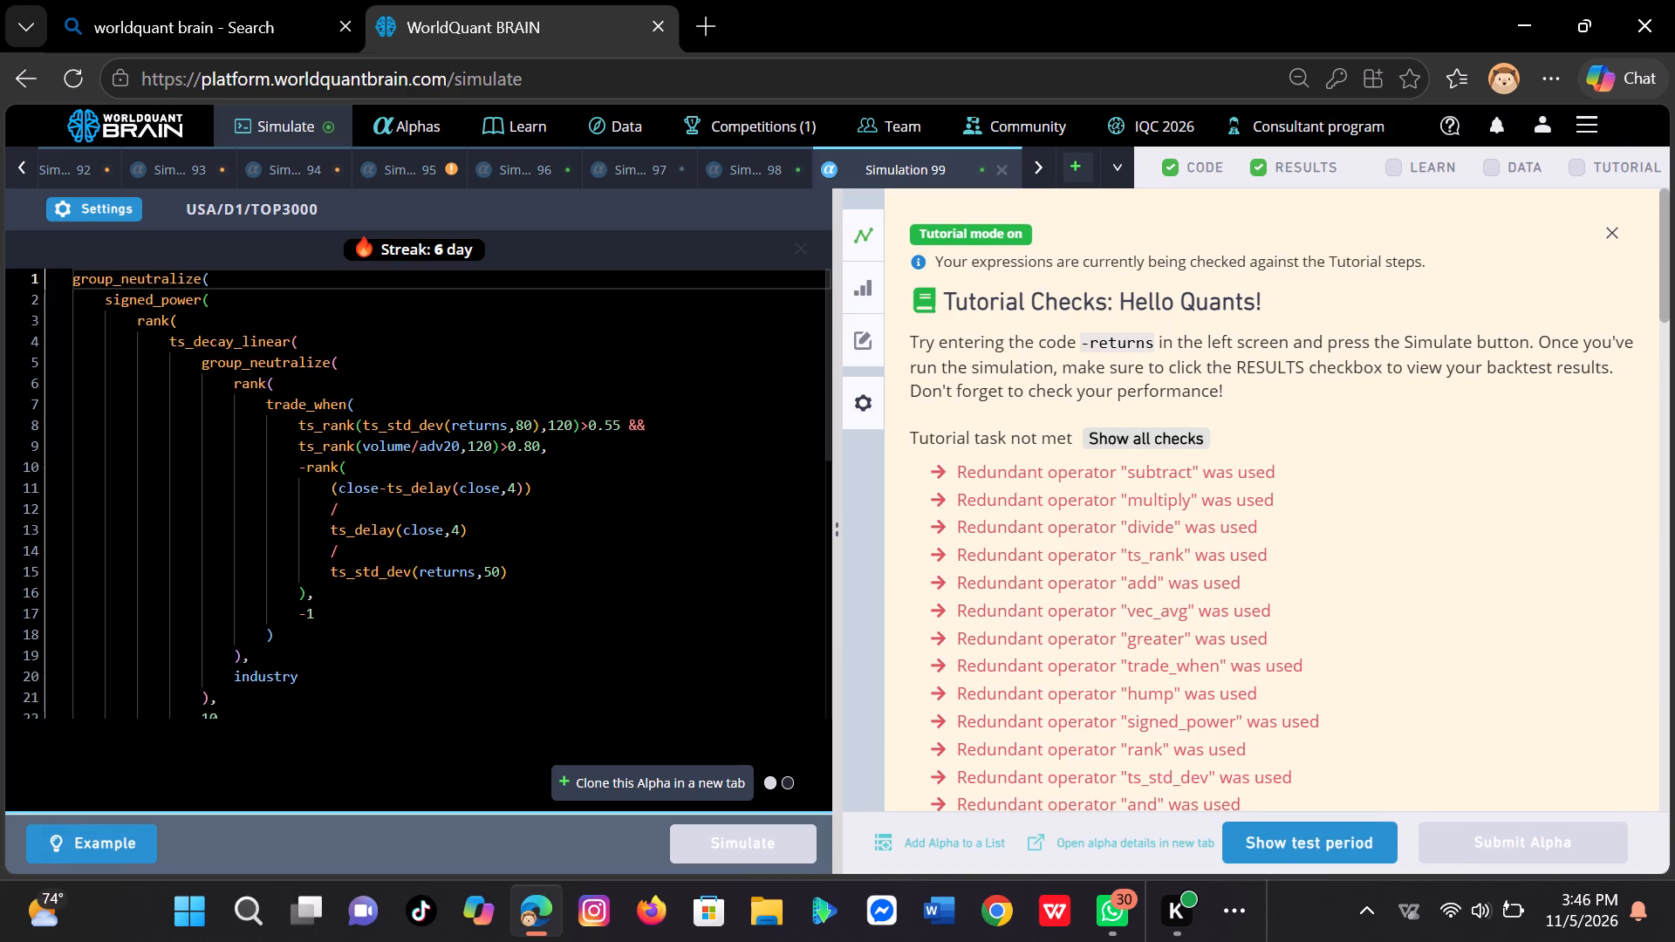
Show the test period of Simulation 99 and run its self-correlation check.
click(1271, 837)
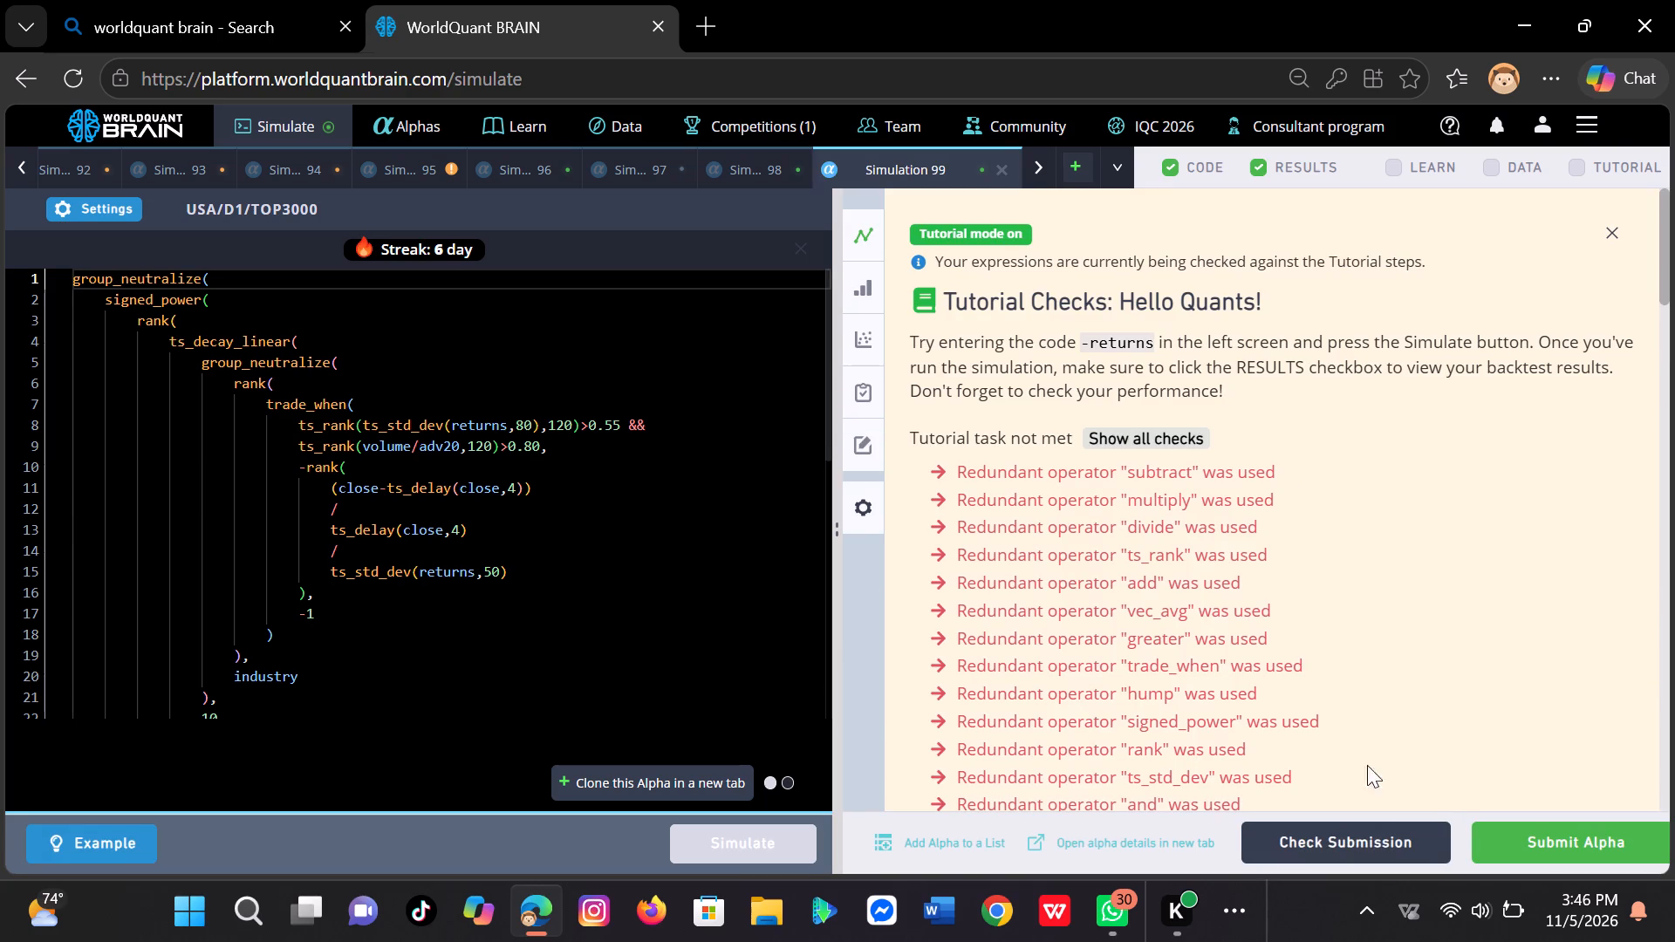
scroll(1352, 730, down, 2)
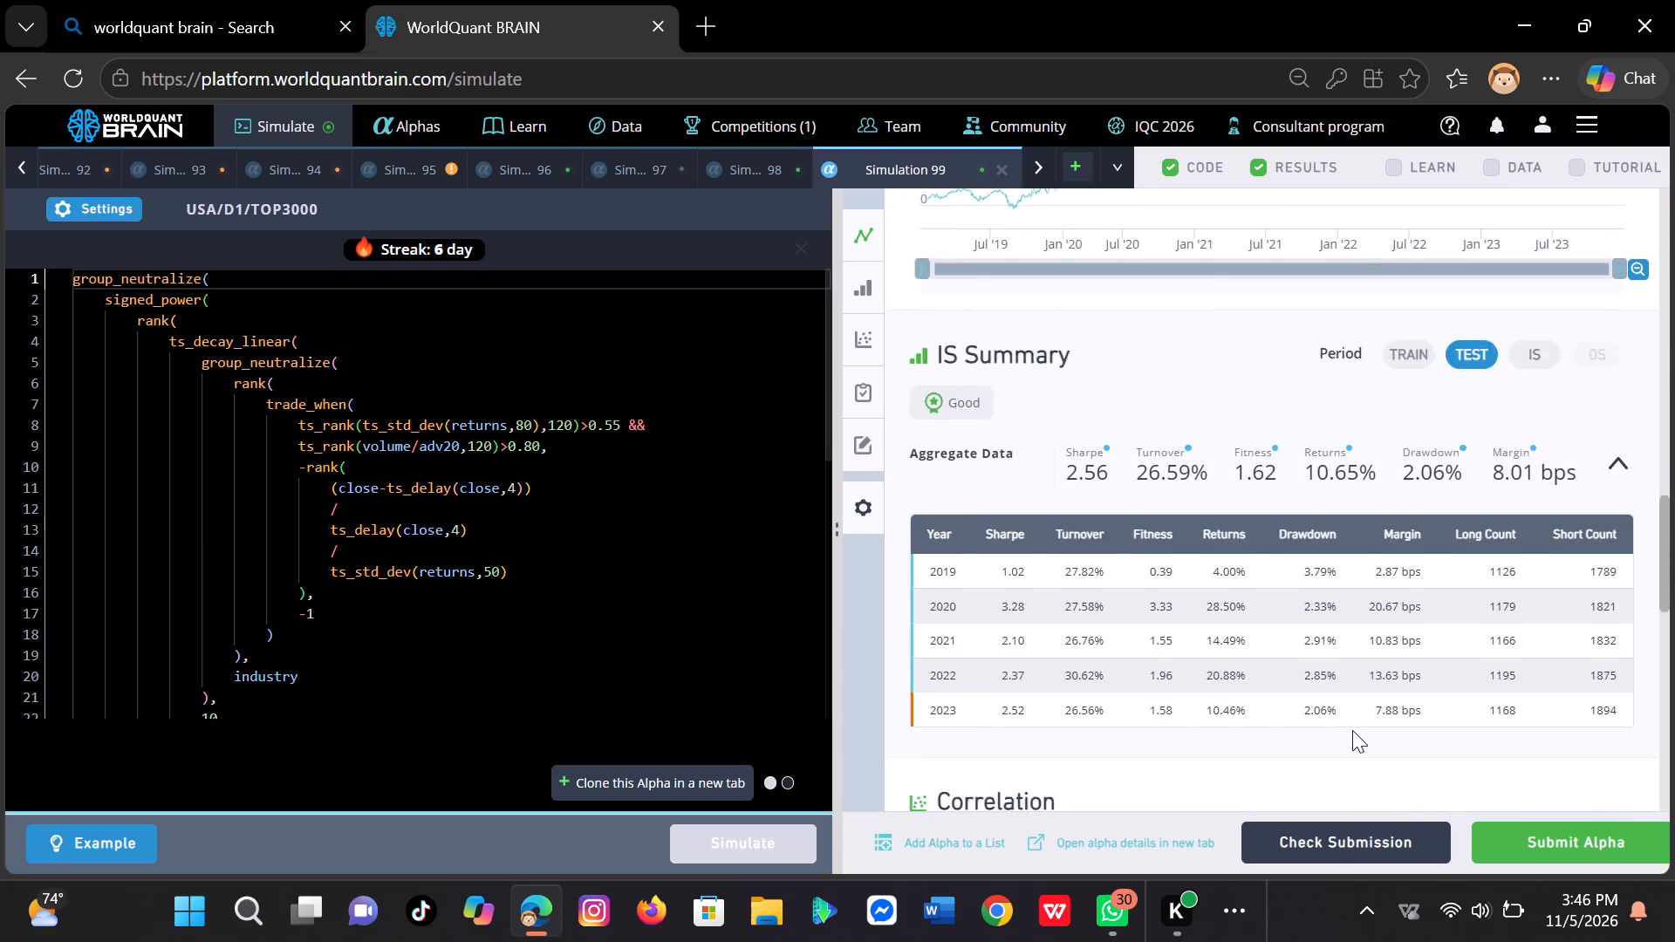
scroll(1352, 730, down, 1)
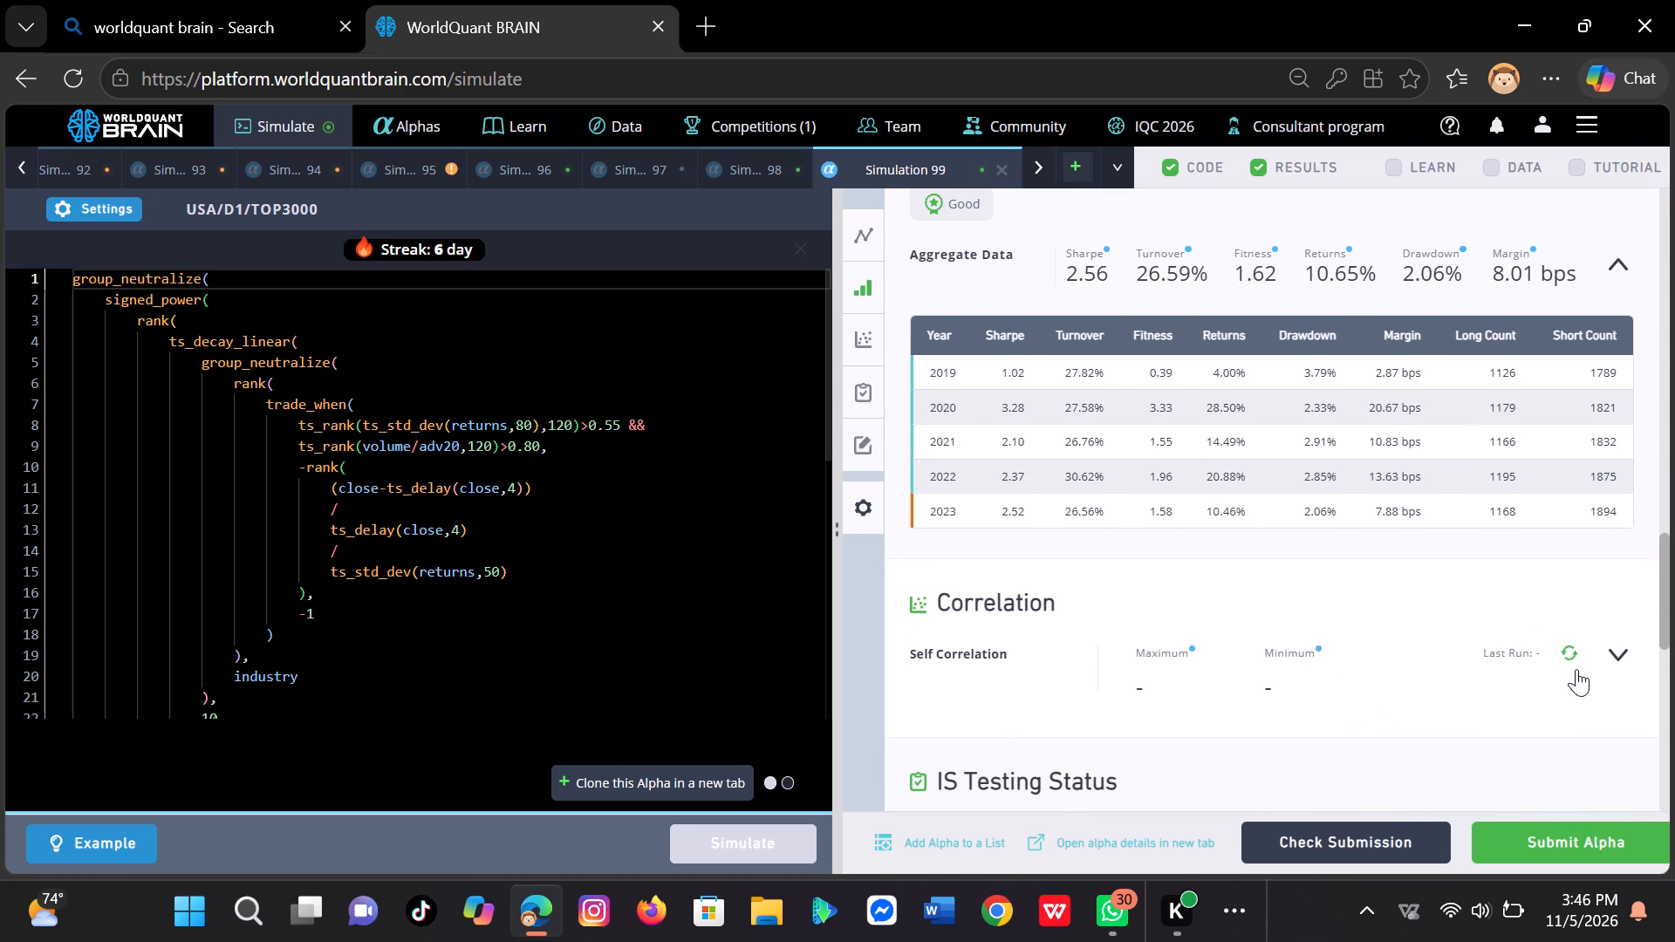
click(1574, 657)
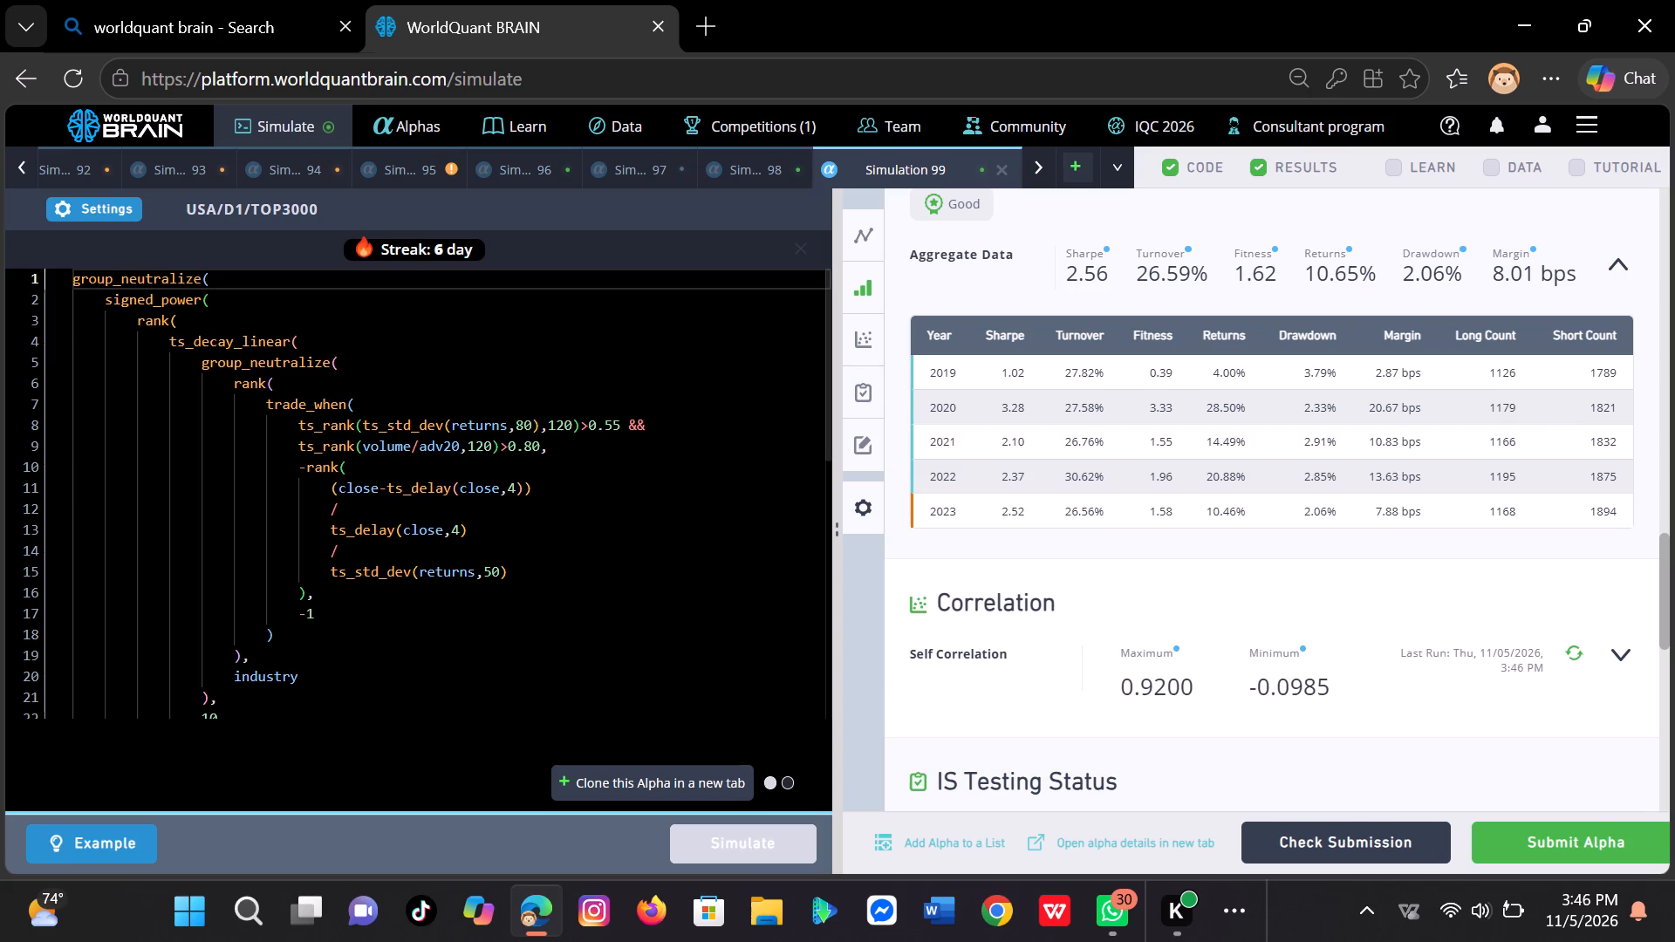
Read through Simulation 99's alpha expression from its first line to its last.
scroll(471, 528, up, 3)
scroll(318, 367, up, 3)
scroll(318, 367, down, 1)
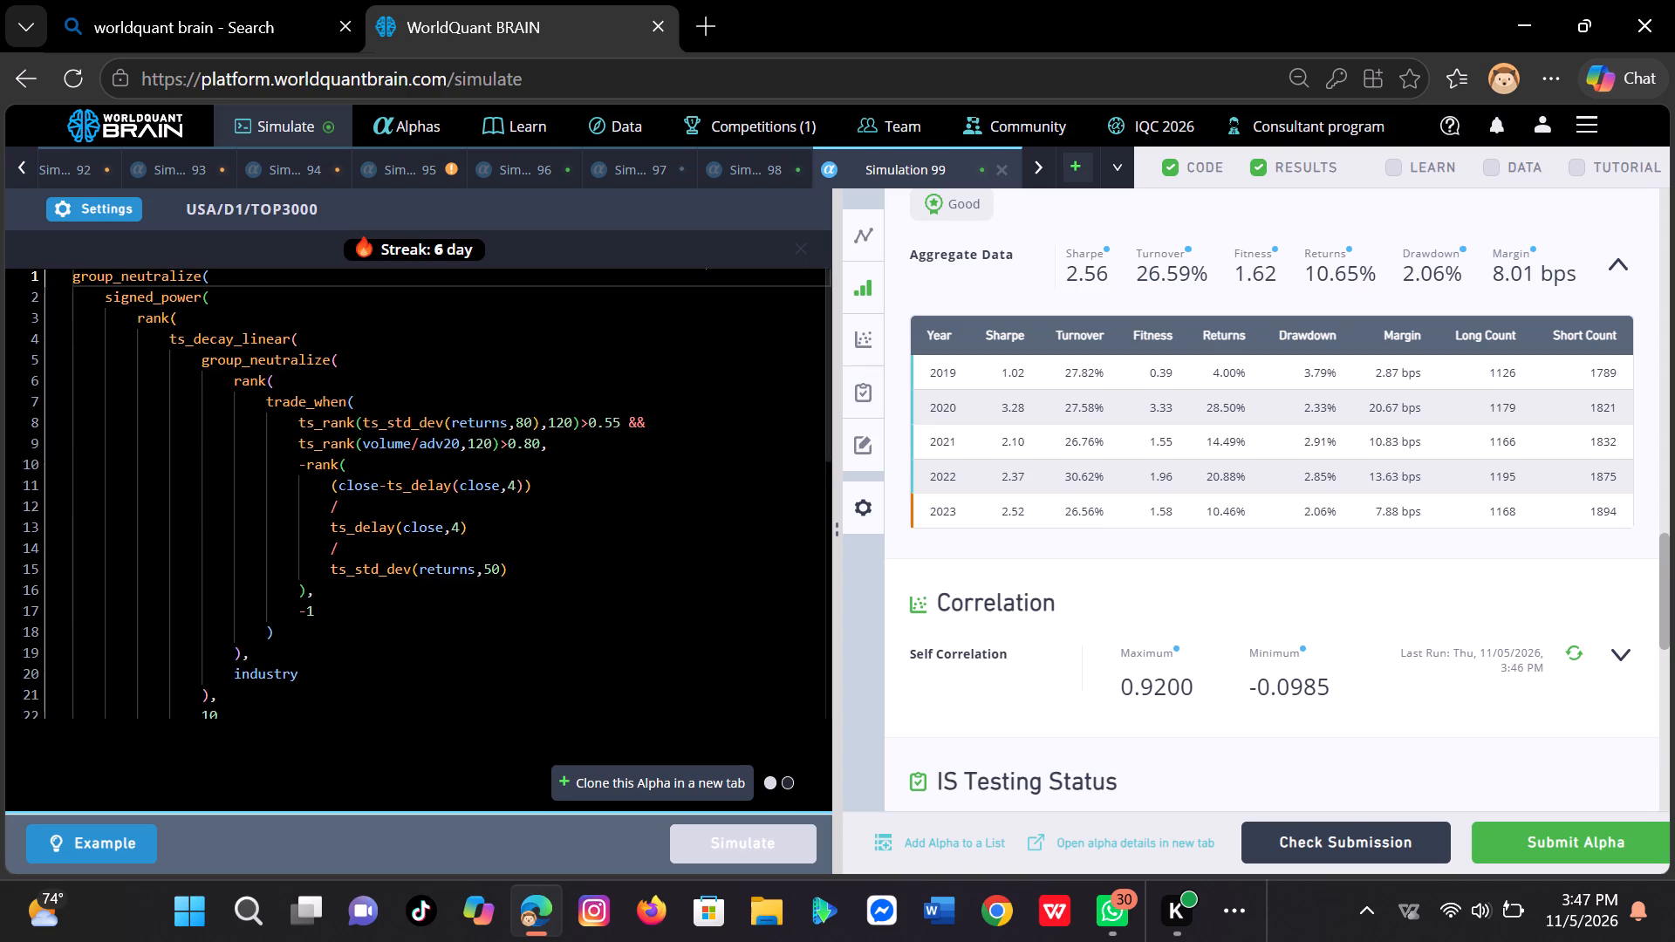
scroll(318, 367, up, 1)
scroll(318, 367, down, 1)
scroll(318, 367, up, 2)
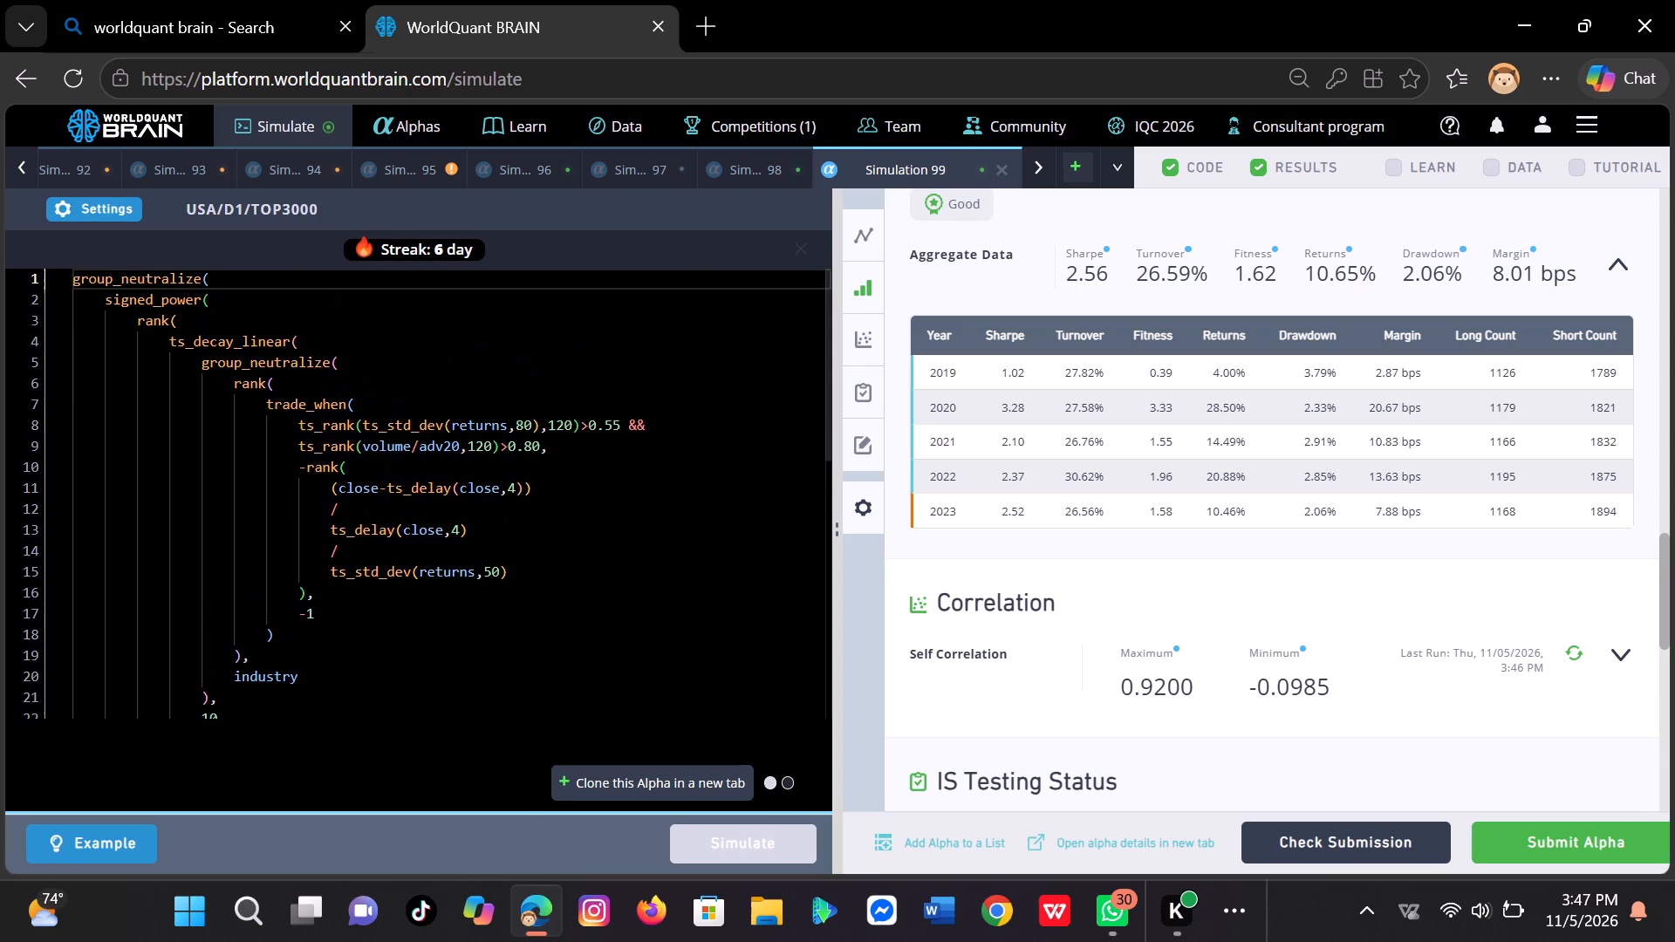
scroll(318, 367, down, 3)
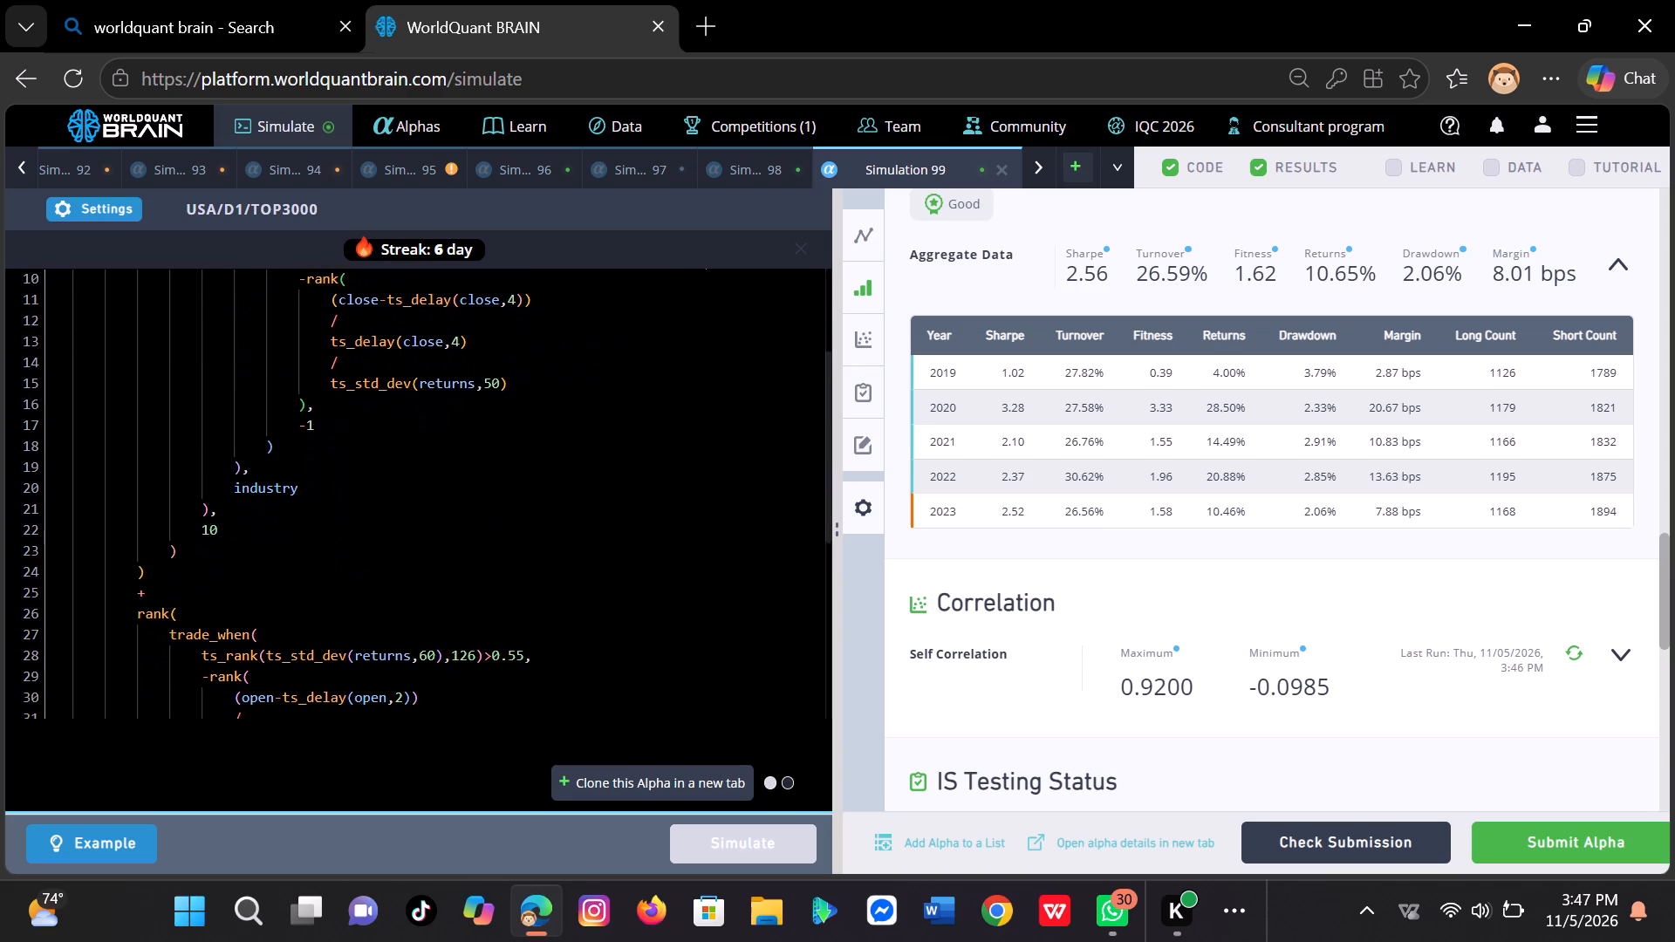
scroll(318, 411, down, 3)
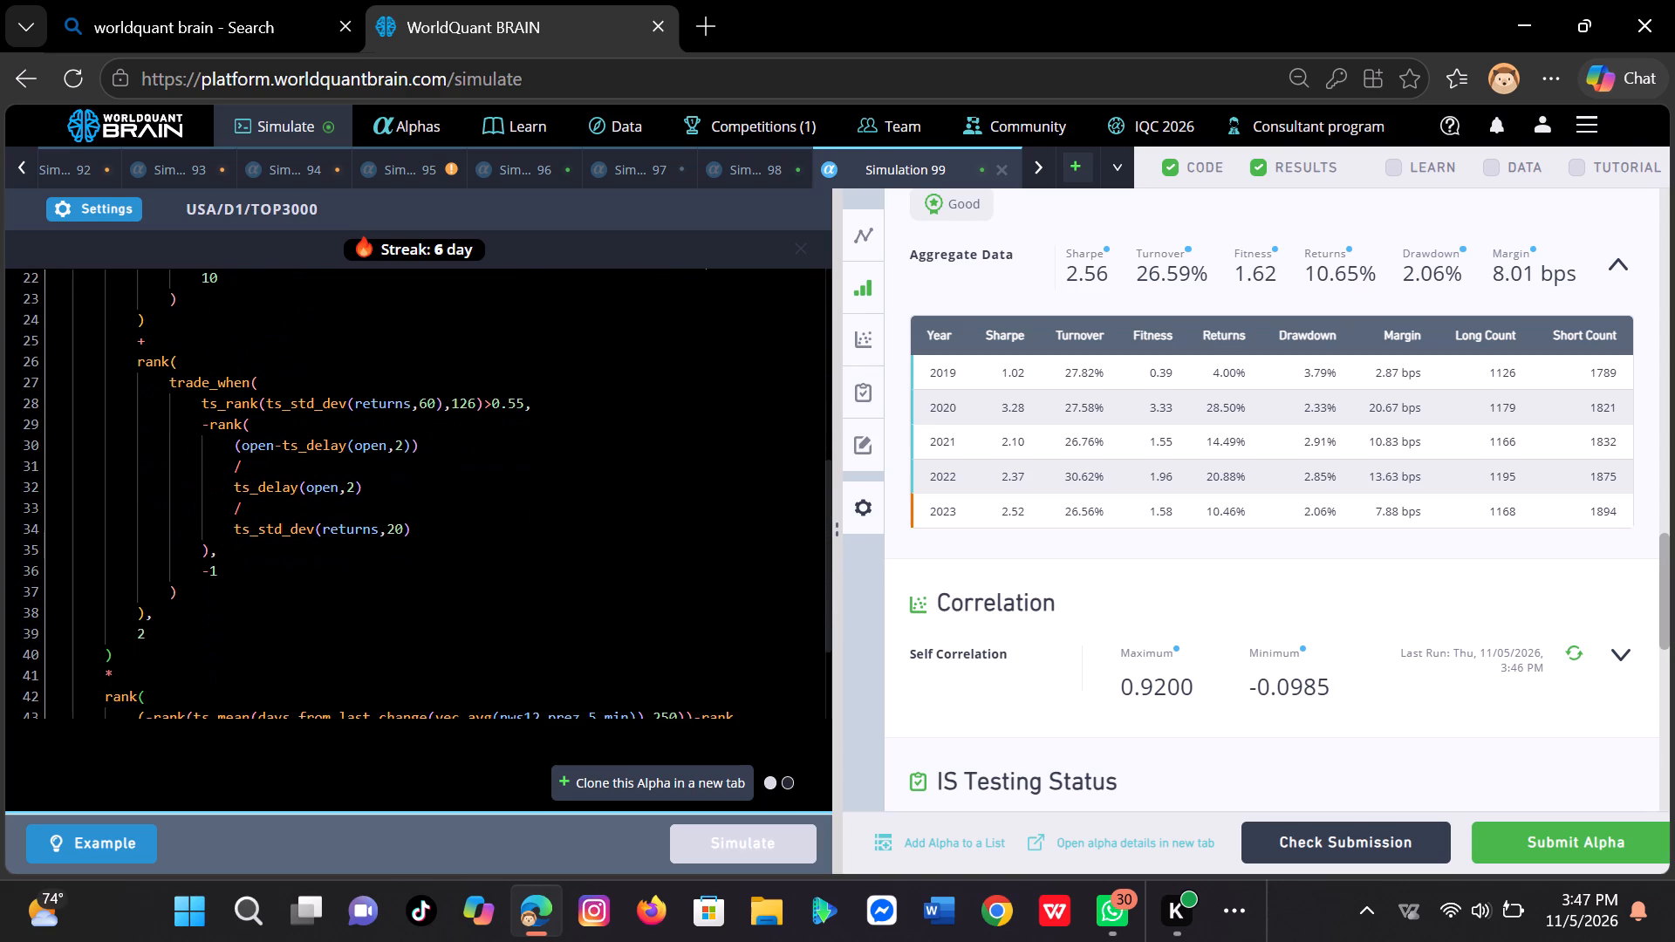
scroll(318, 411, down, 2)
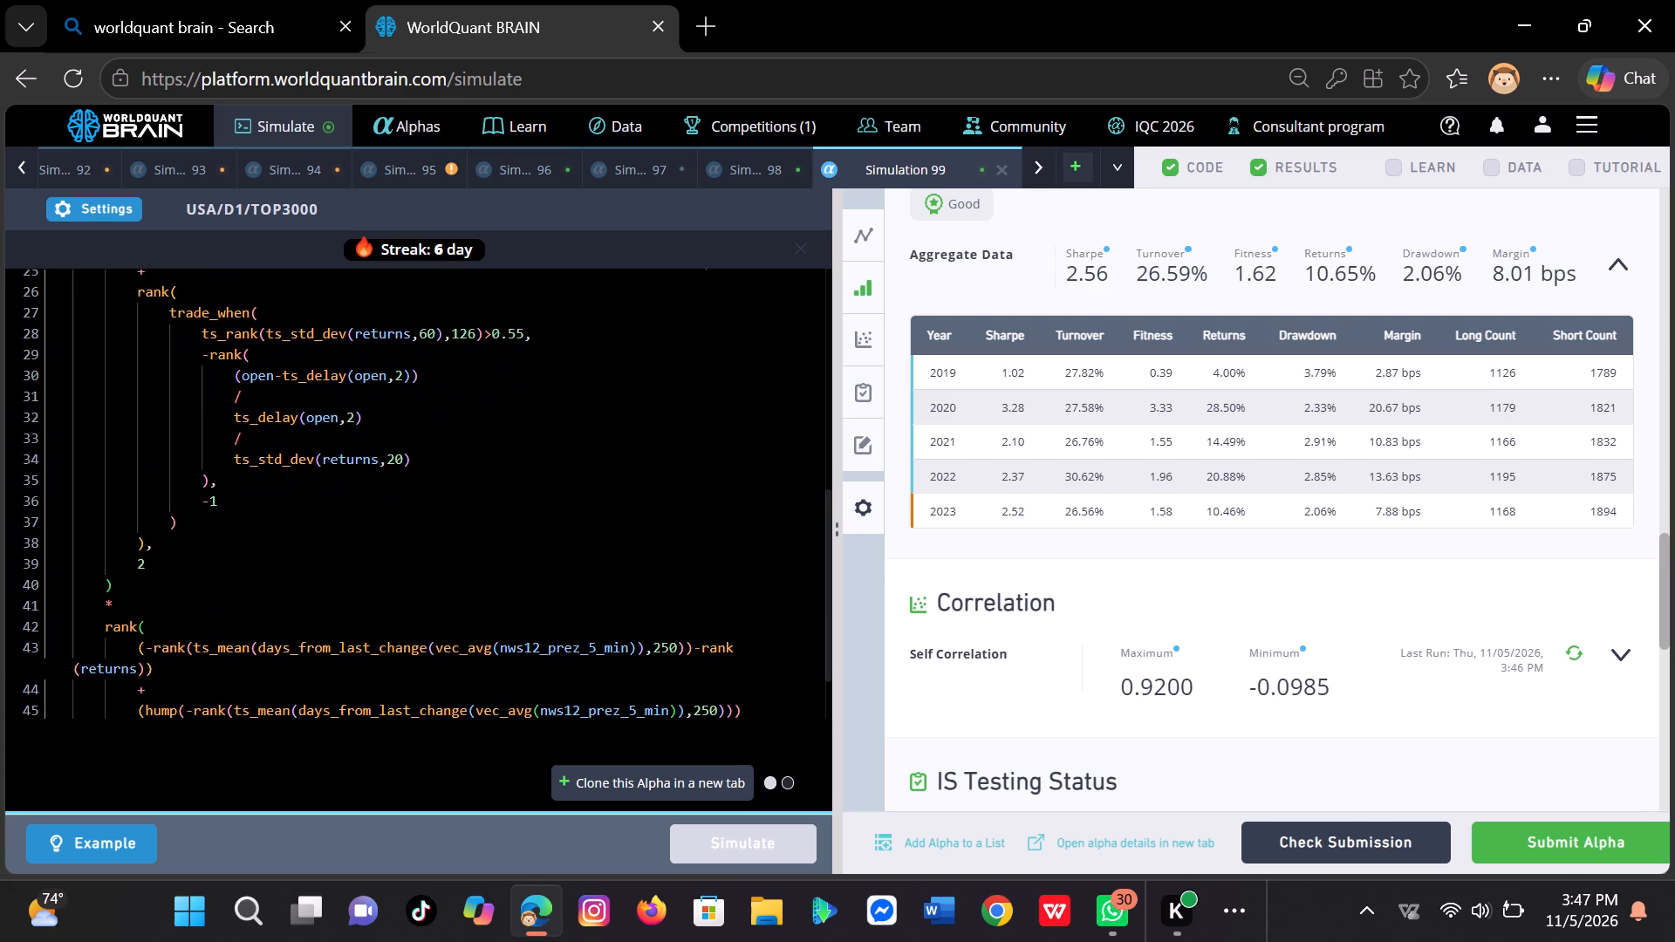
scroll(318, 411, down, 3)
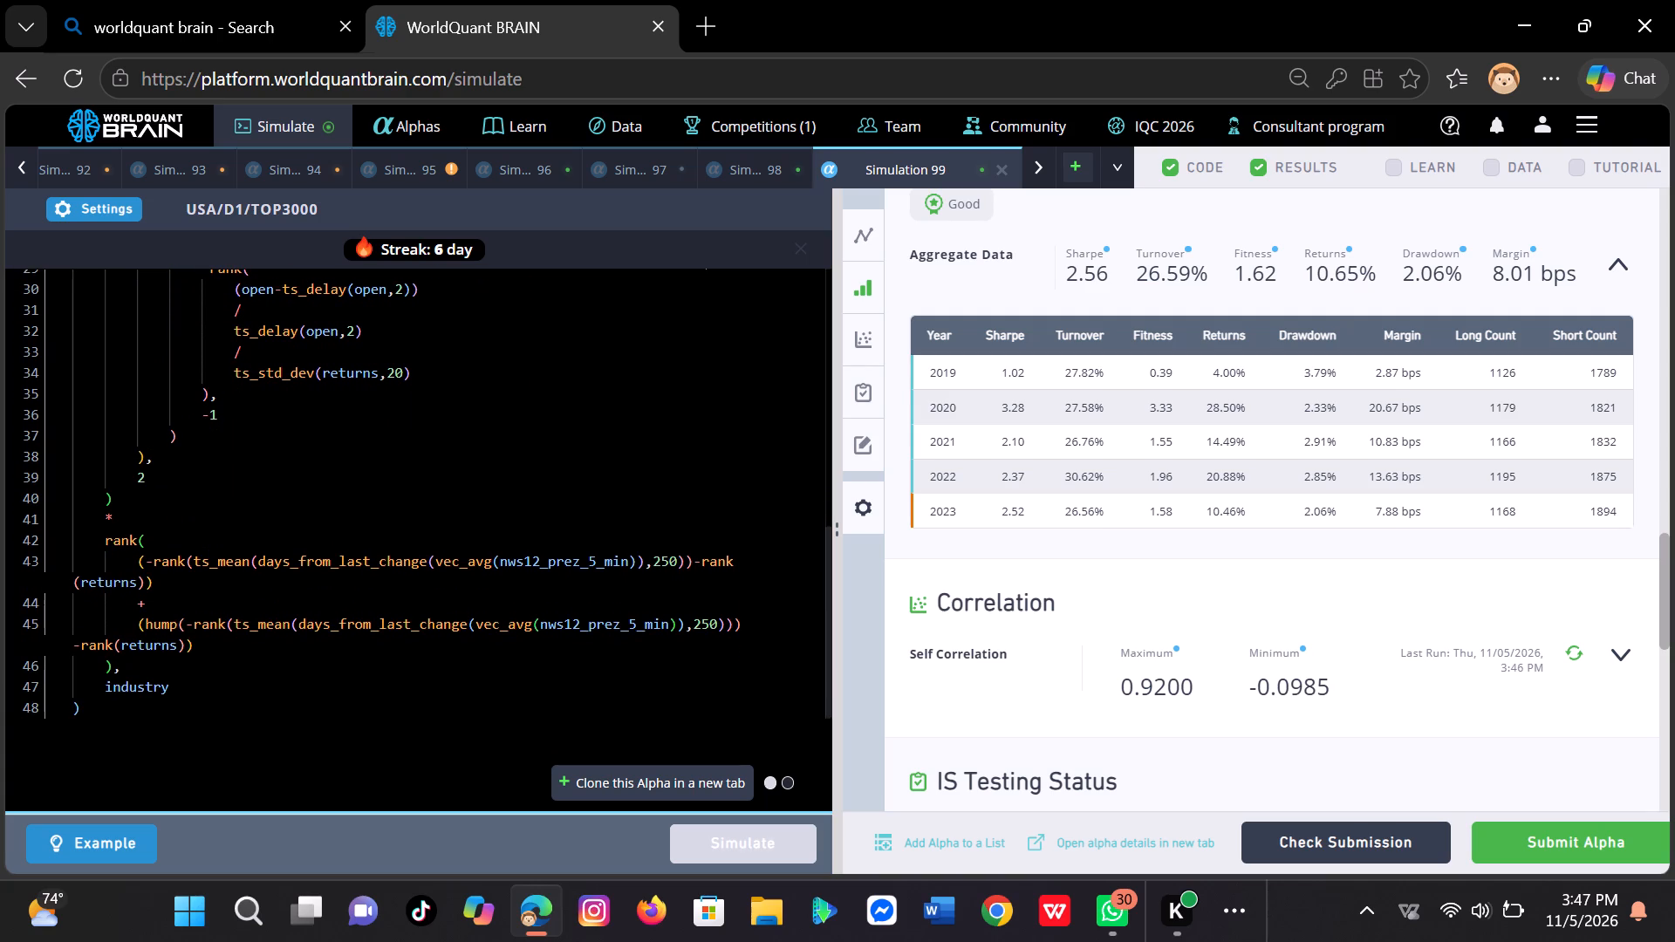
scroll(318, 411, down, 3)
Set the ts_mean window of both nws12_prez_5_min terms to 200.
click(667, 559)
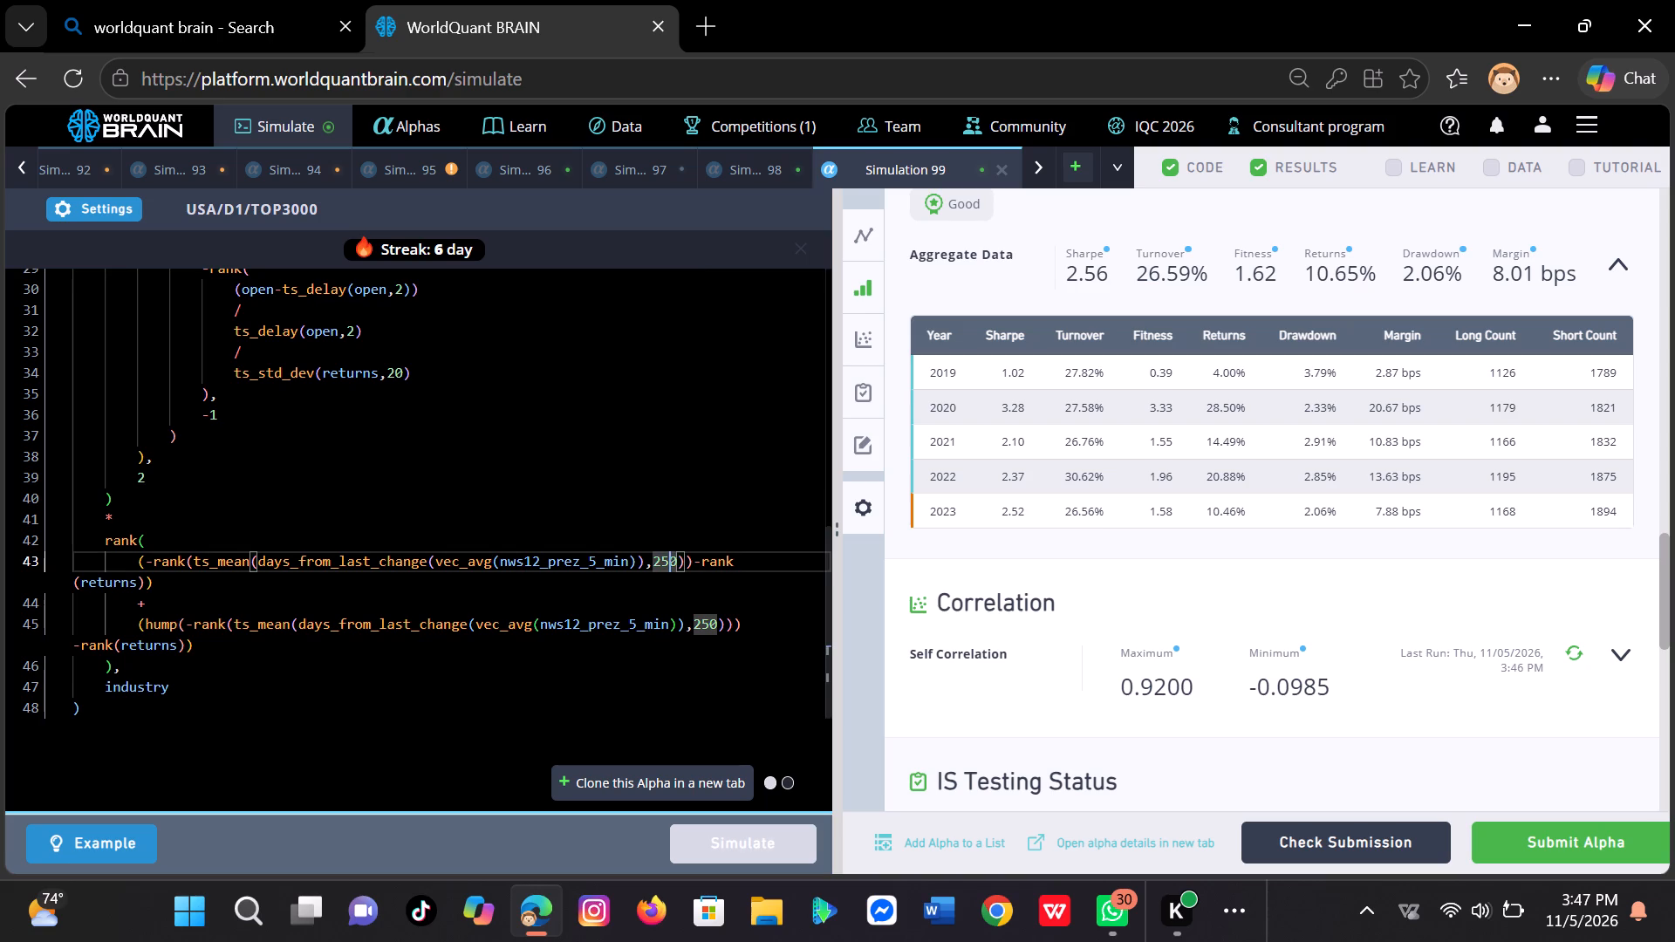
key(BackSpace)
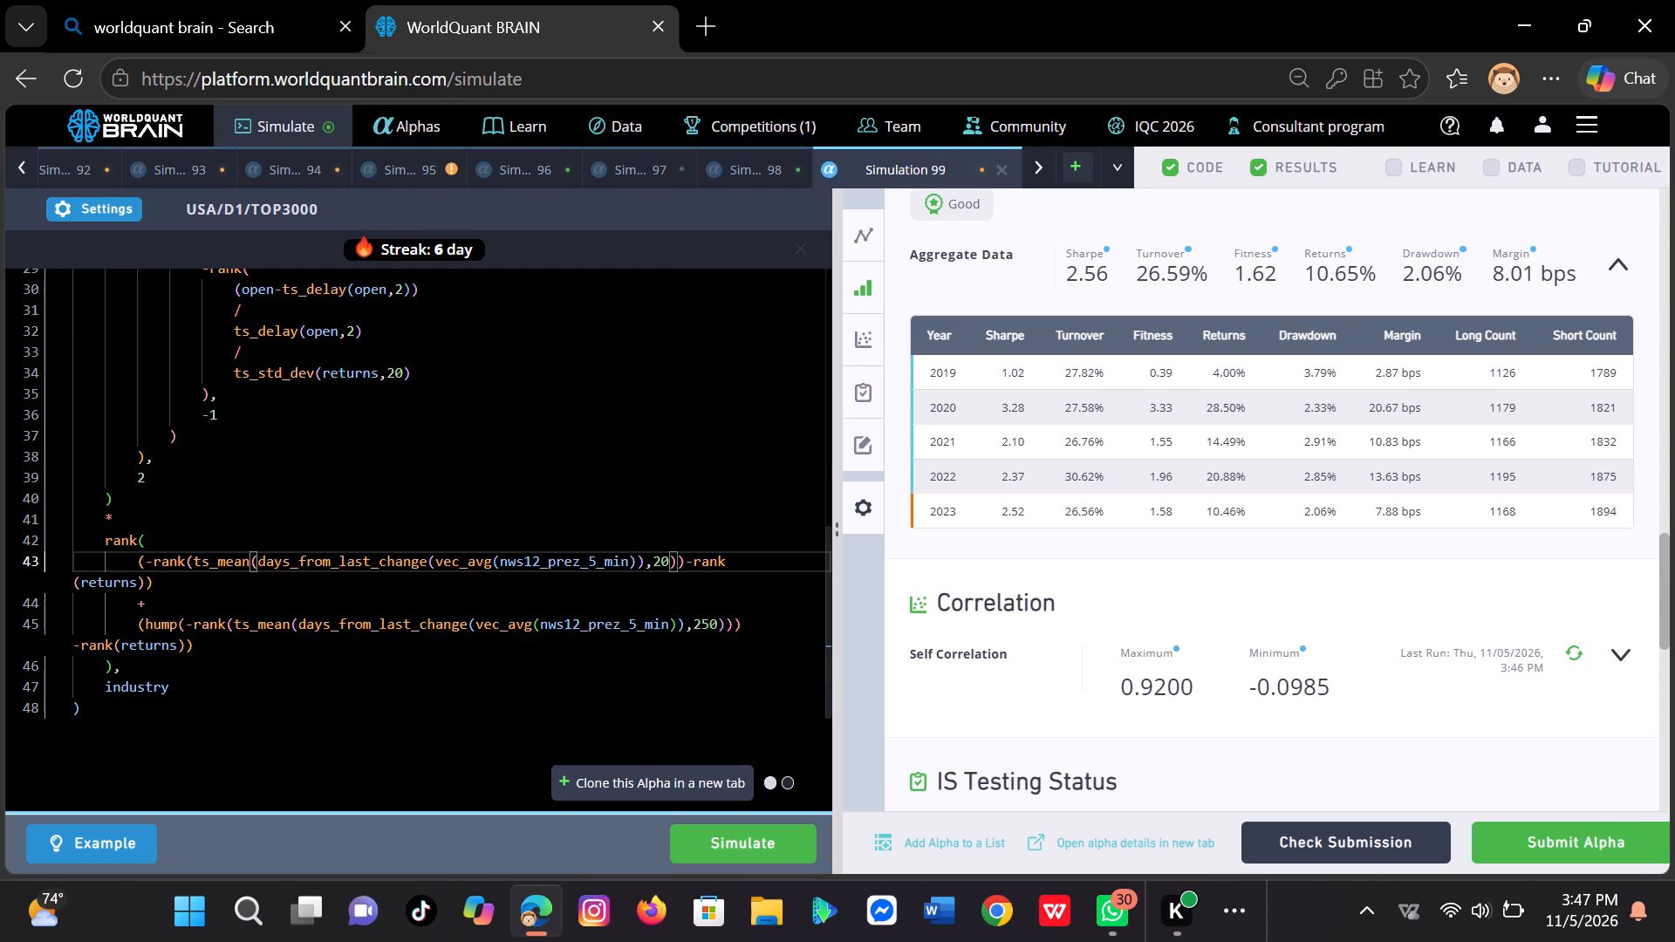
key(0)
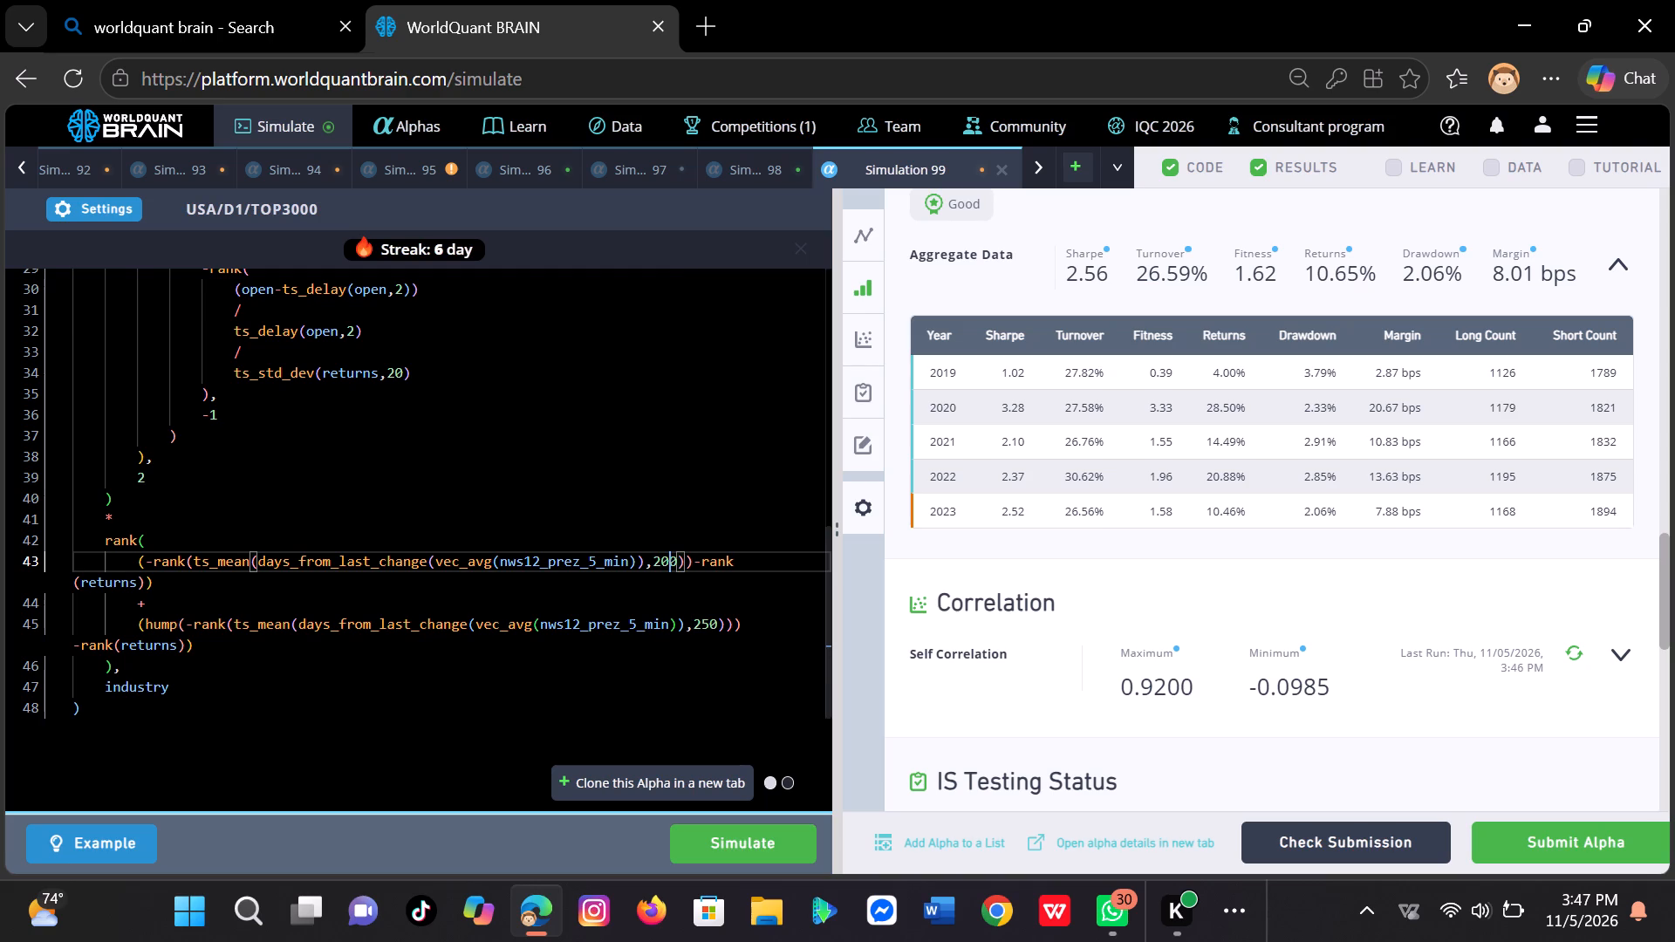
click(712, 624)
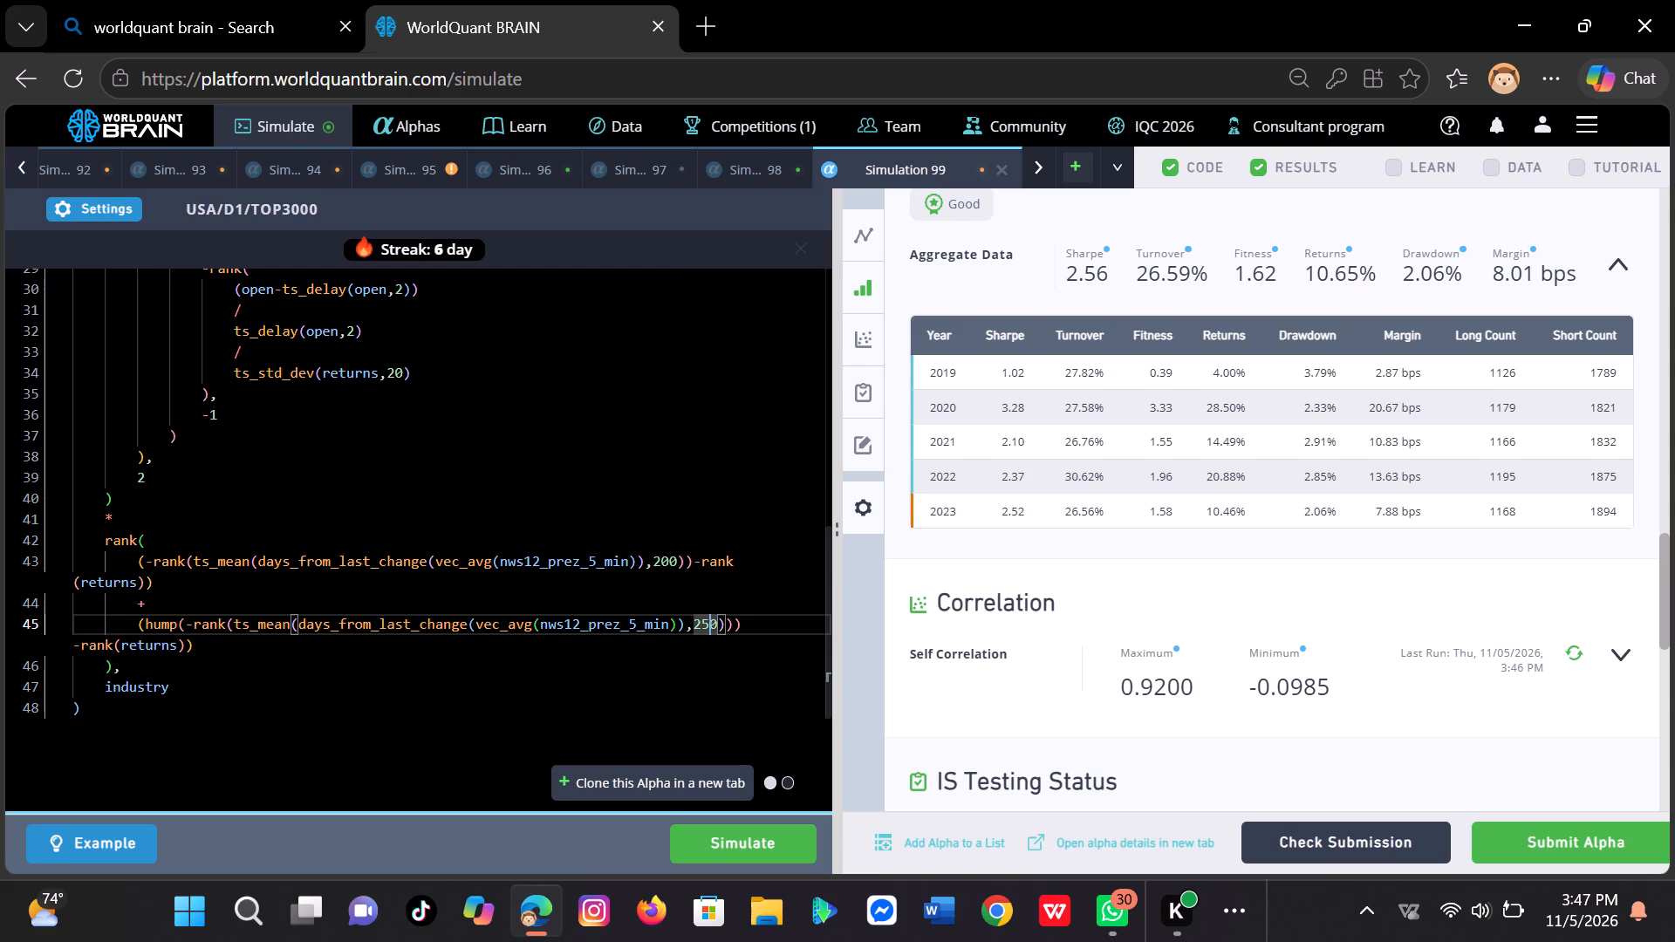
key(BackSpace)
key(0)
Set the signed_power exponent to 4 and the exit value of the open-price trade_when block to -2.
click(144, 482)
key(BackSpace)
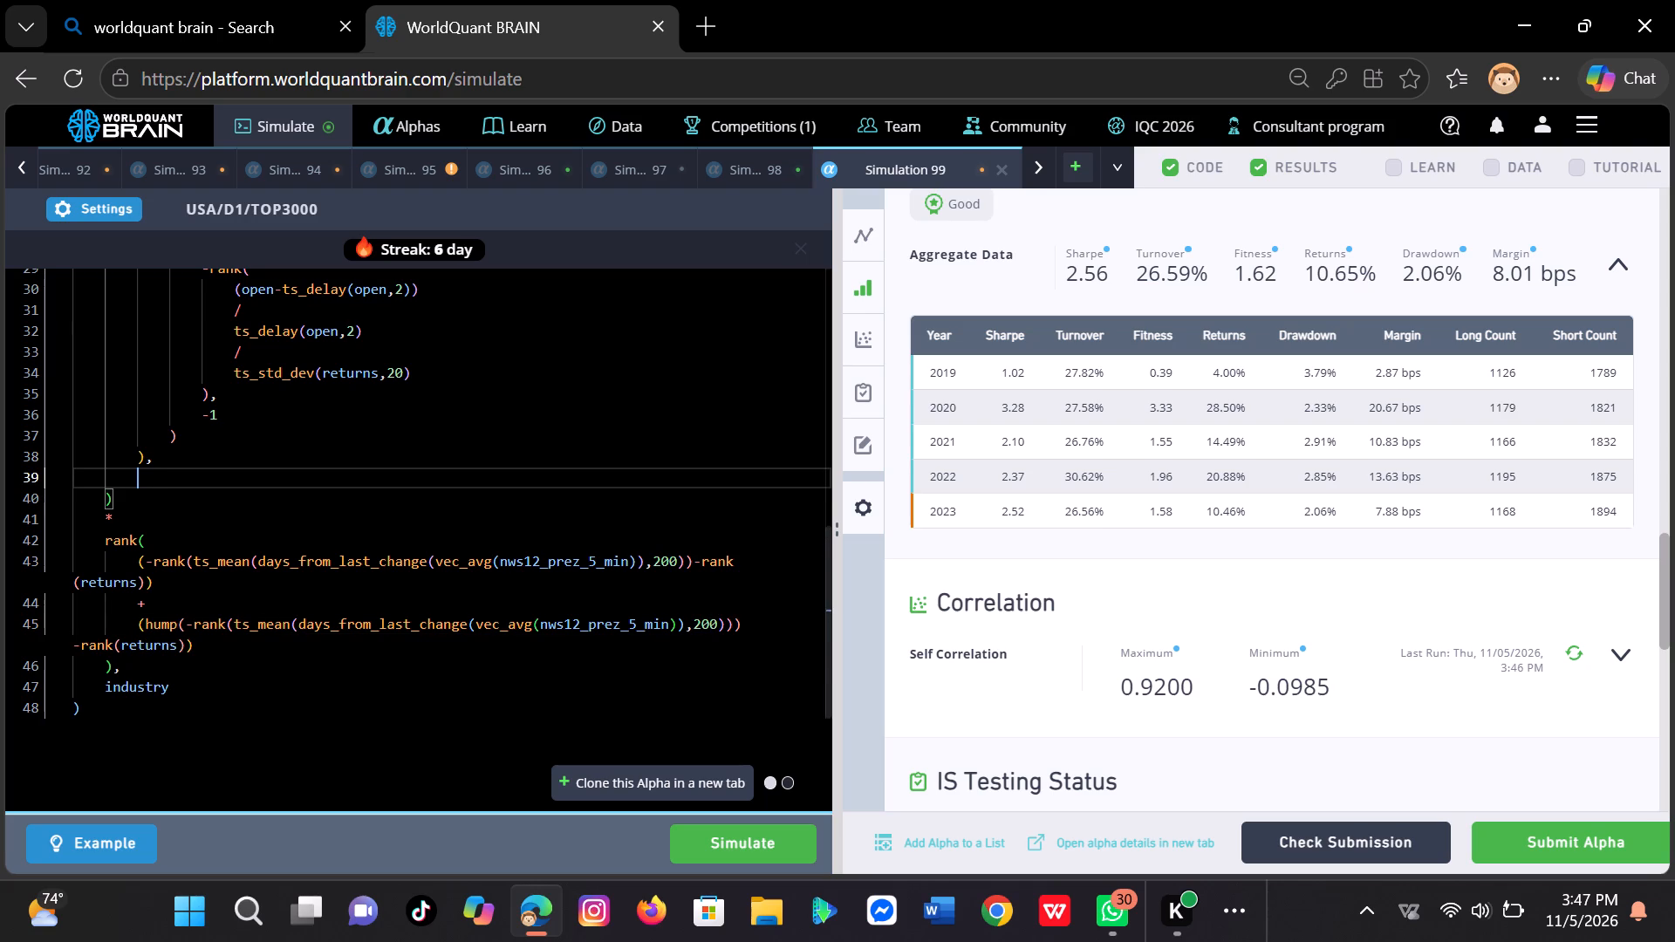
key(4)
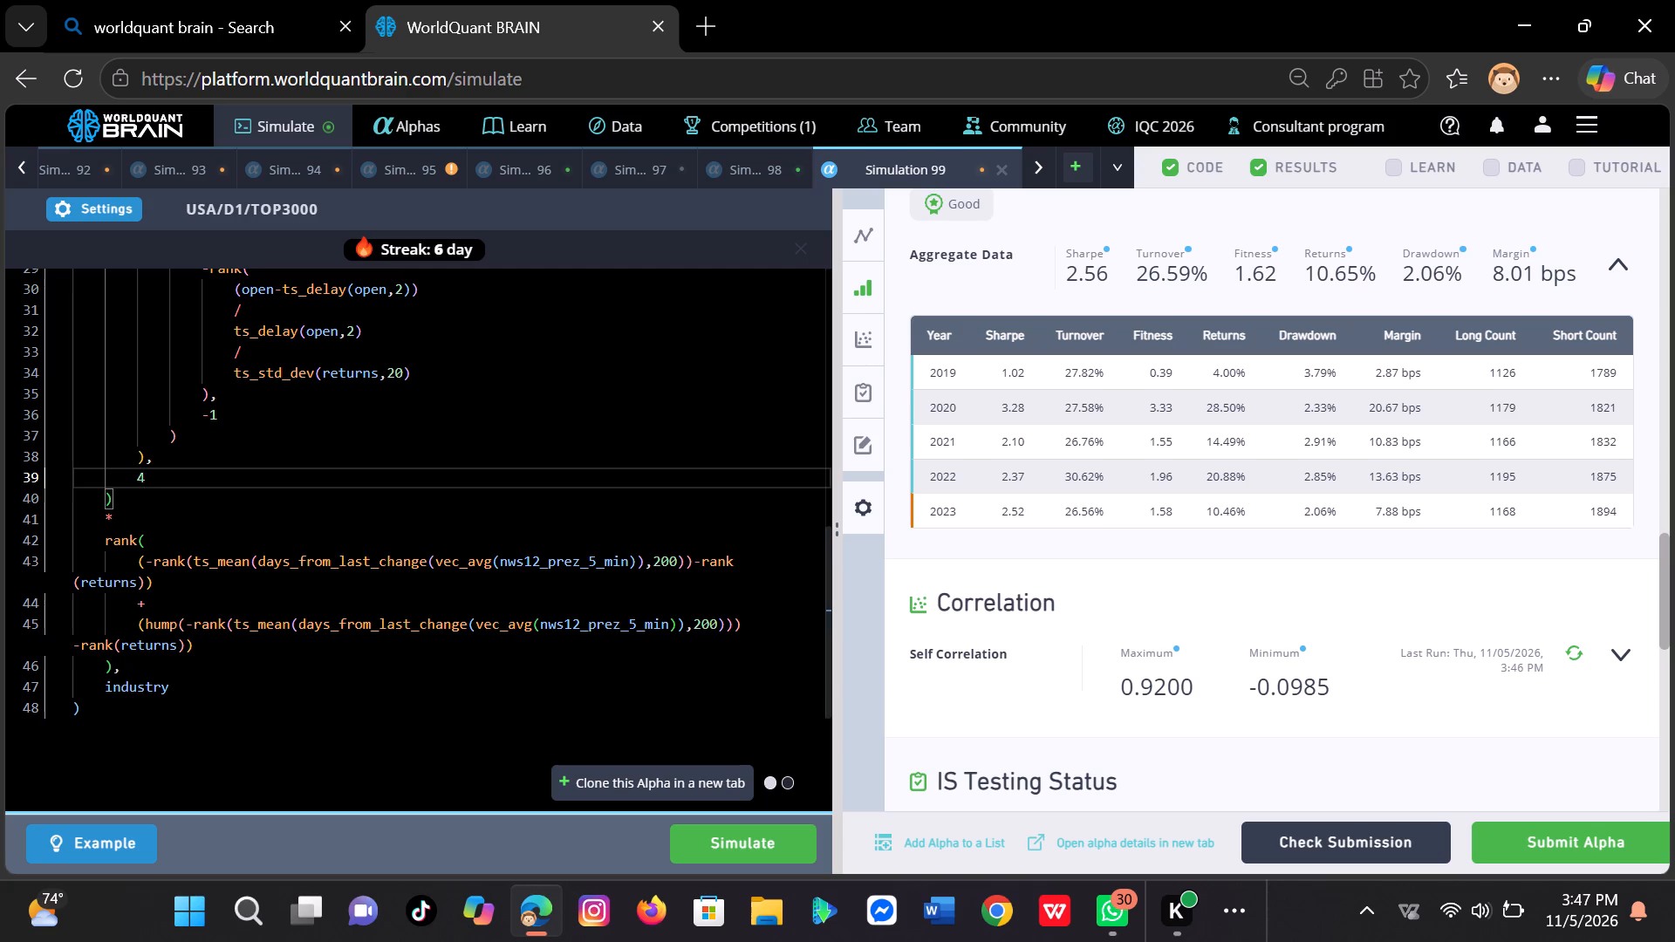
click(218, 413)
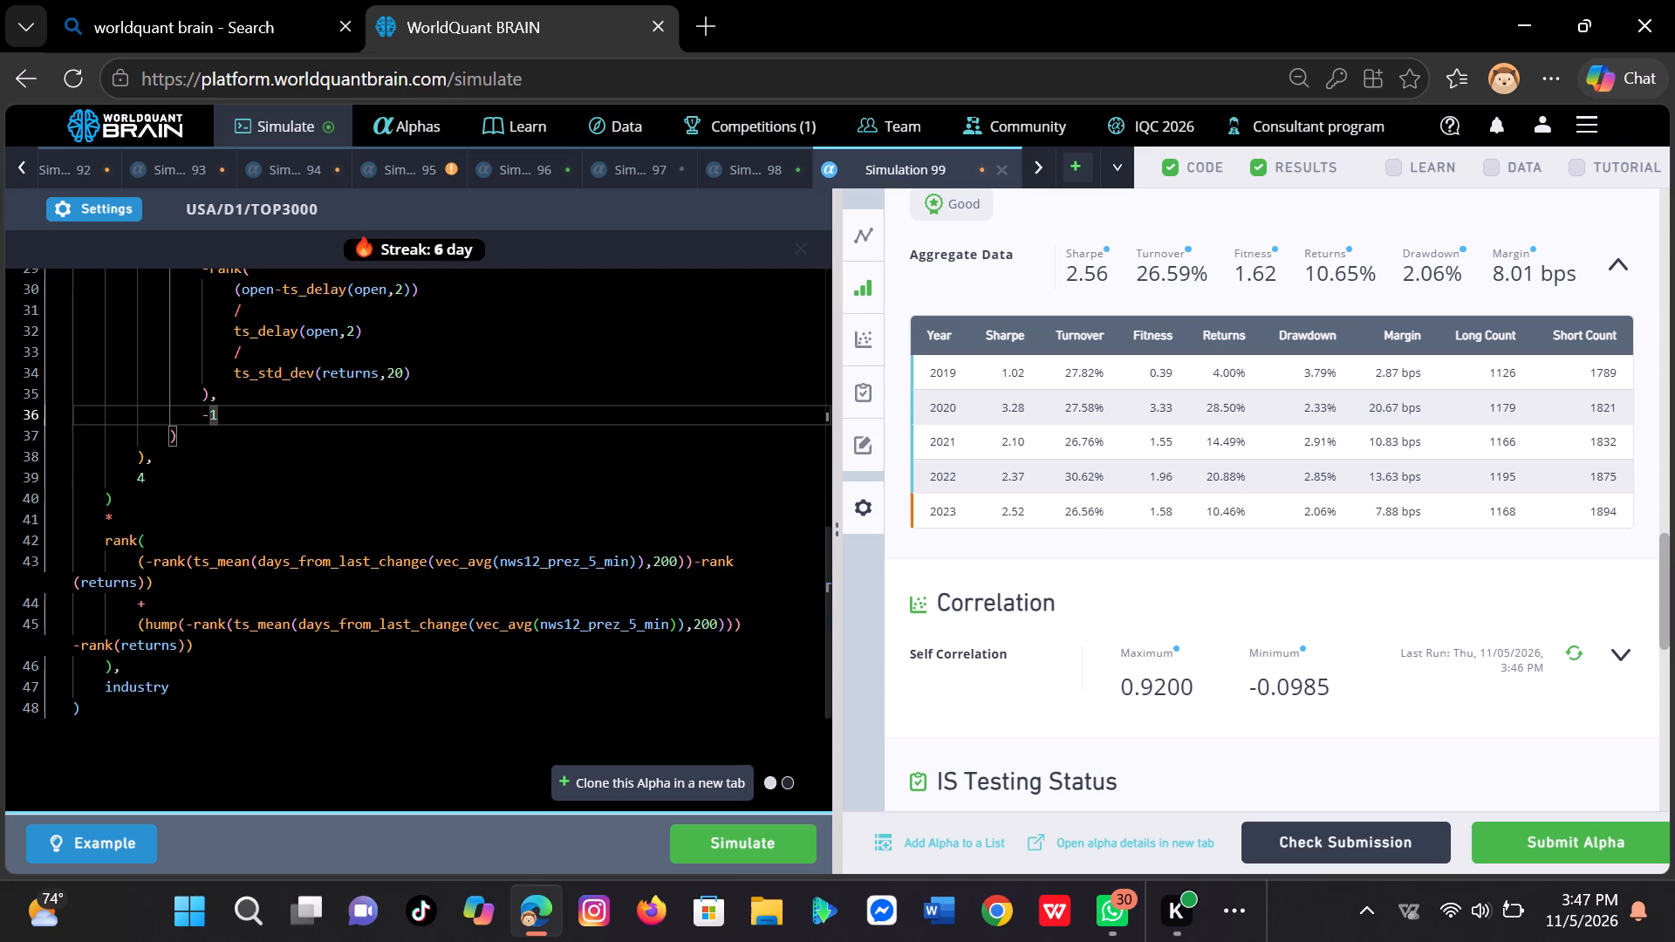
key(BackSpace)
key(2)
In the open-price reversal term, set the ts_std_dev returns window to 10 and both ts_delay(open) lags to 4.
click(392, 373)
key(BackSpace)
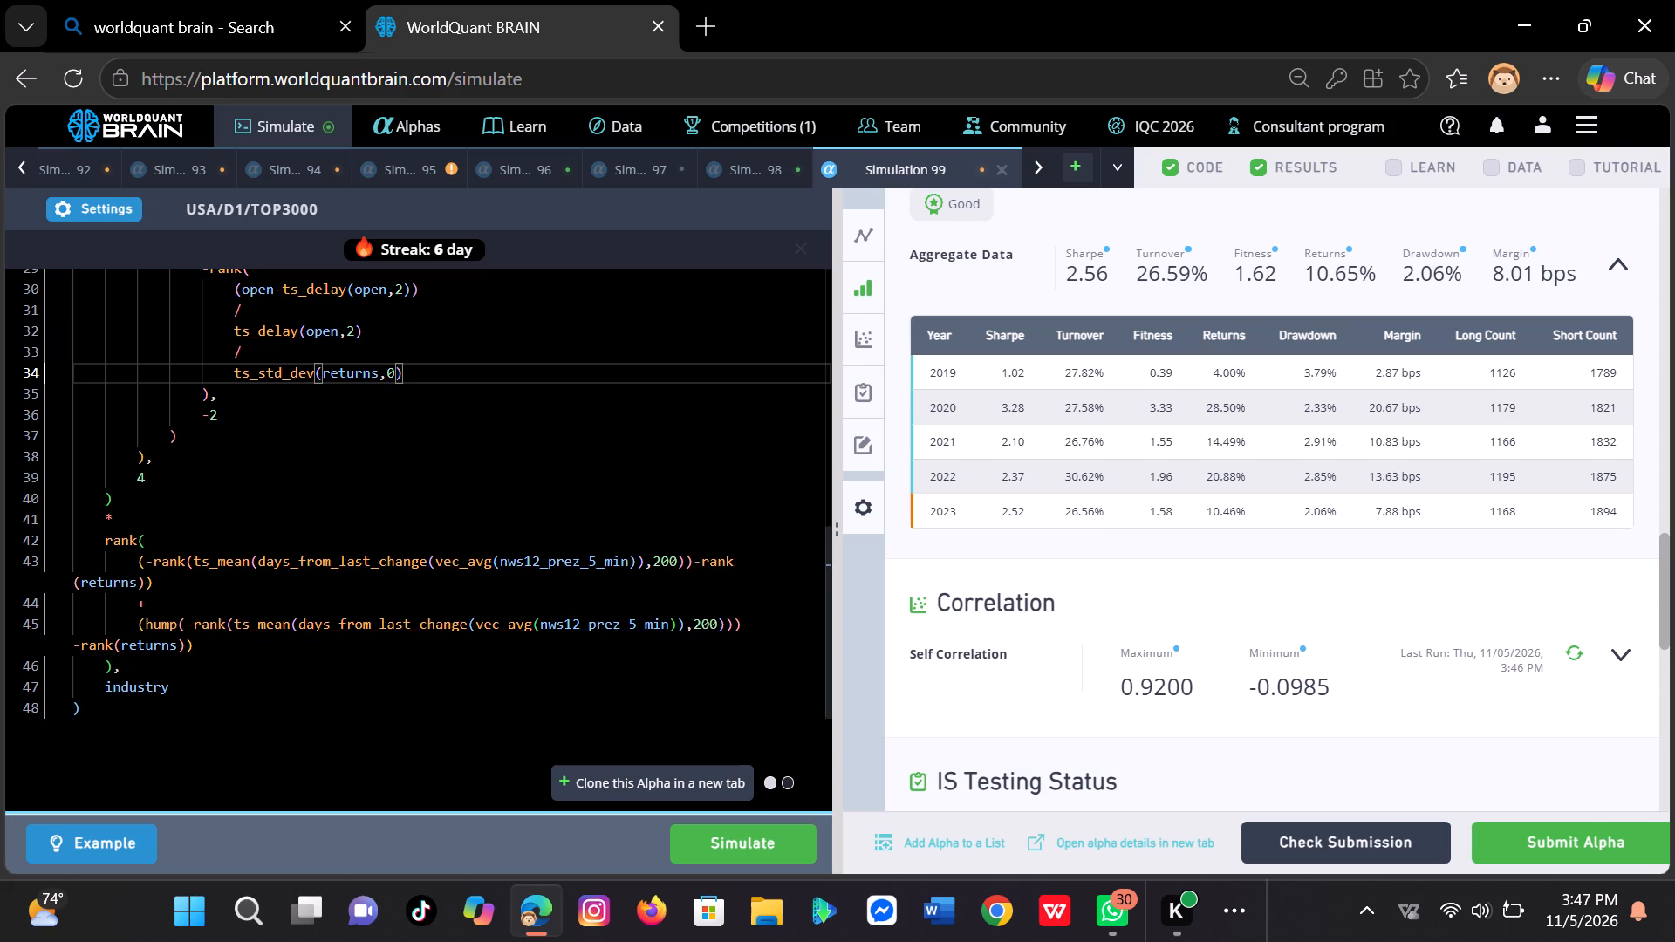
key(1)
click(354, 329)
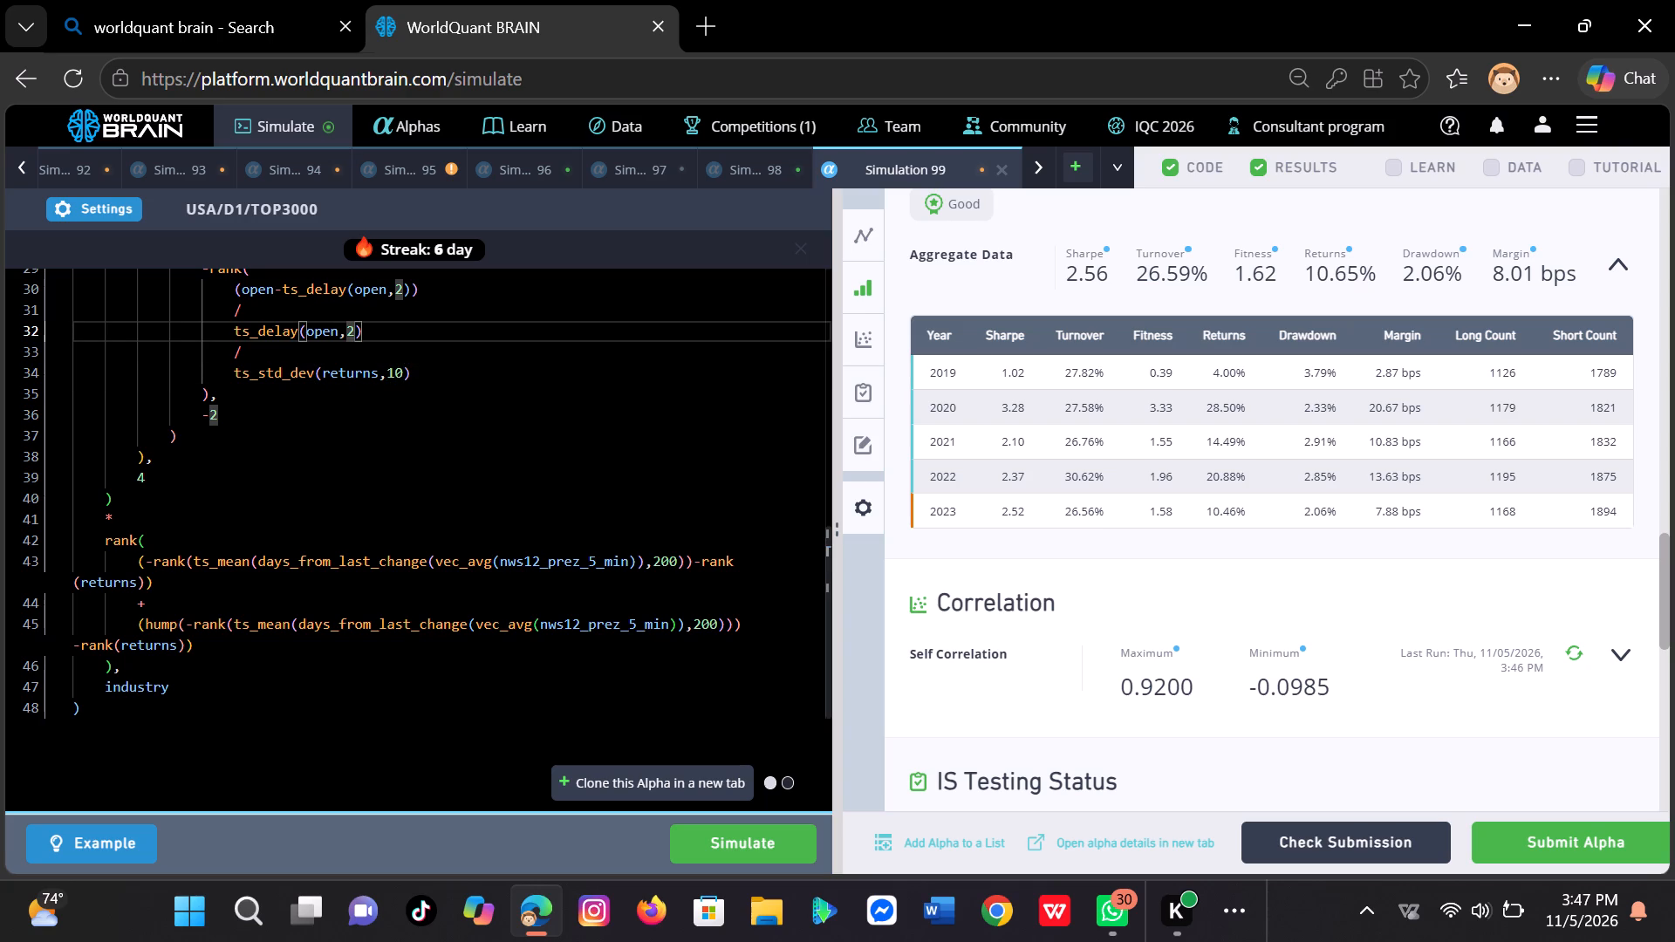
key(BackSpace)
key(4)
scroll(354, 329, up, 2)
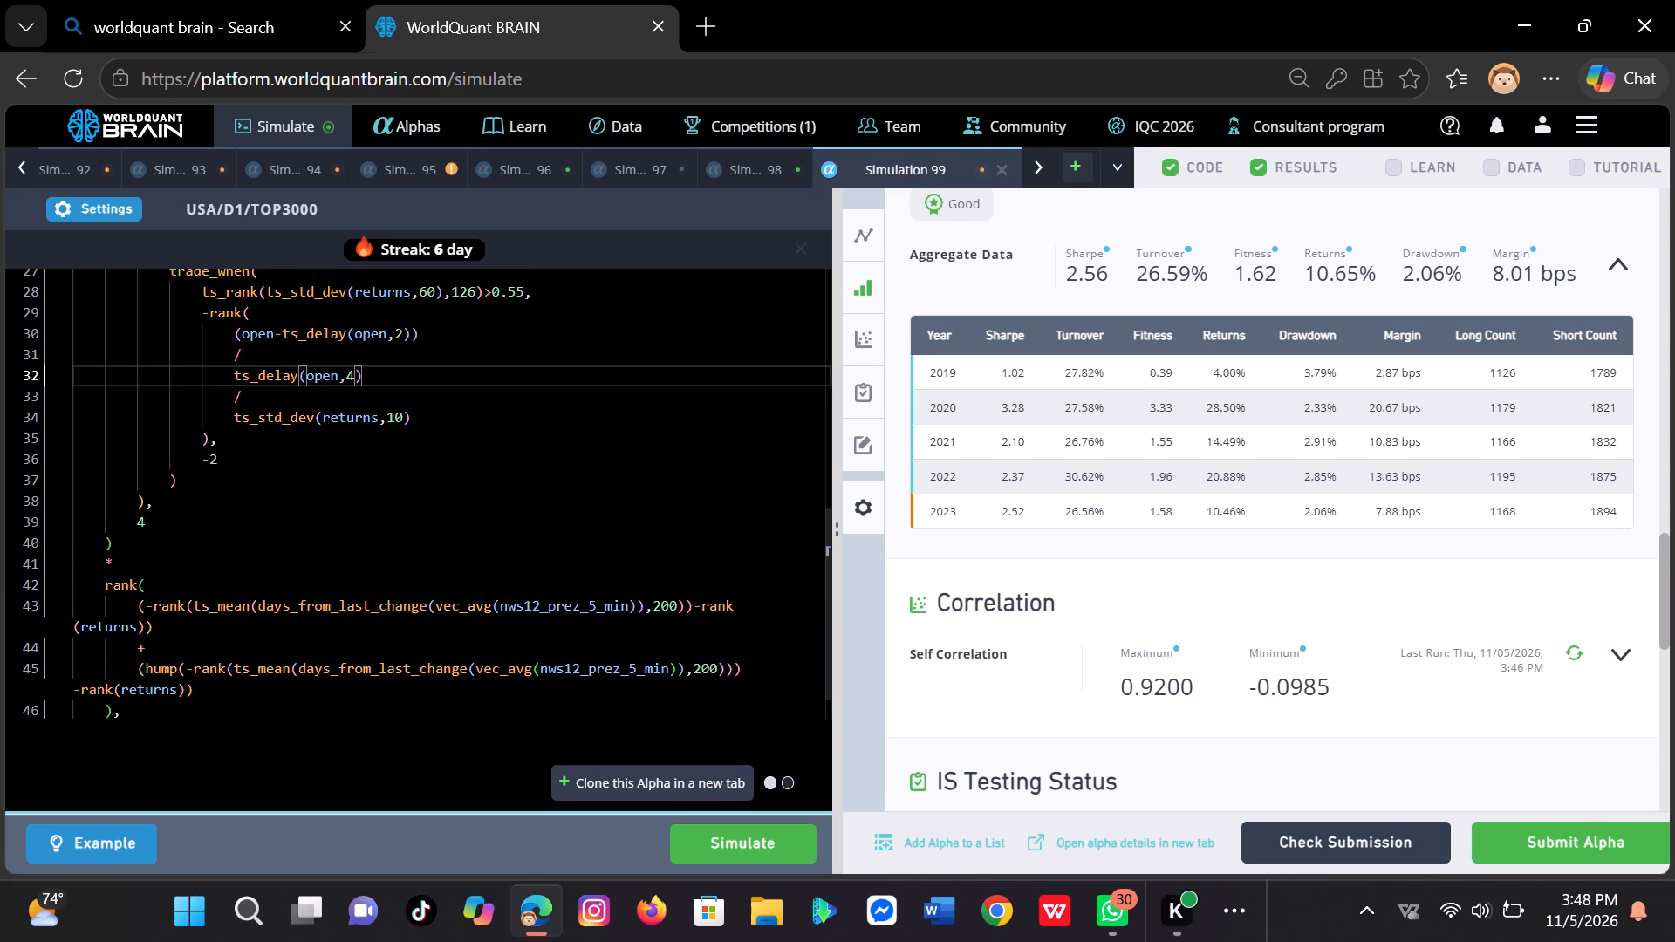
click(407, 330)
key(BackSpace)
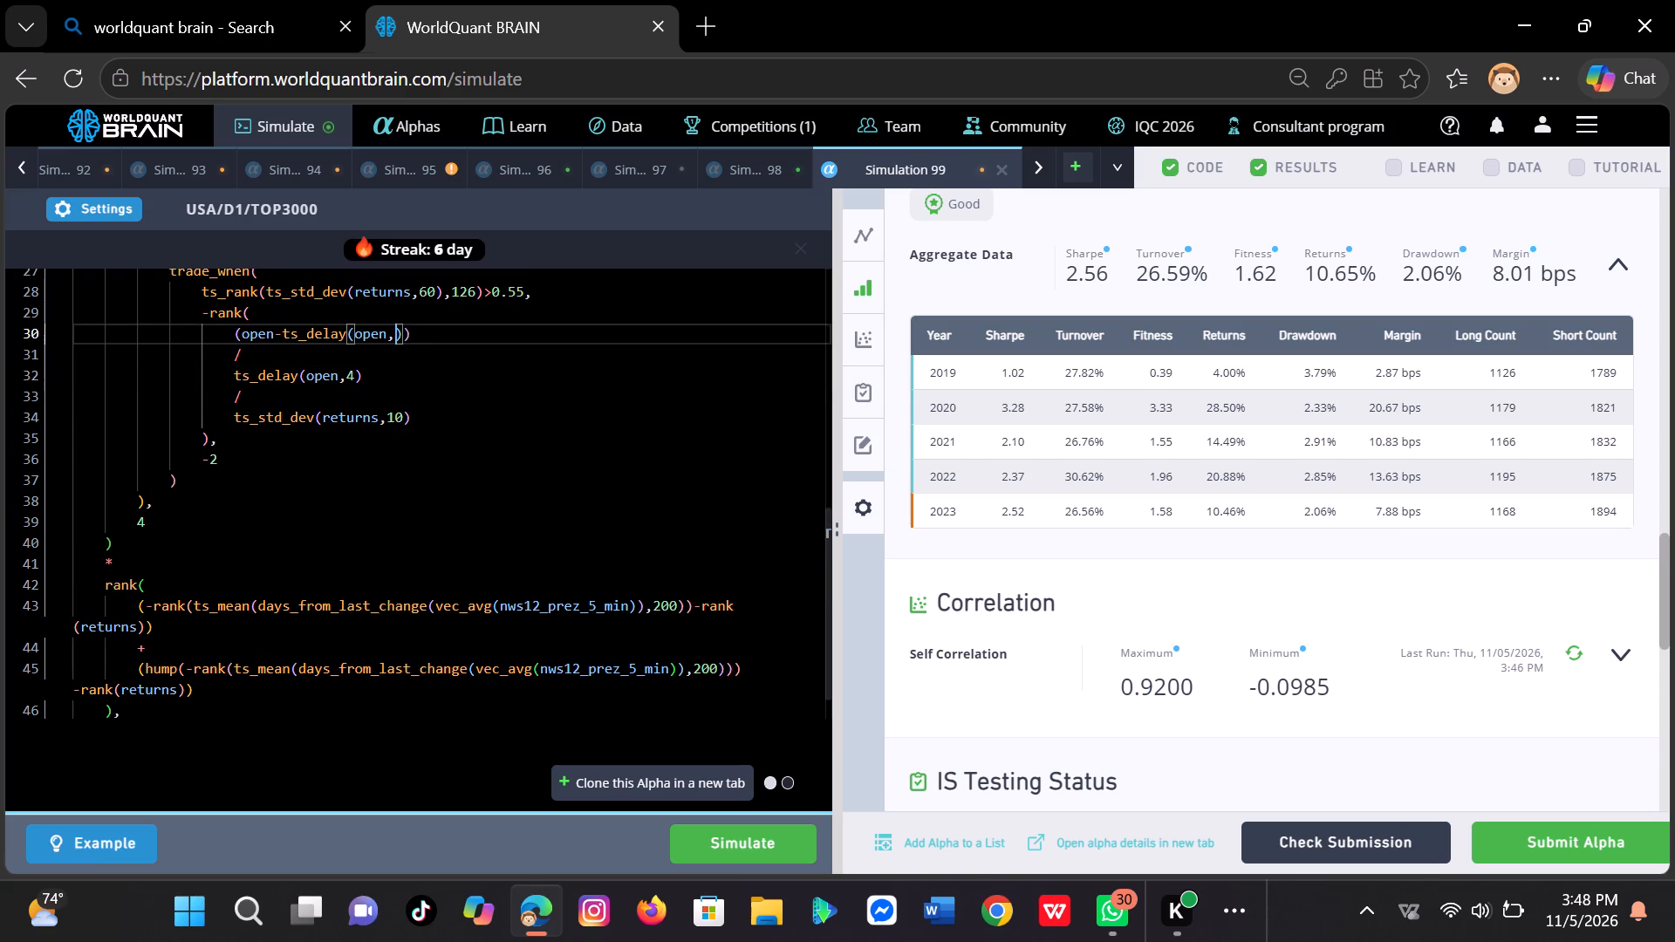
key(4)
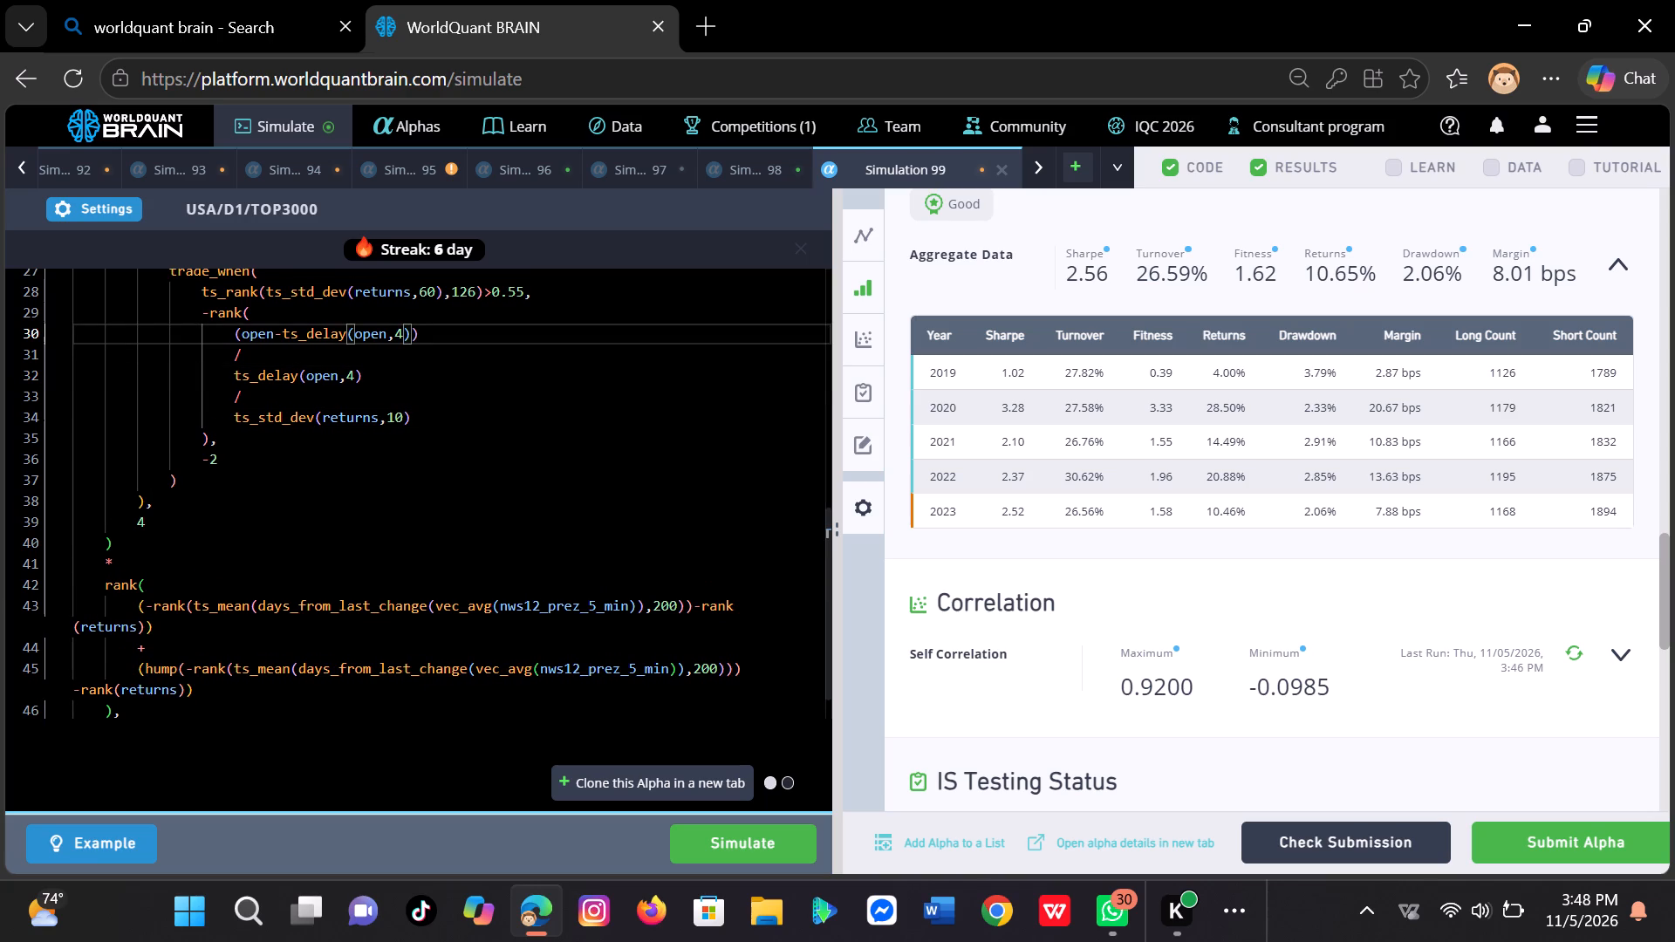
In the open-price trade_when condition, set the ts_std_dev returns window to 80 and the ts_rank window to 116.
click(428, 288)
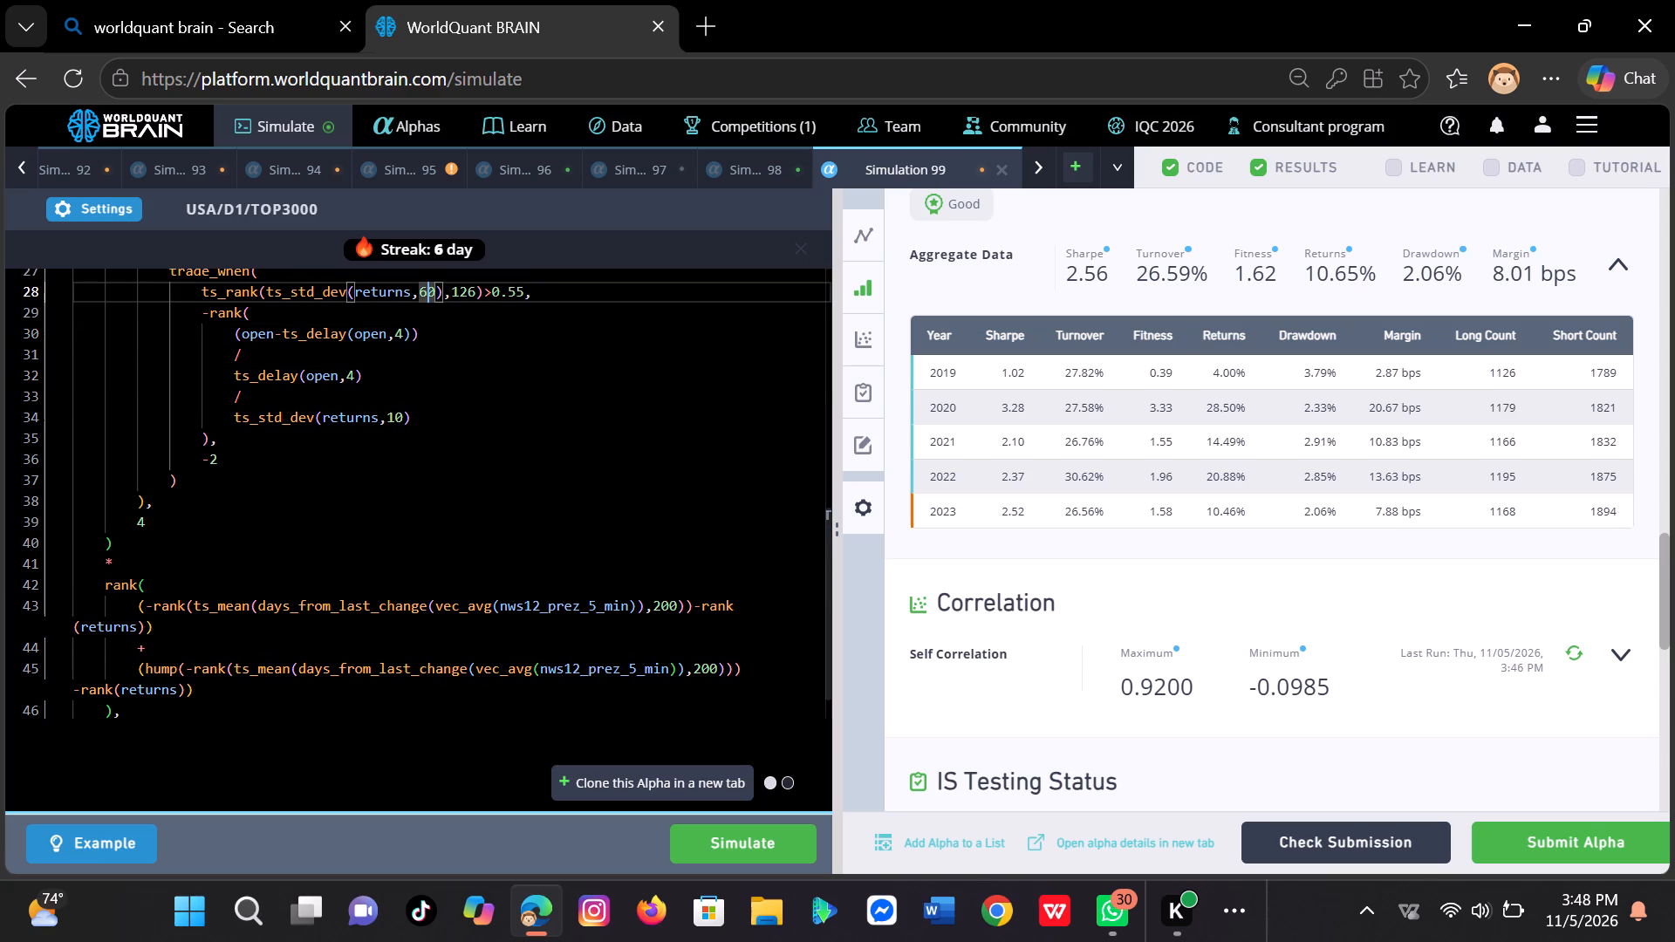
key(BackSpace)
key(8)
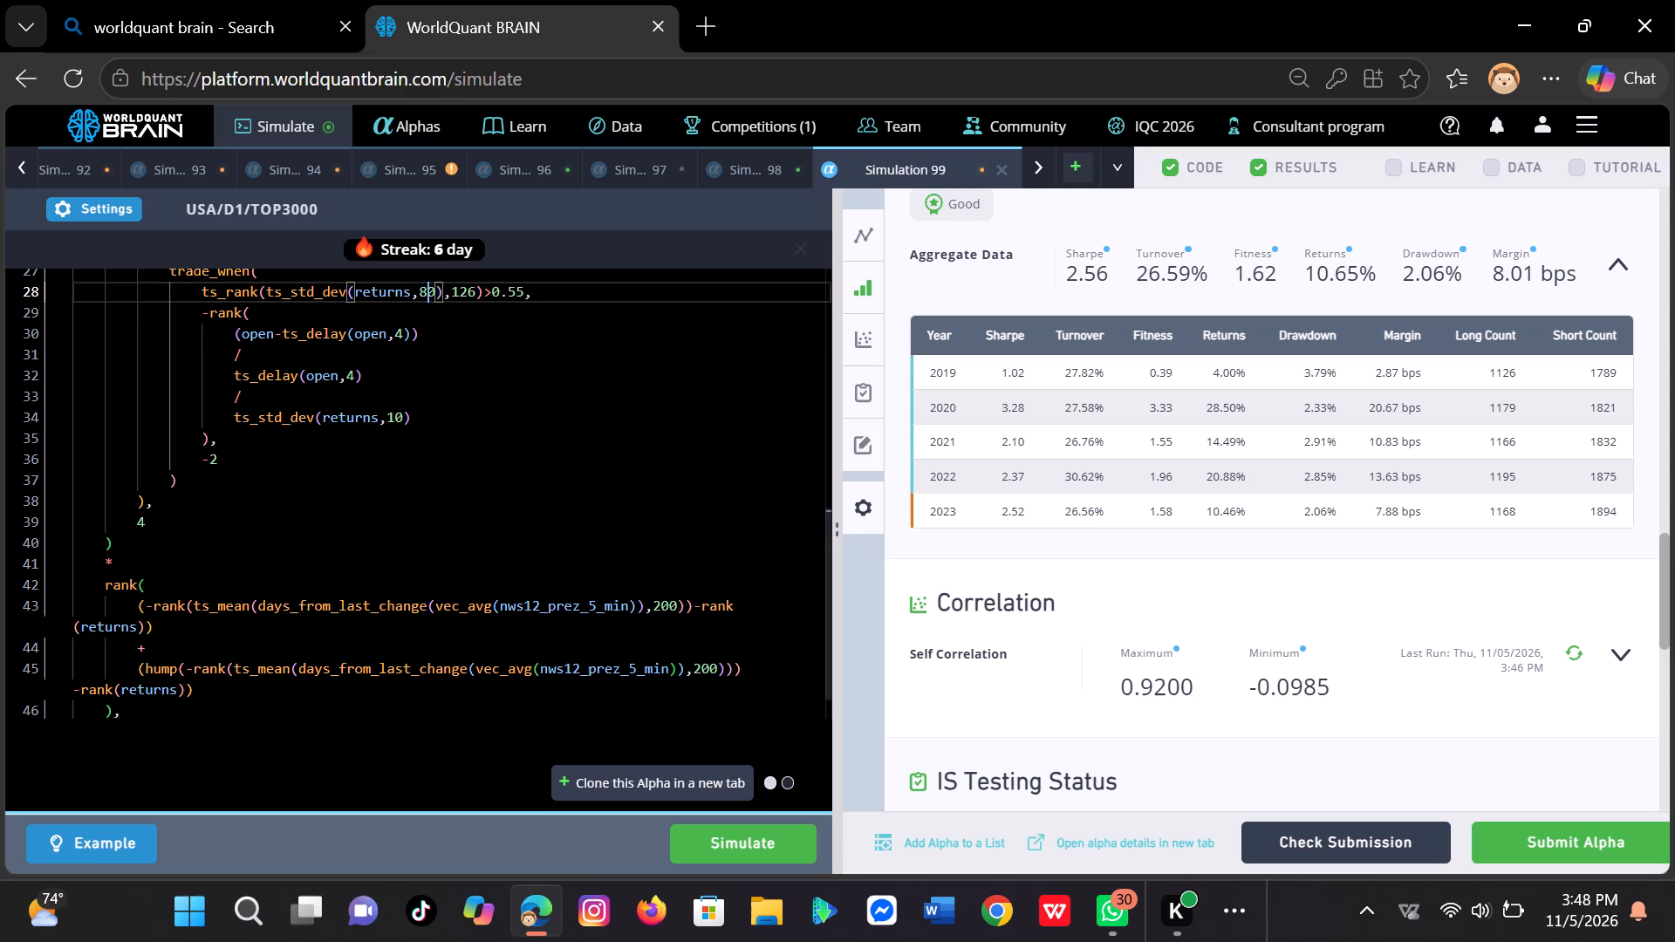
click(469, 292)
key(BackSpace)
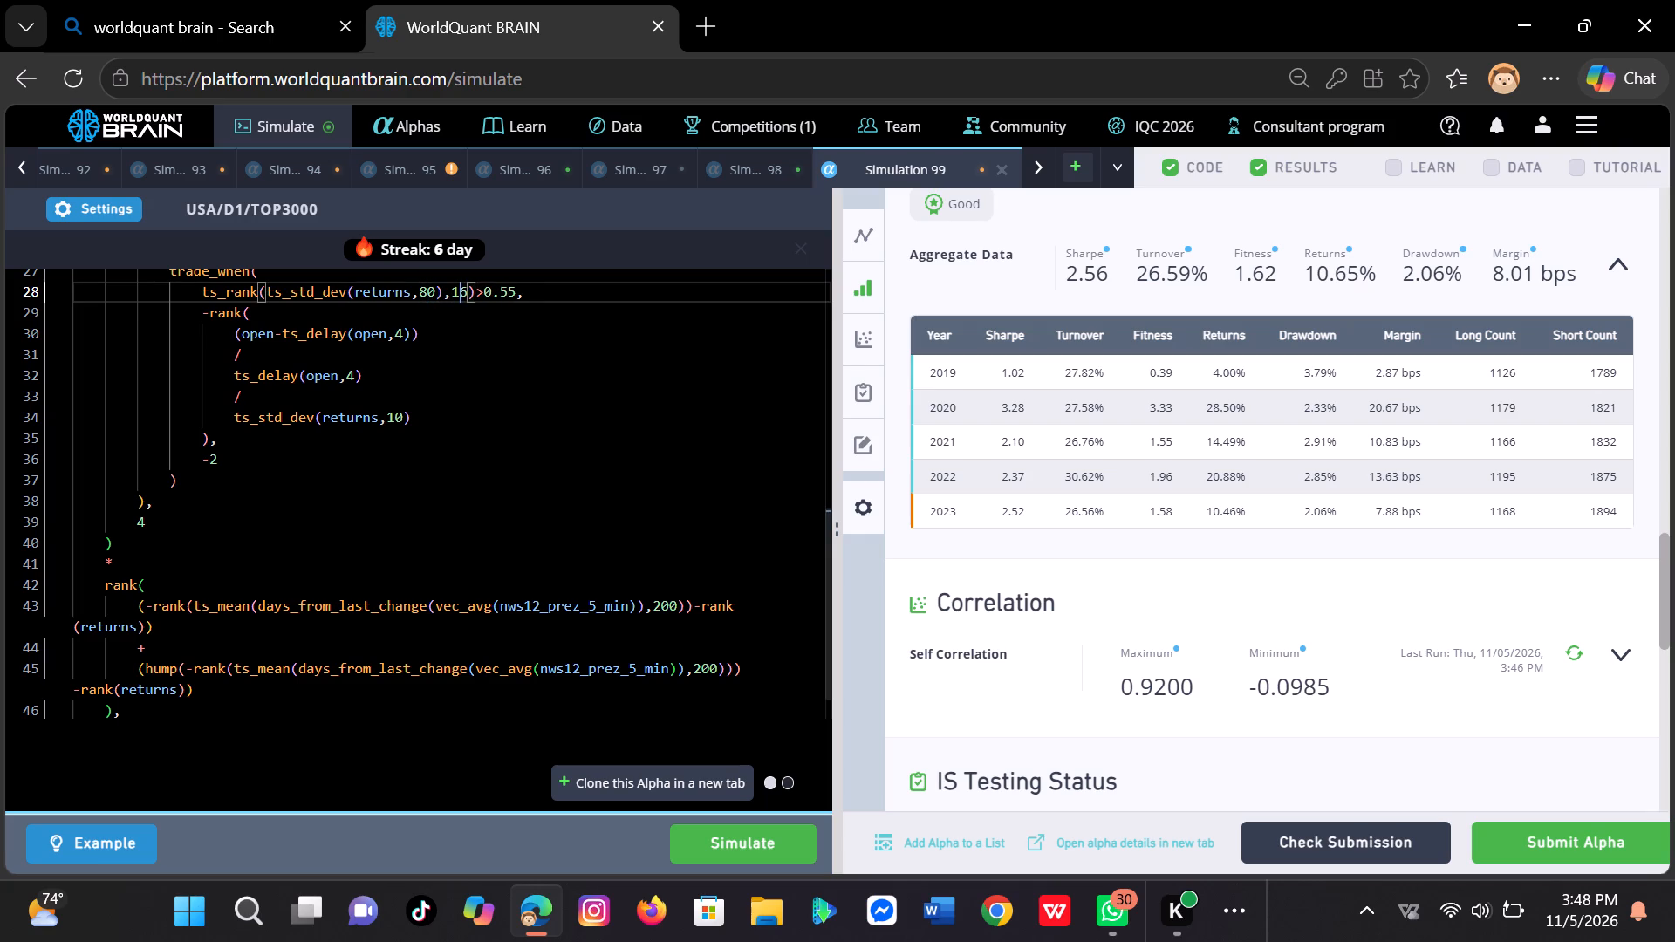
key(1)
Clone the edited price-reversal/news alpha into a new simulation and run it.
scroll(535, 288, up, 3)
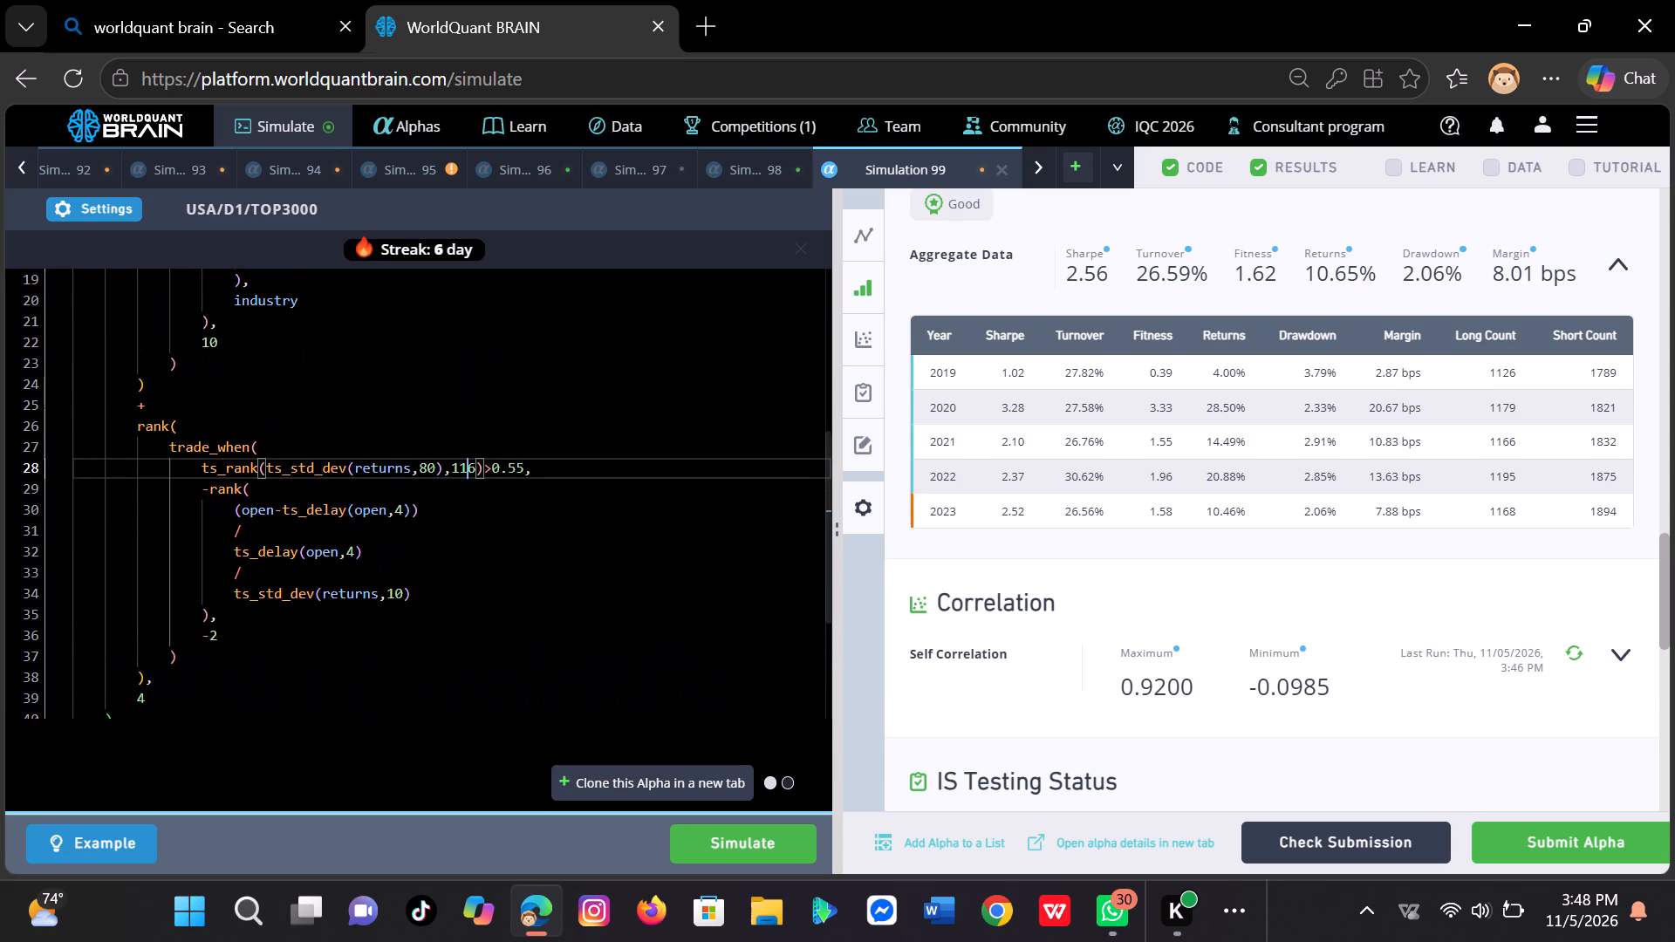
scroll(535, 288, up, 3)
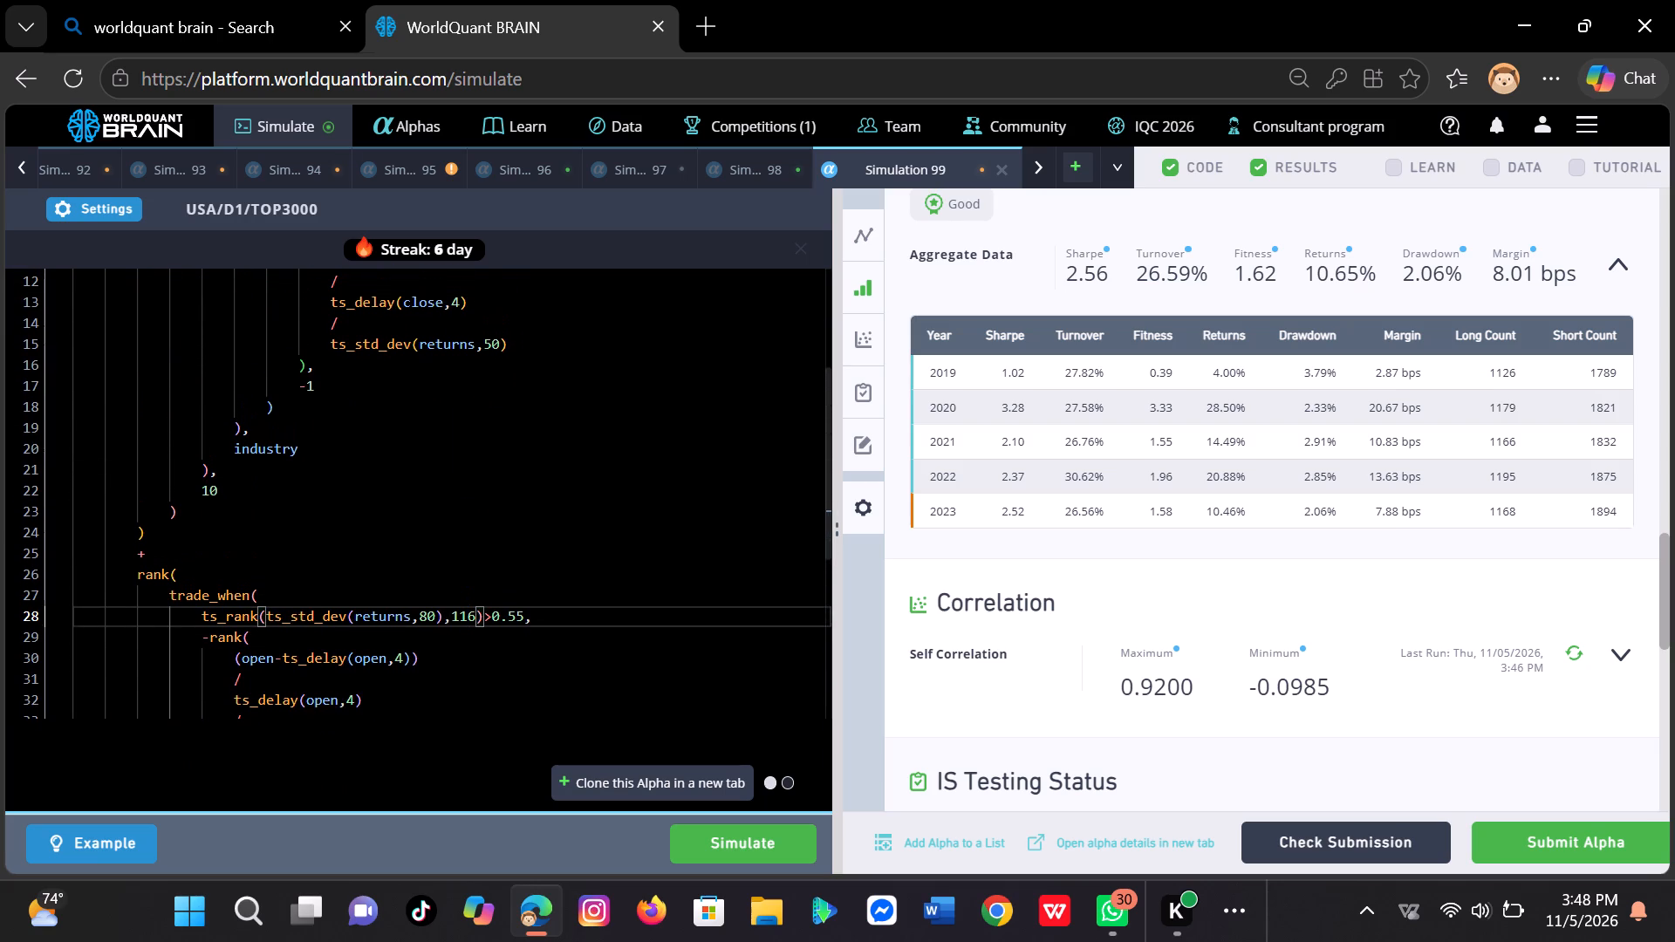
scroll(535, 288, up, 3)
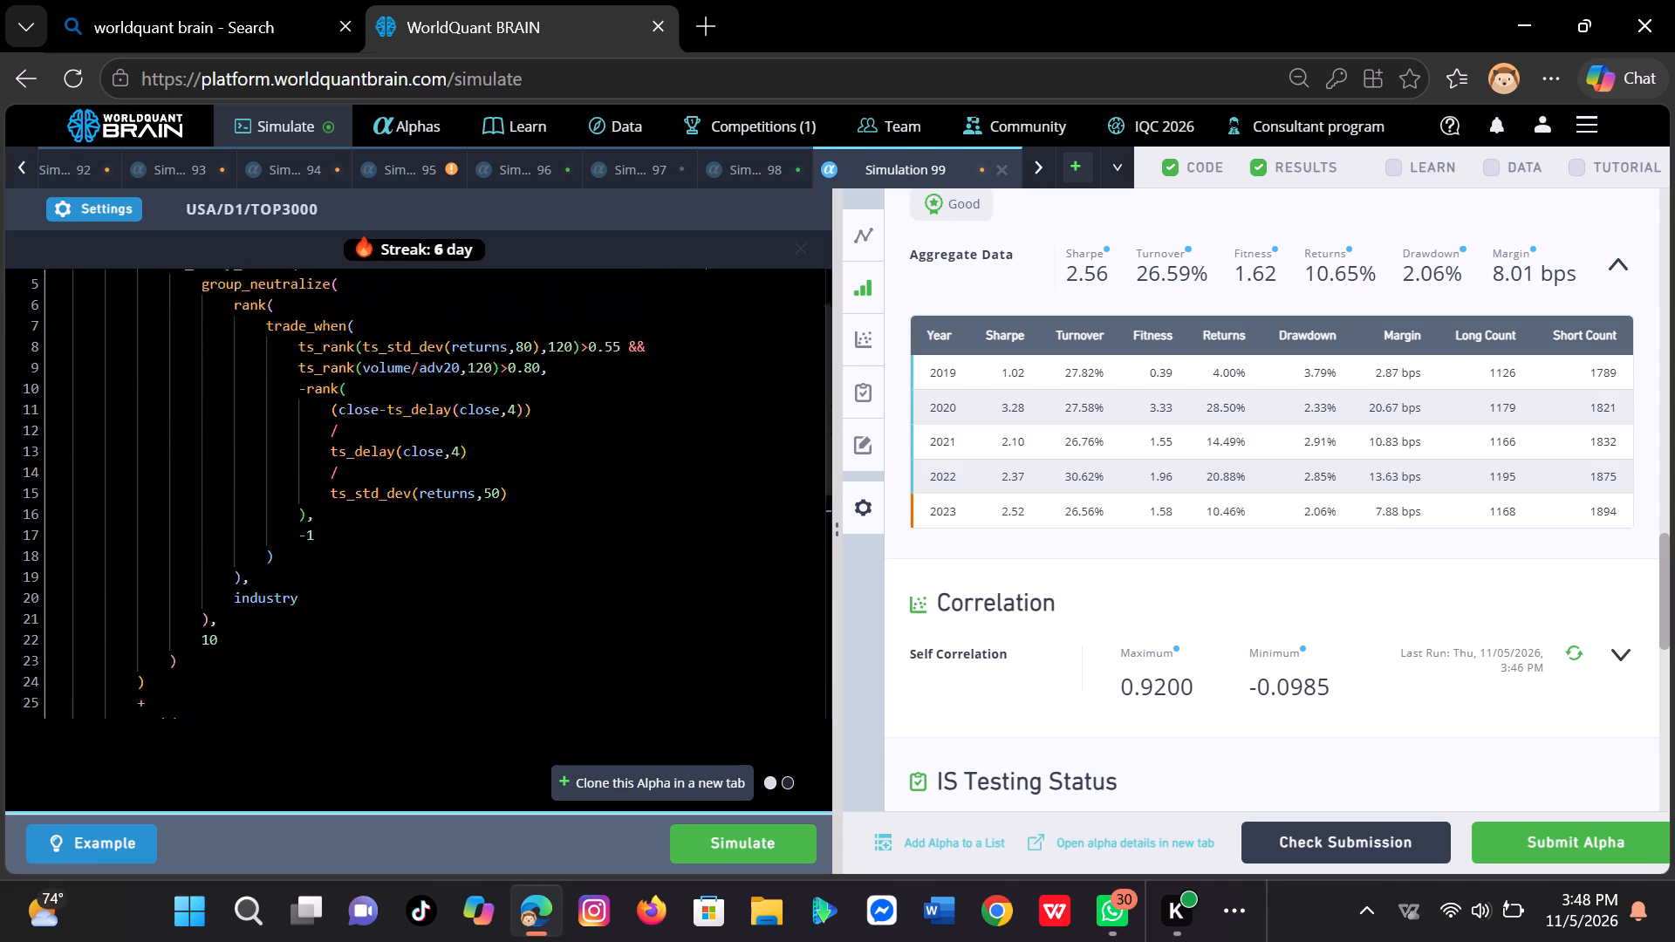
scroll(535, 288, up, 2)
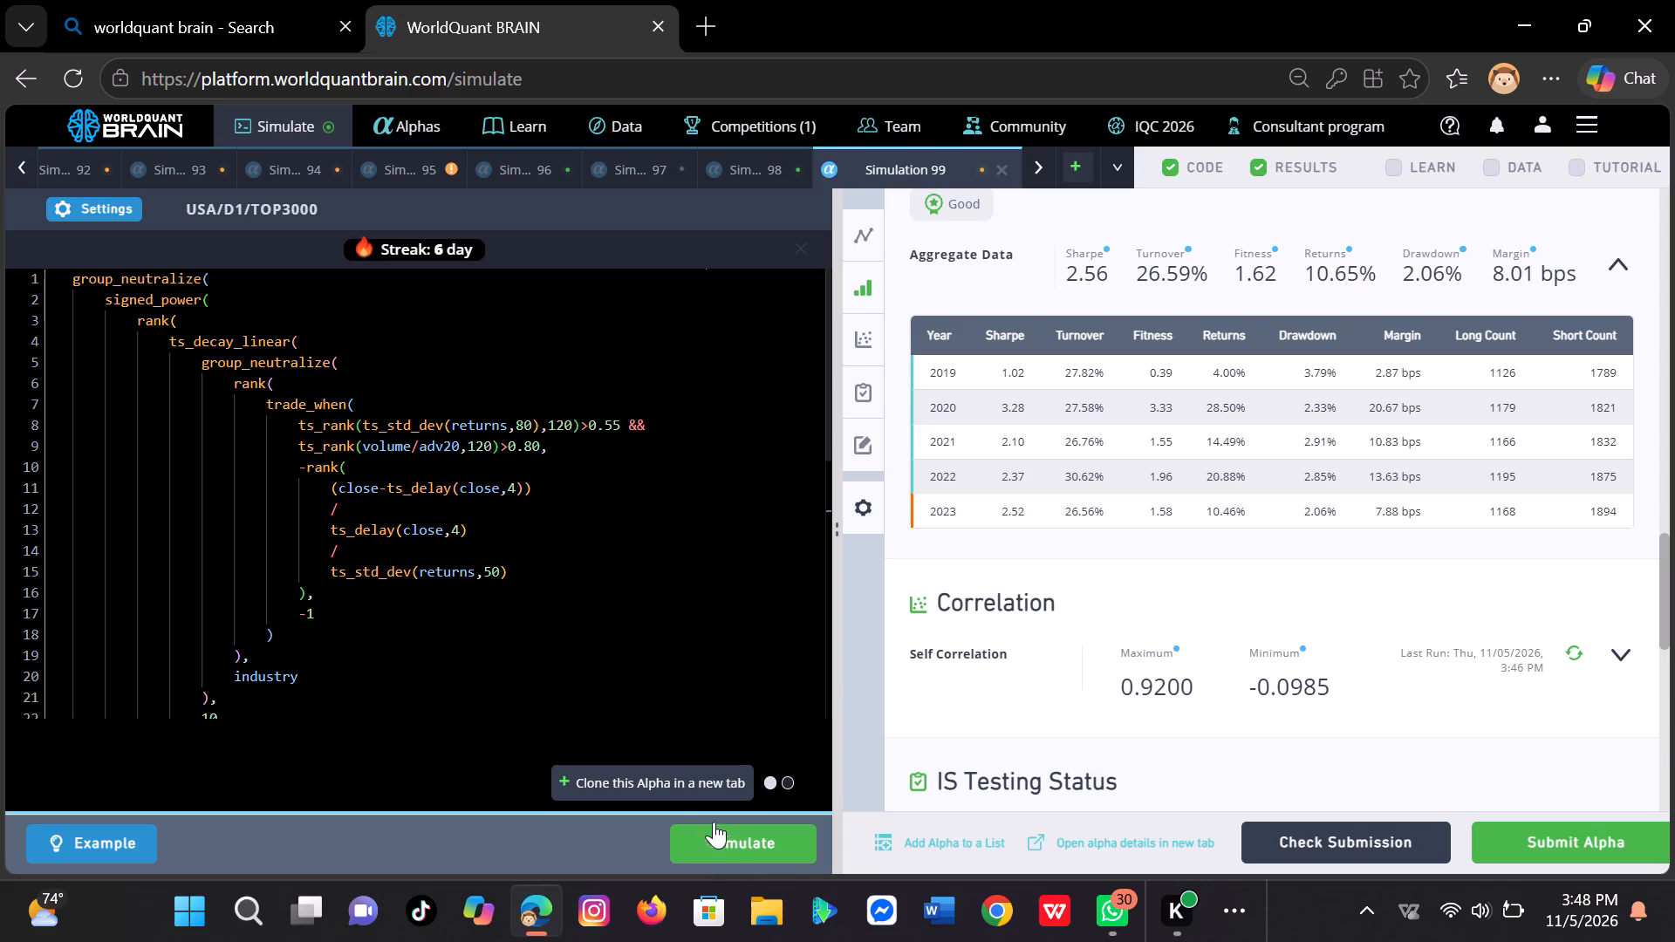
click(701, 783)
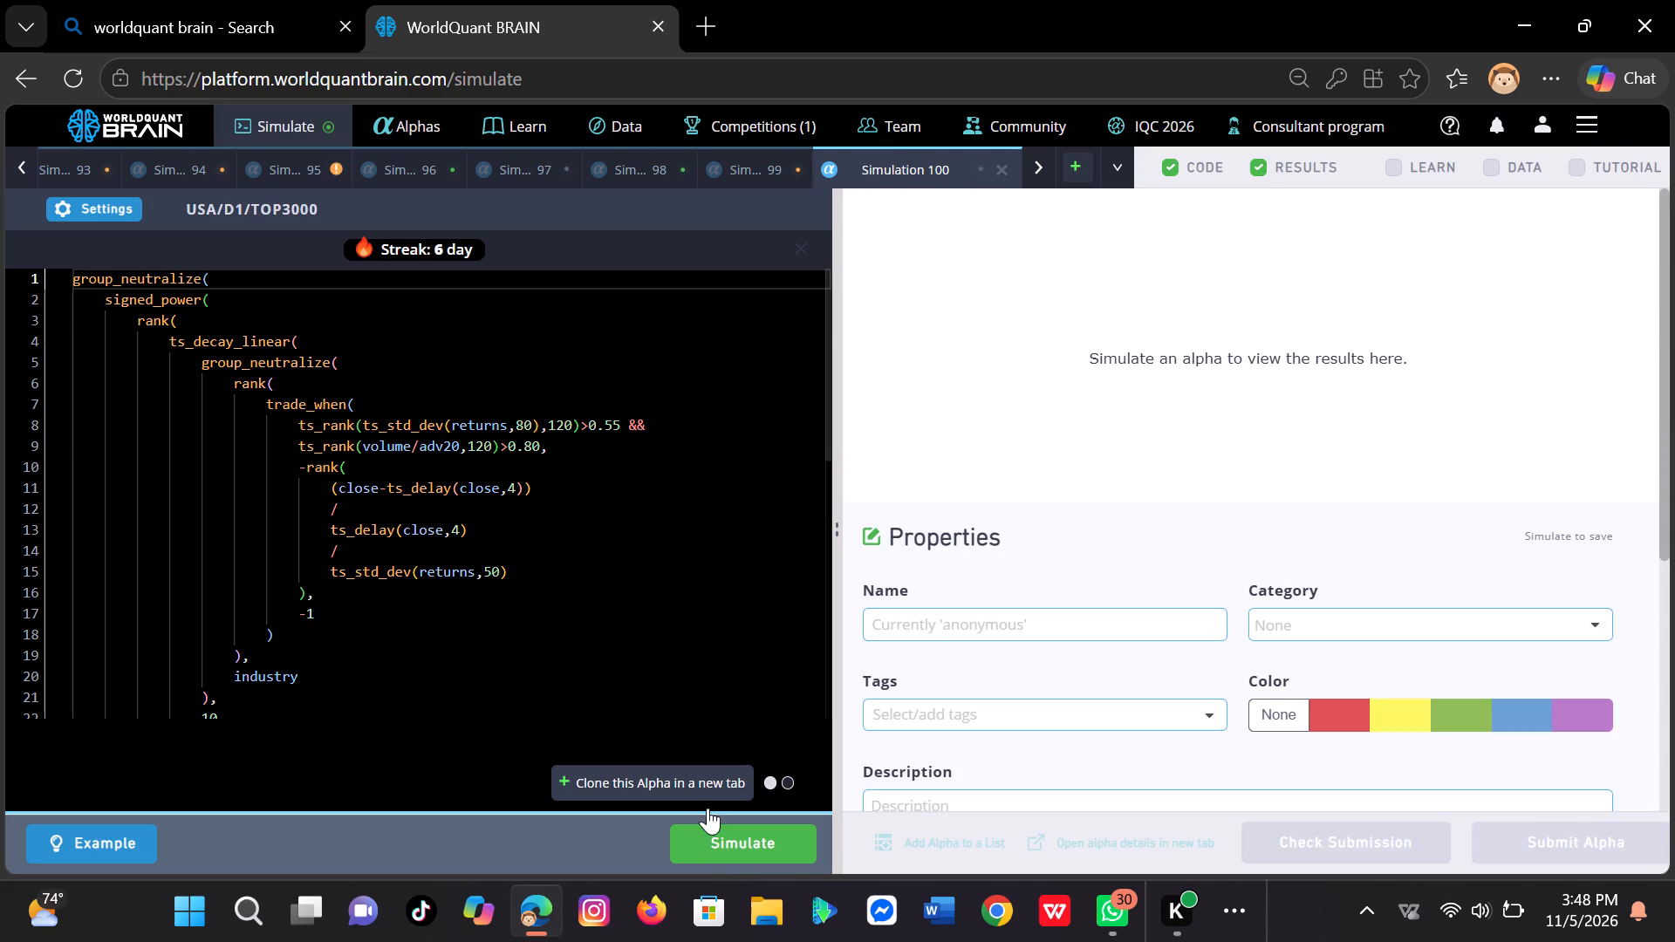
click(733, 855)
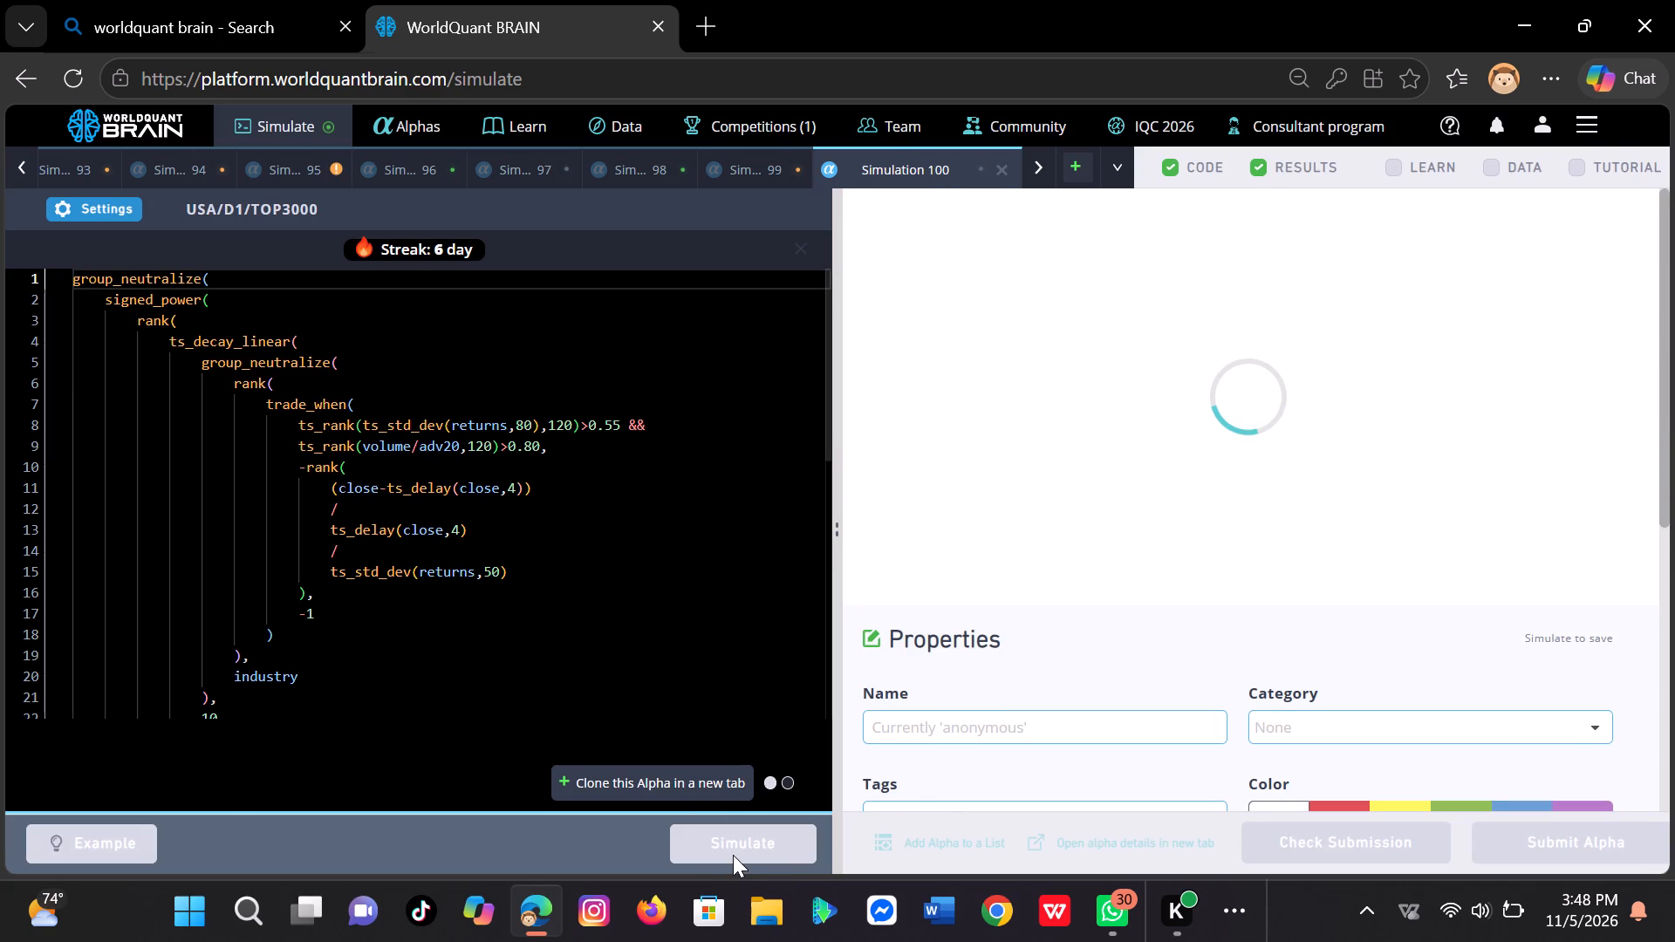
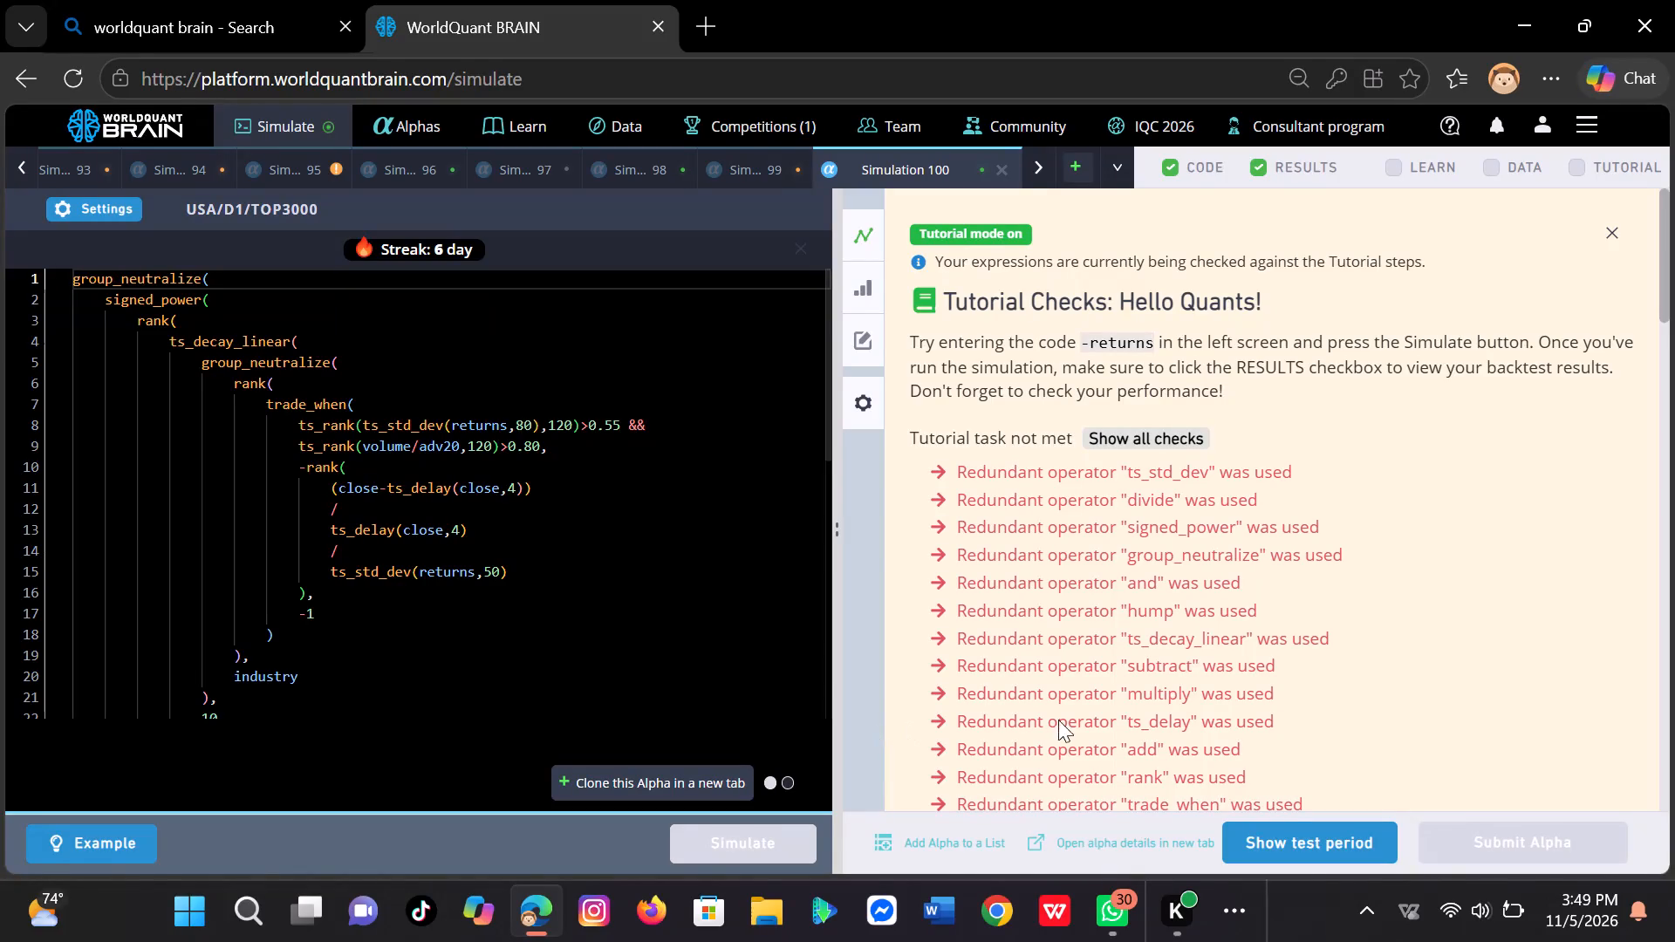
Reveal the test-period results of Simulation 100, review its IS summary, and run the self-correlation check.
click(1296, 853)
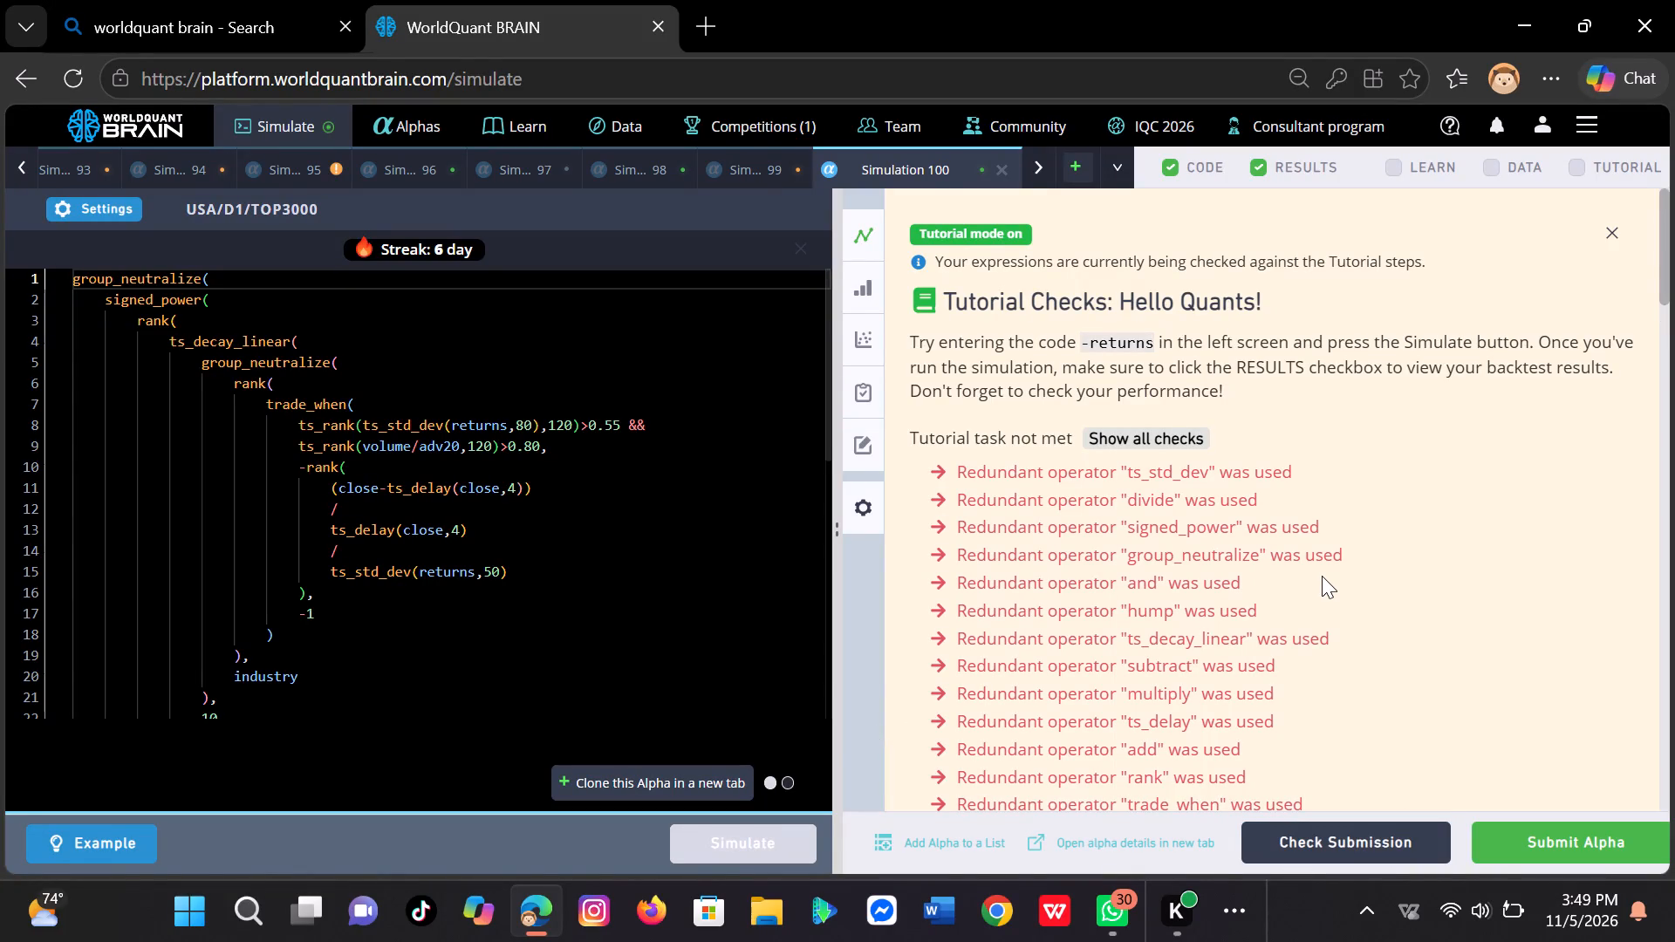
scroll(1322, 576, down, 3)
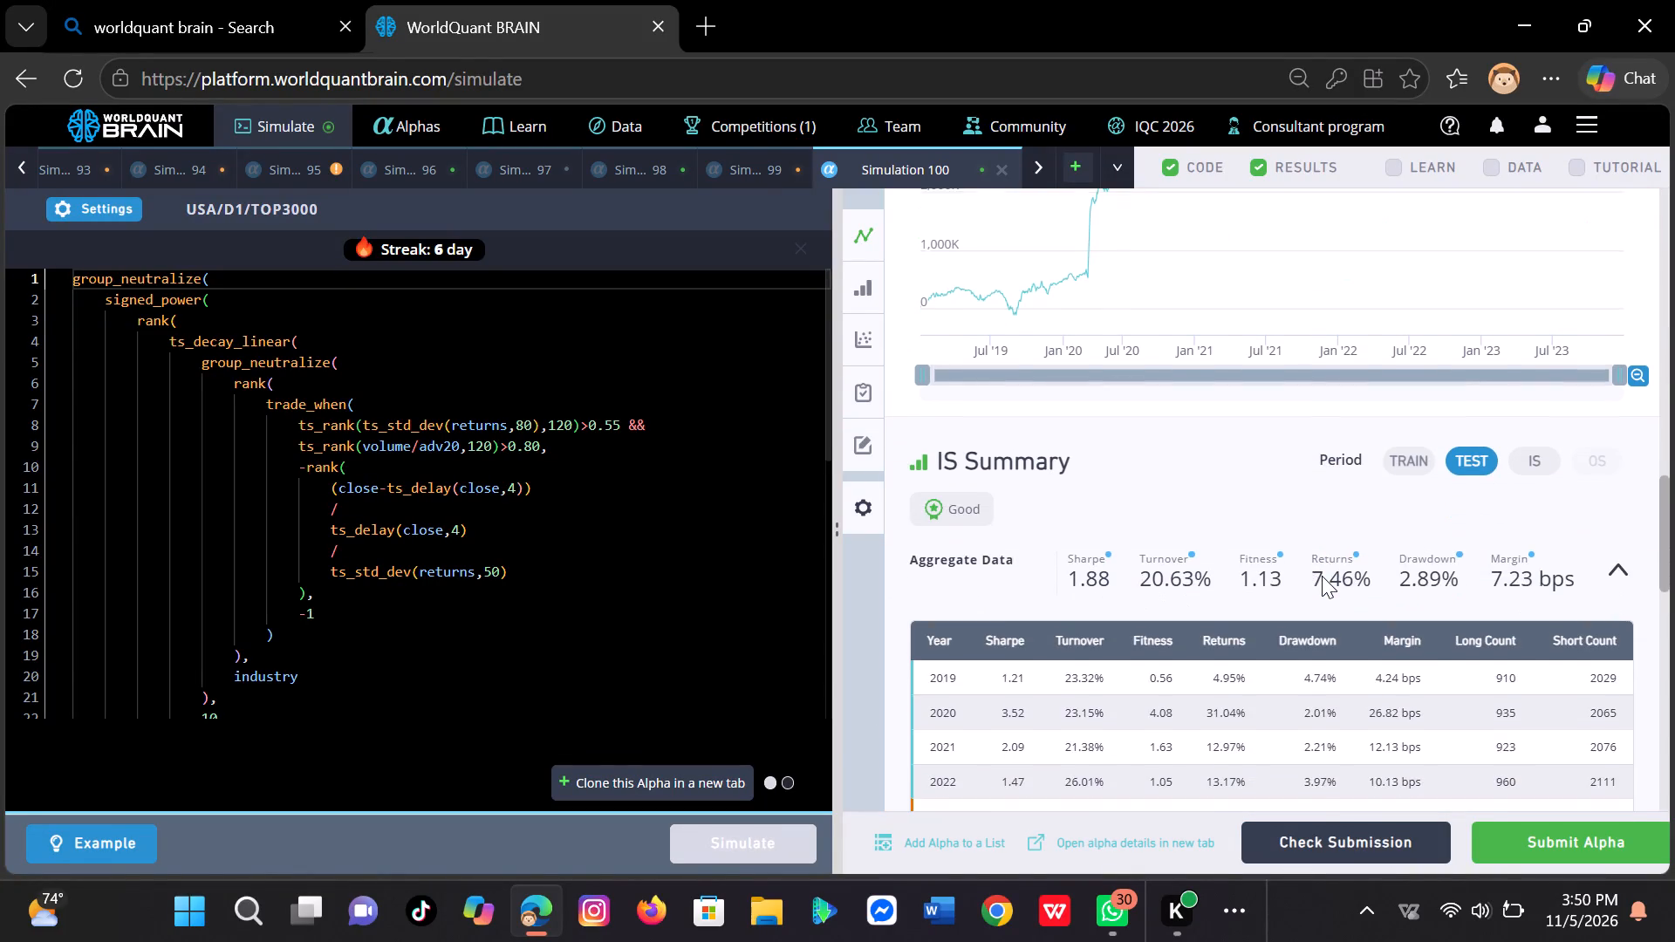
scroll(1322, 576, down, 2)
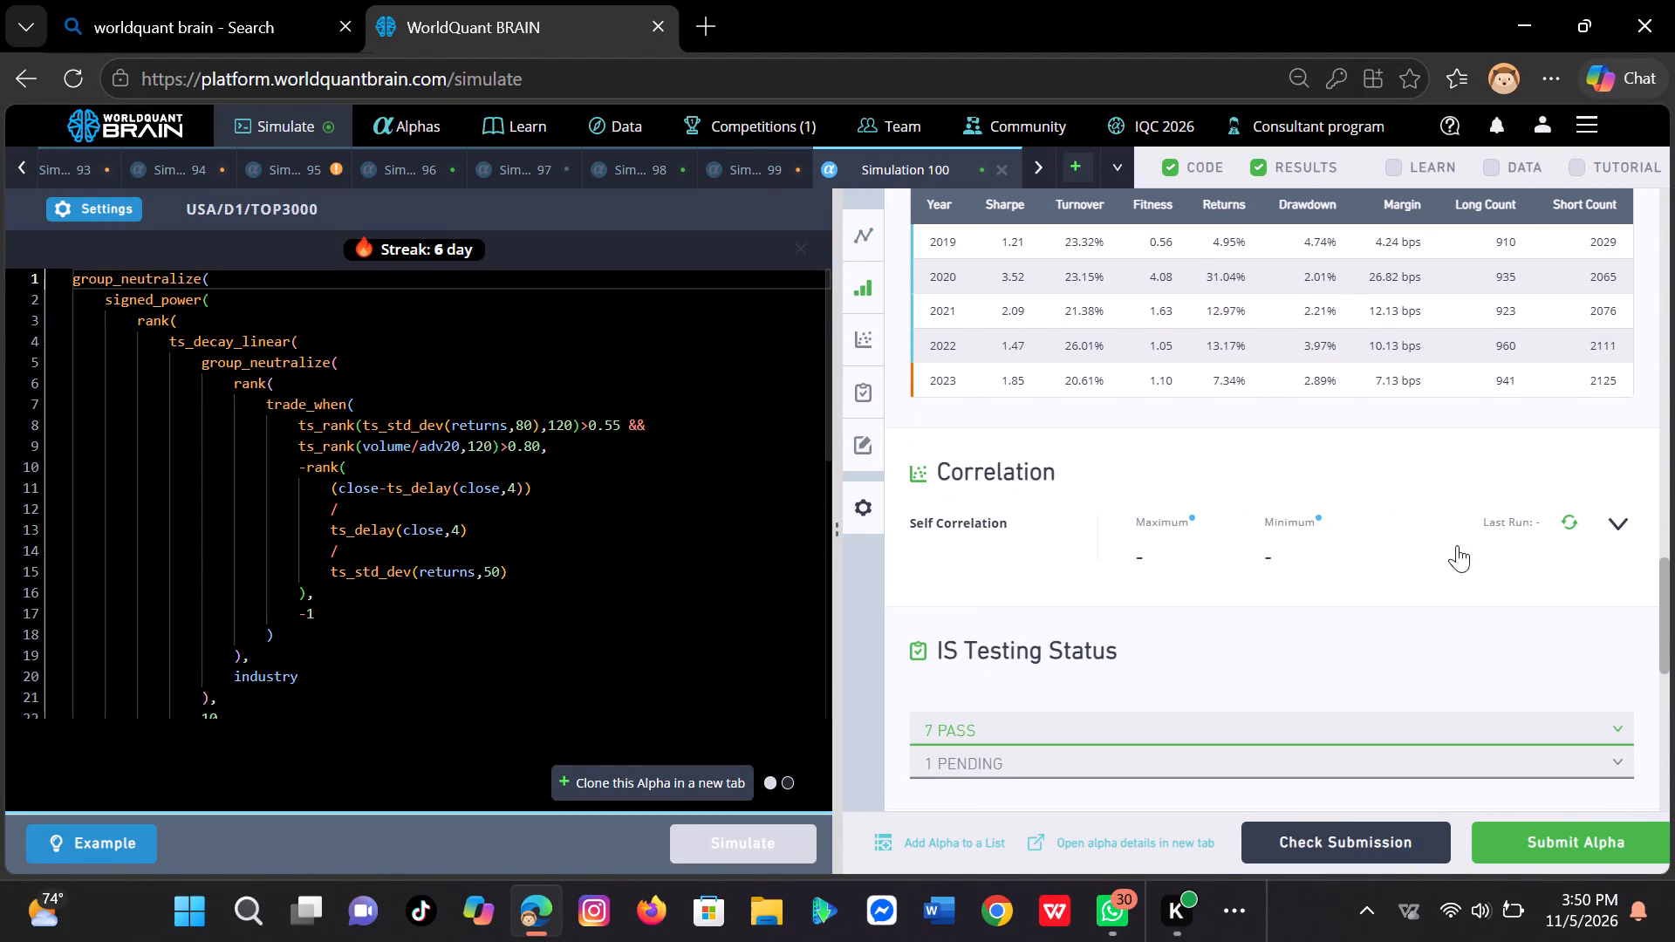
click(1564, 518)
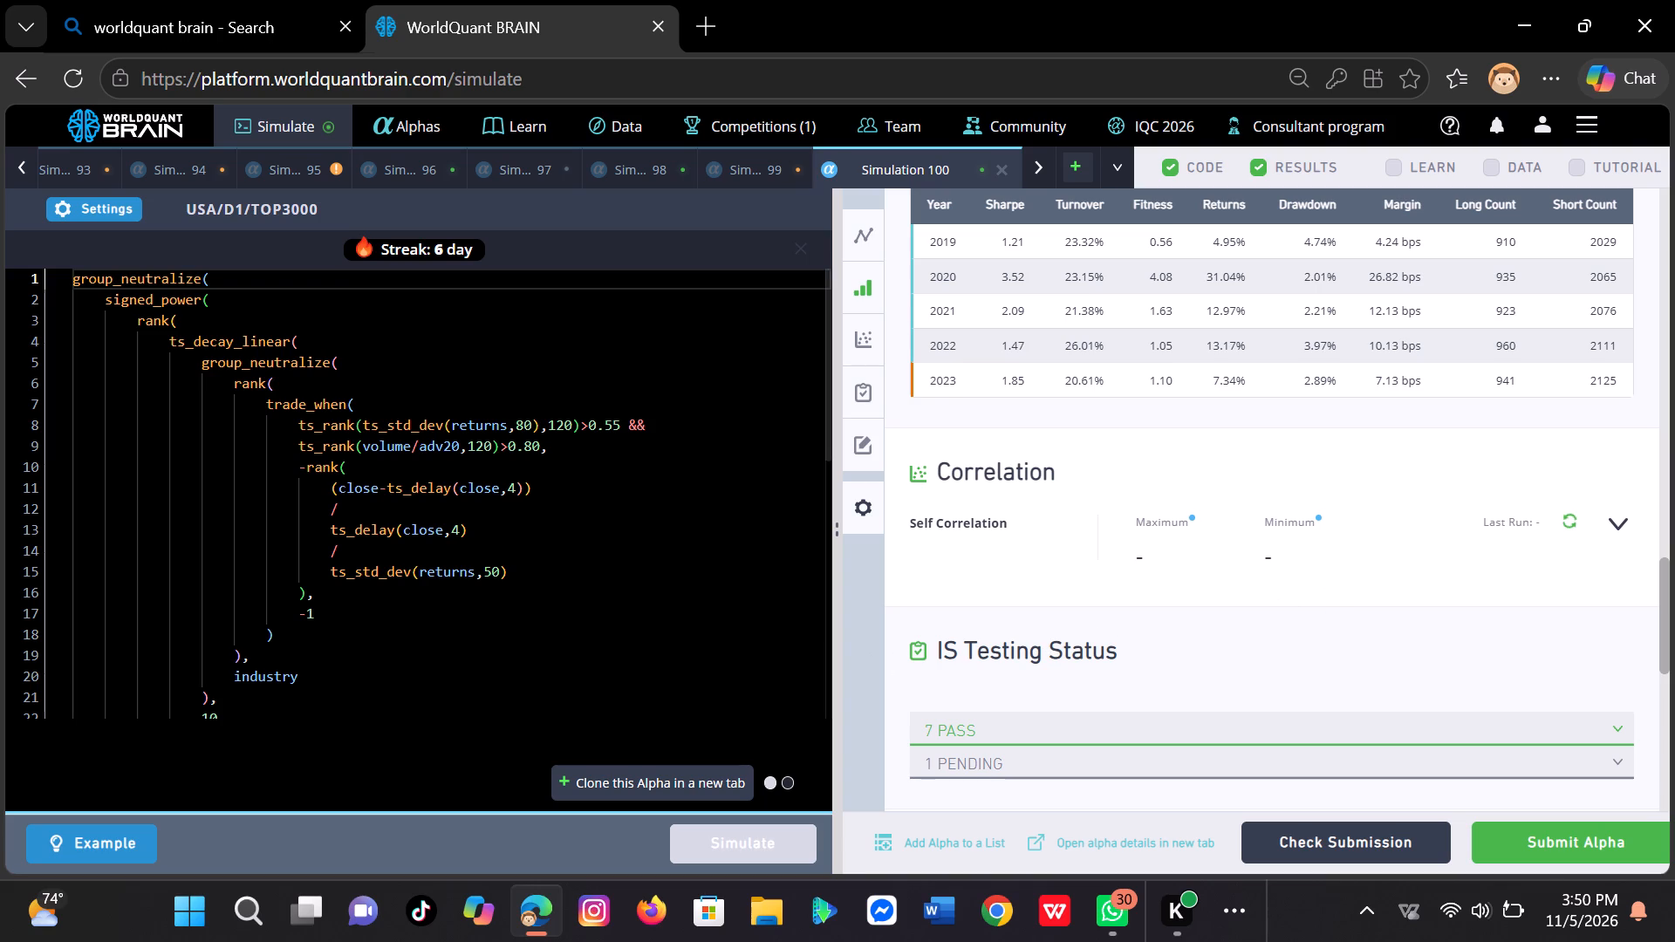
Clone the alpha into a new simulation, set its neutralization to Sector, and simulate it.
click(650, 786)
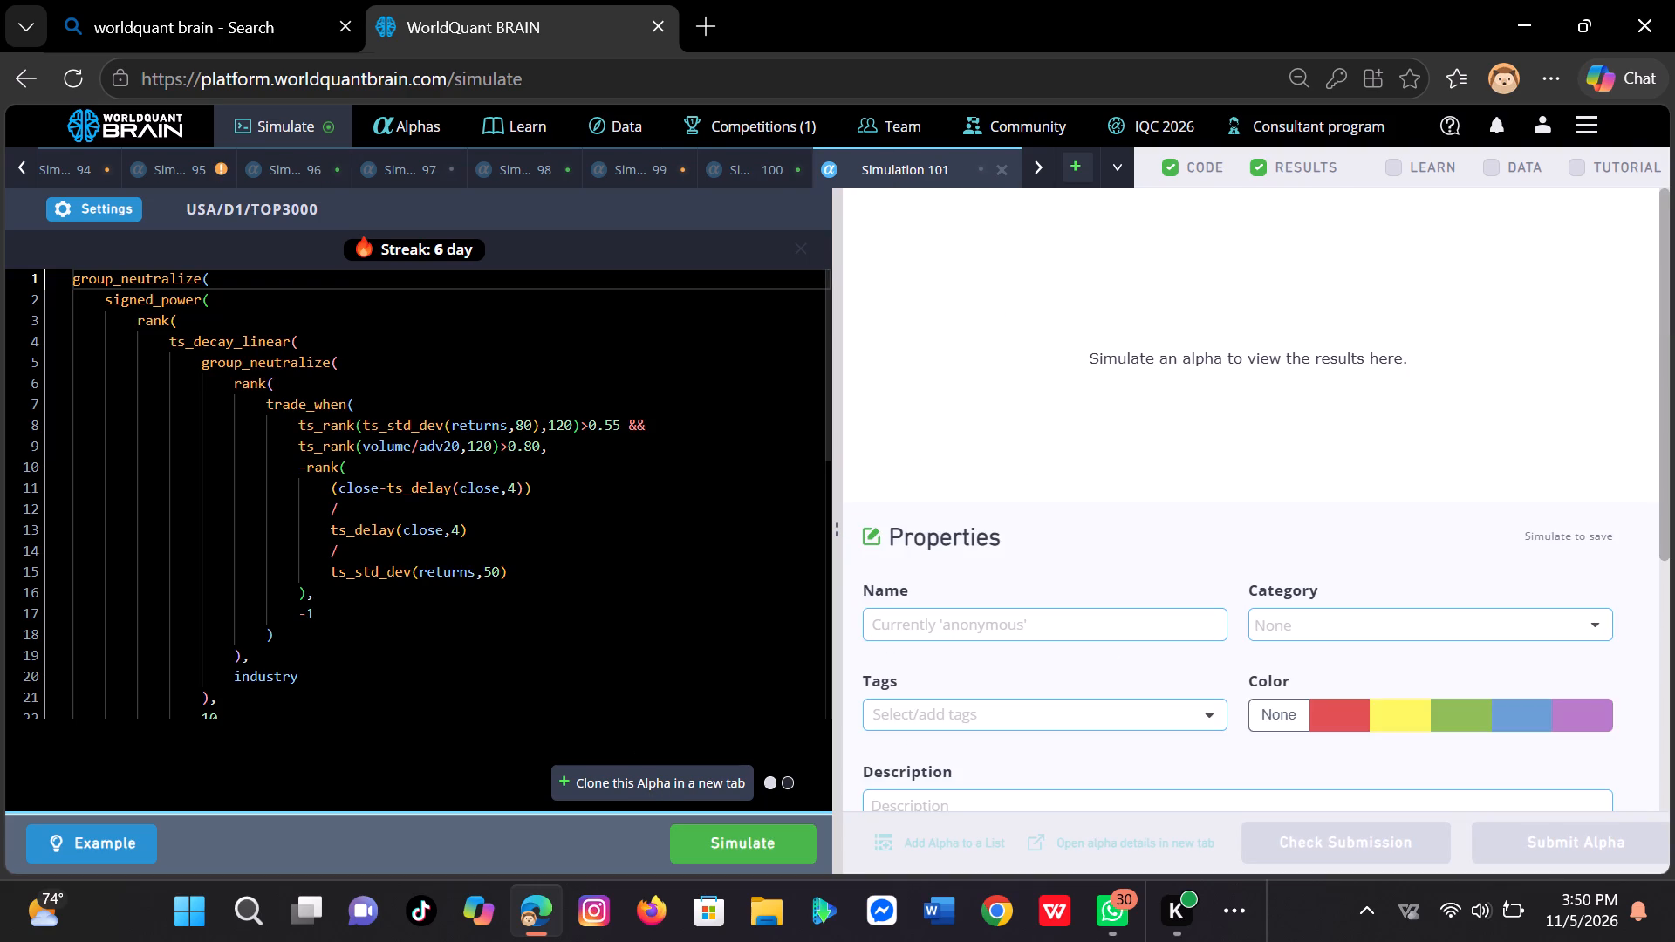
click(120, 202)
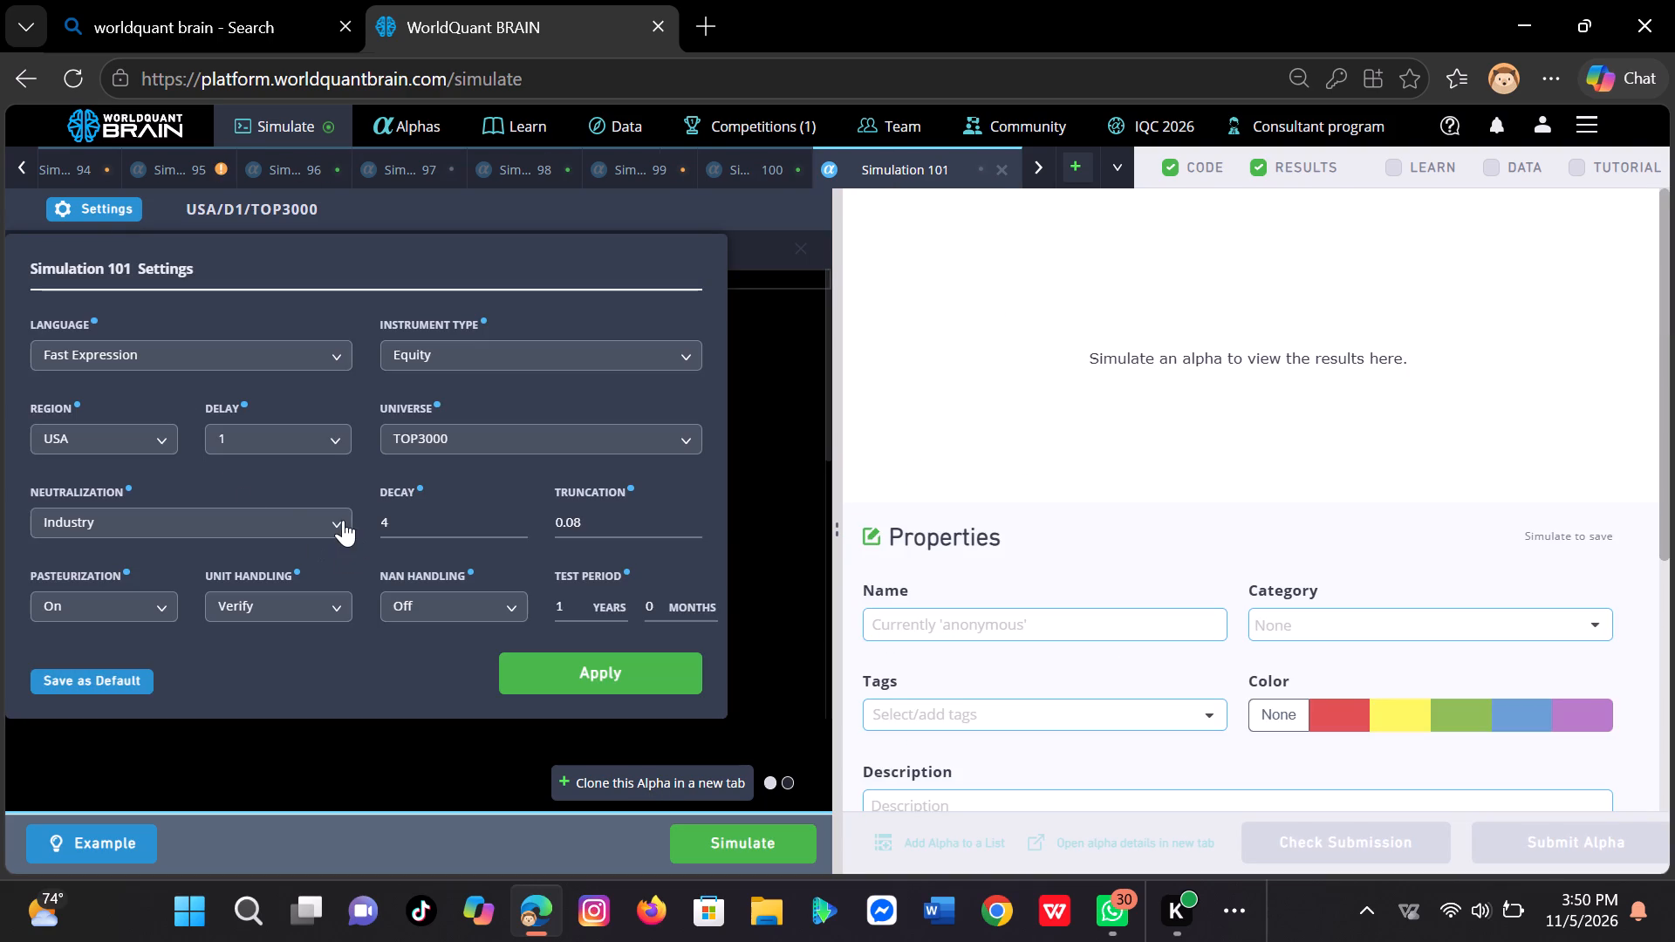
click(342, 519)
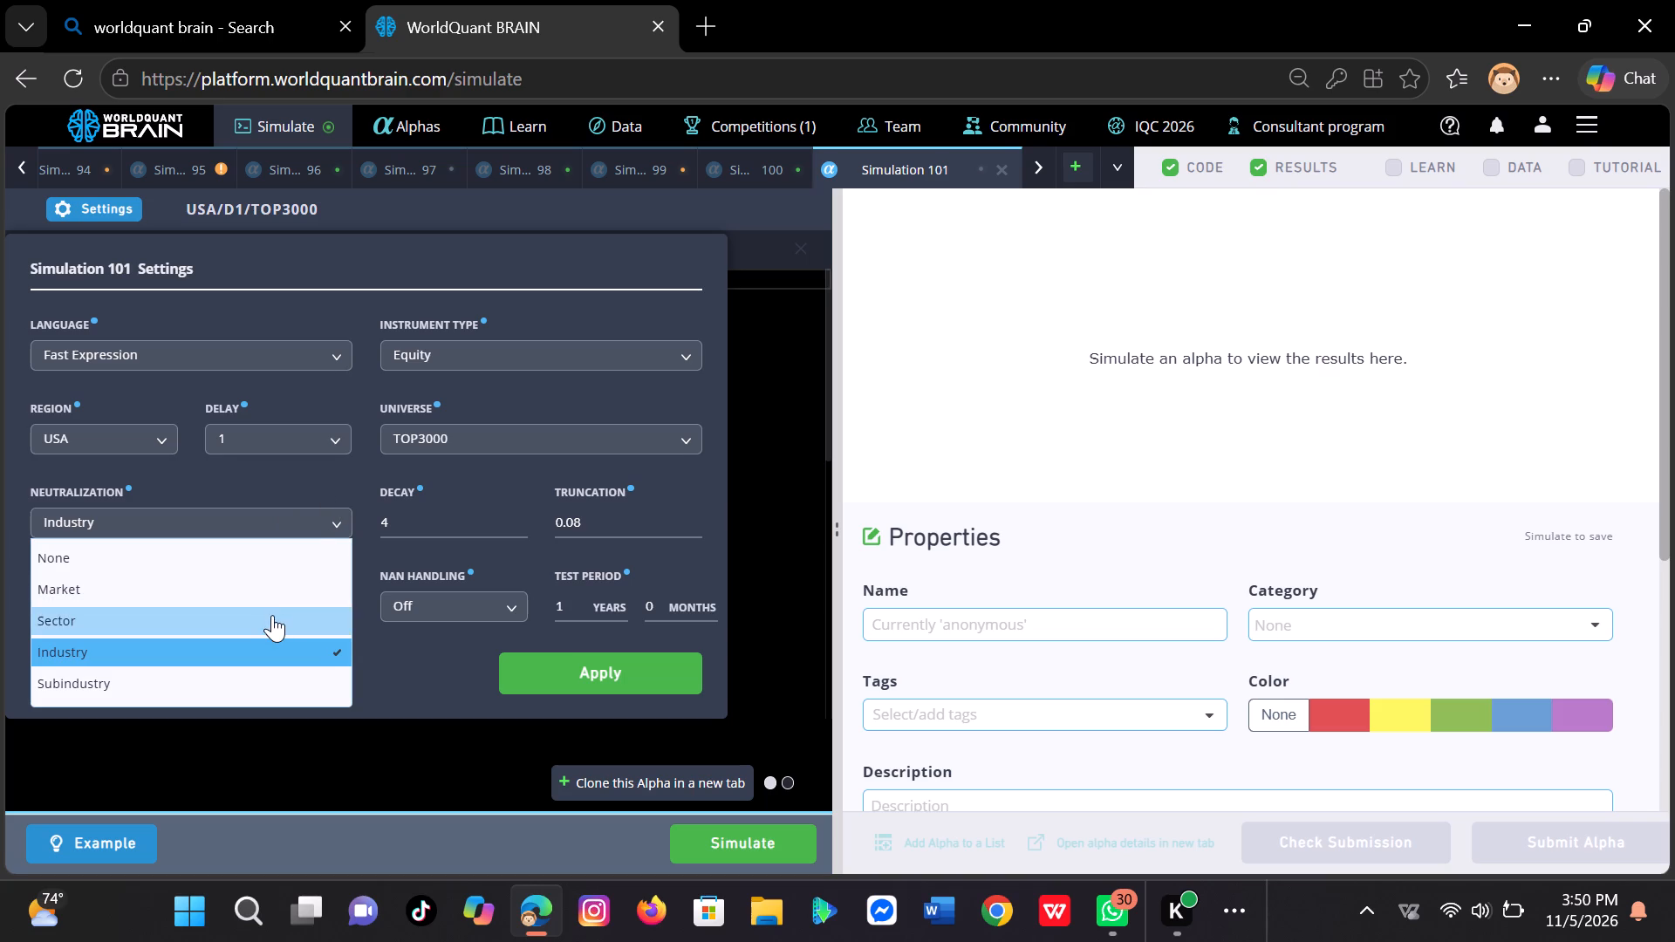
click(272, 615)
click(571, 665)
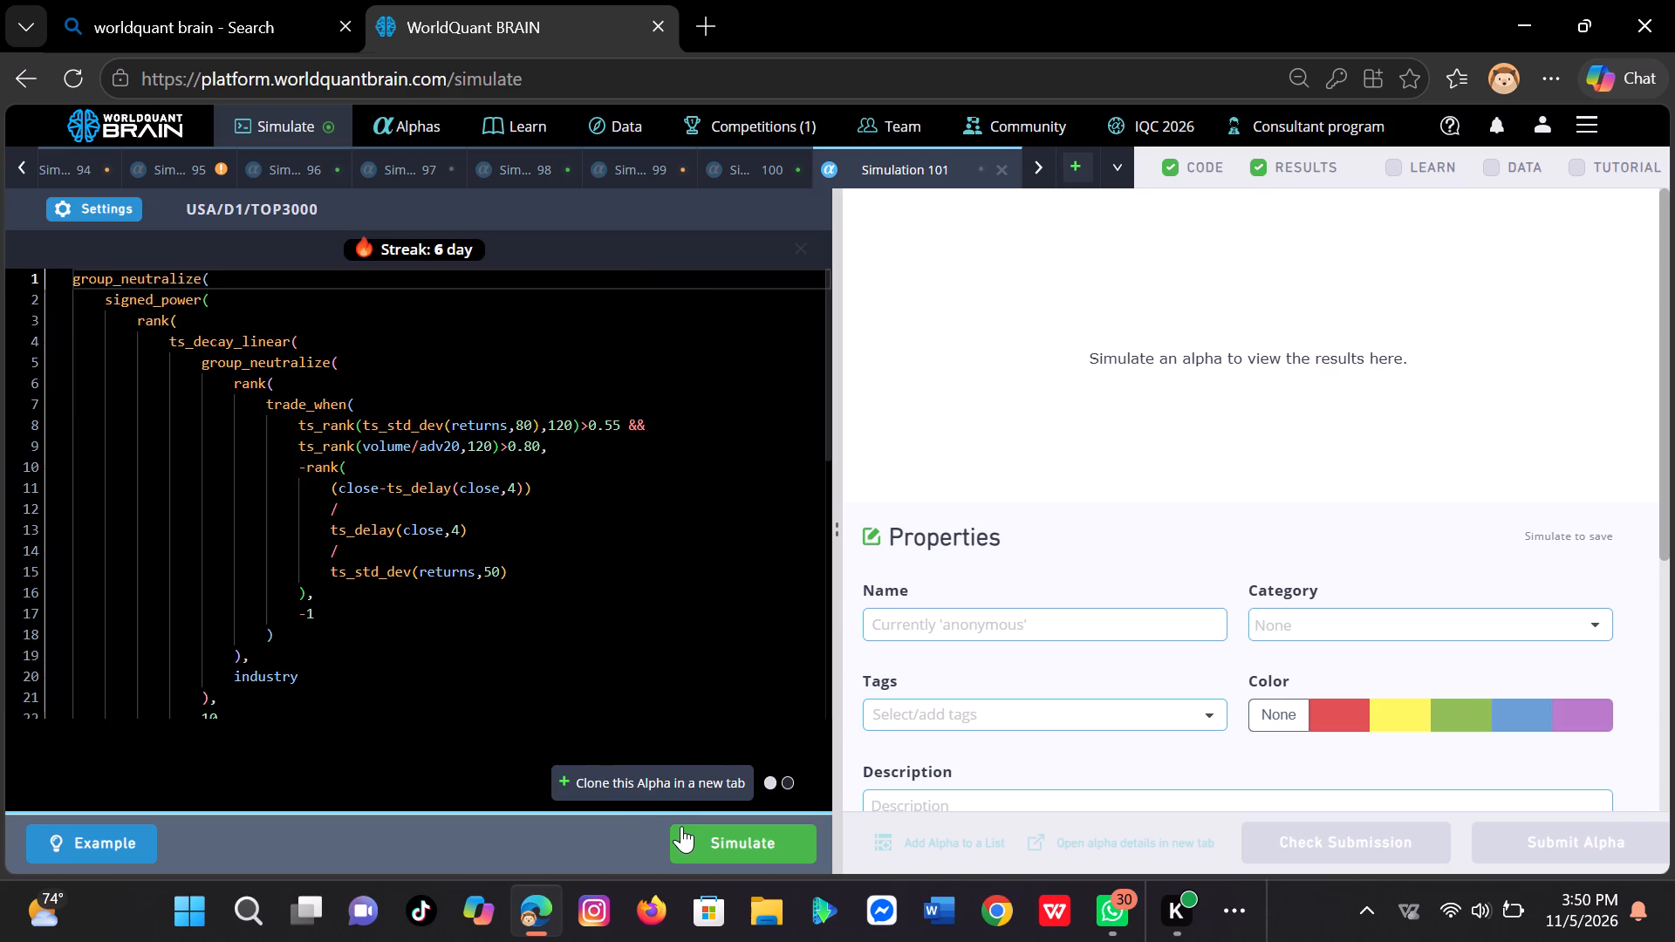
click(681, 826)
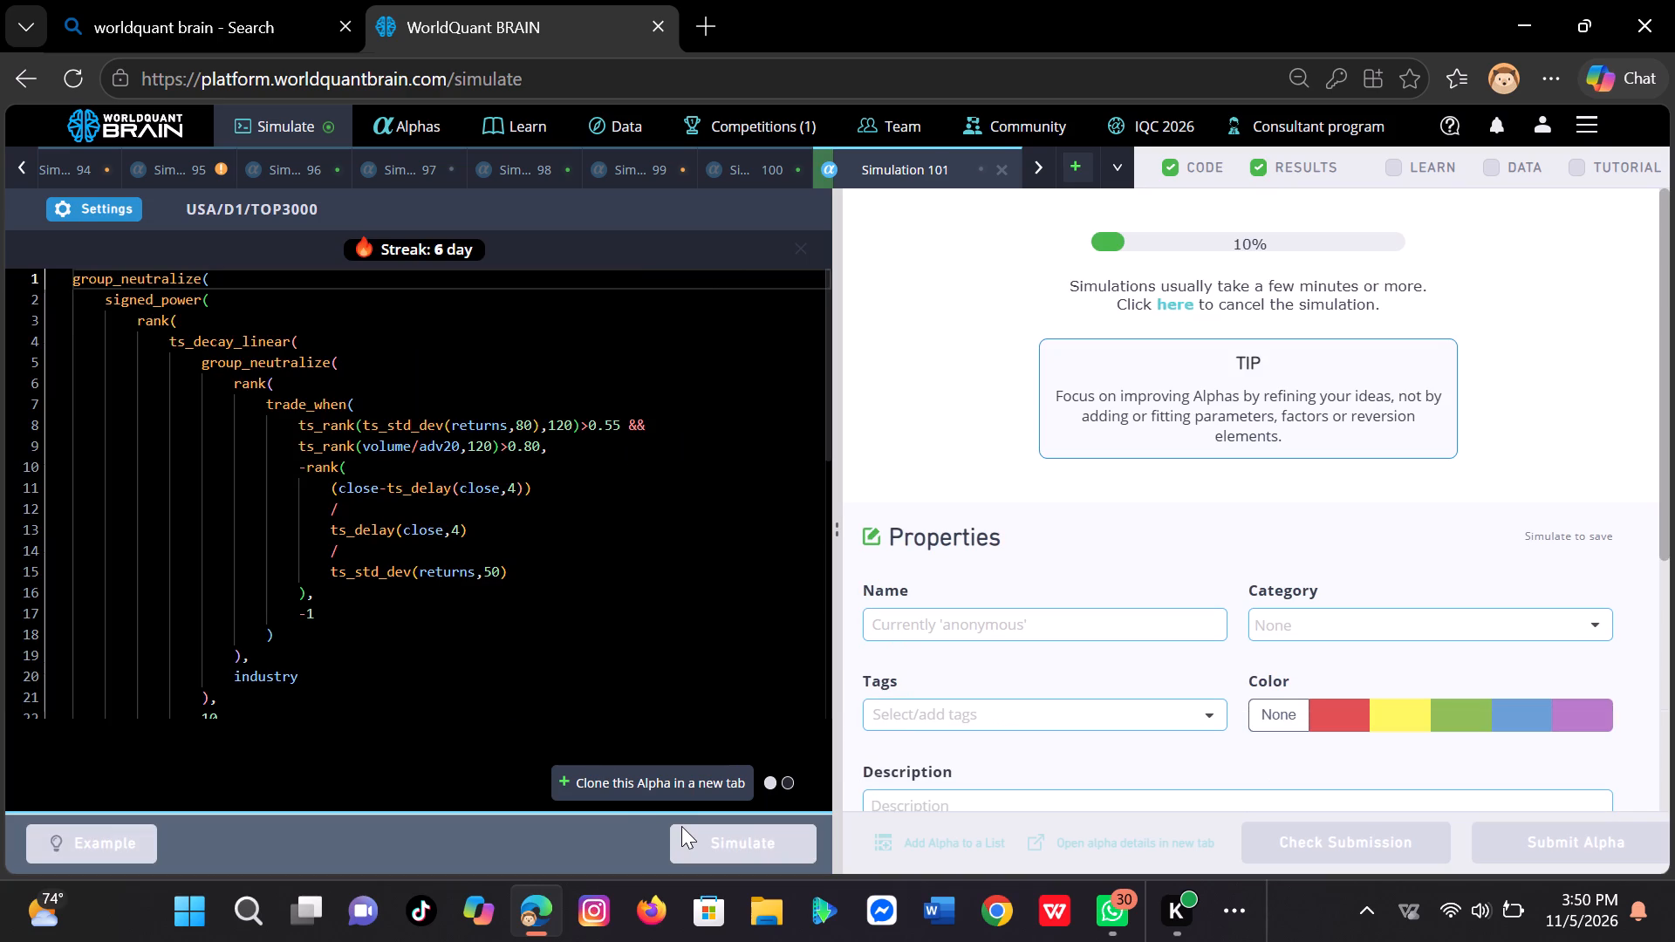
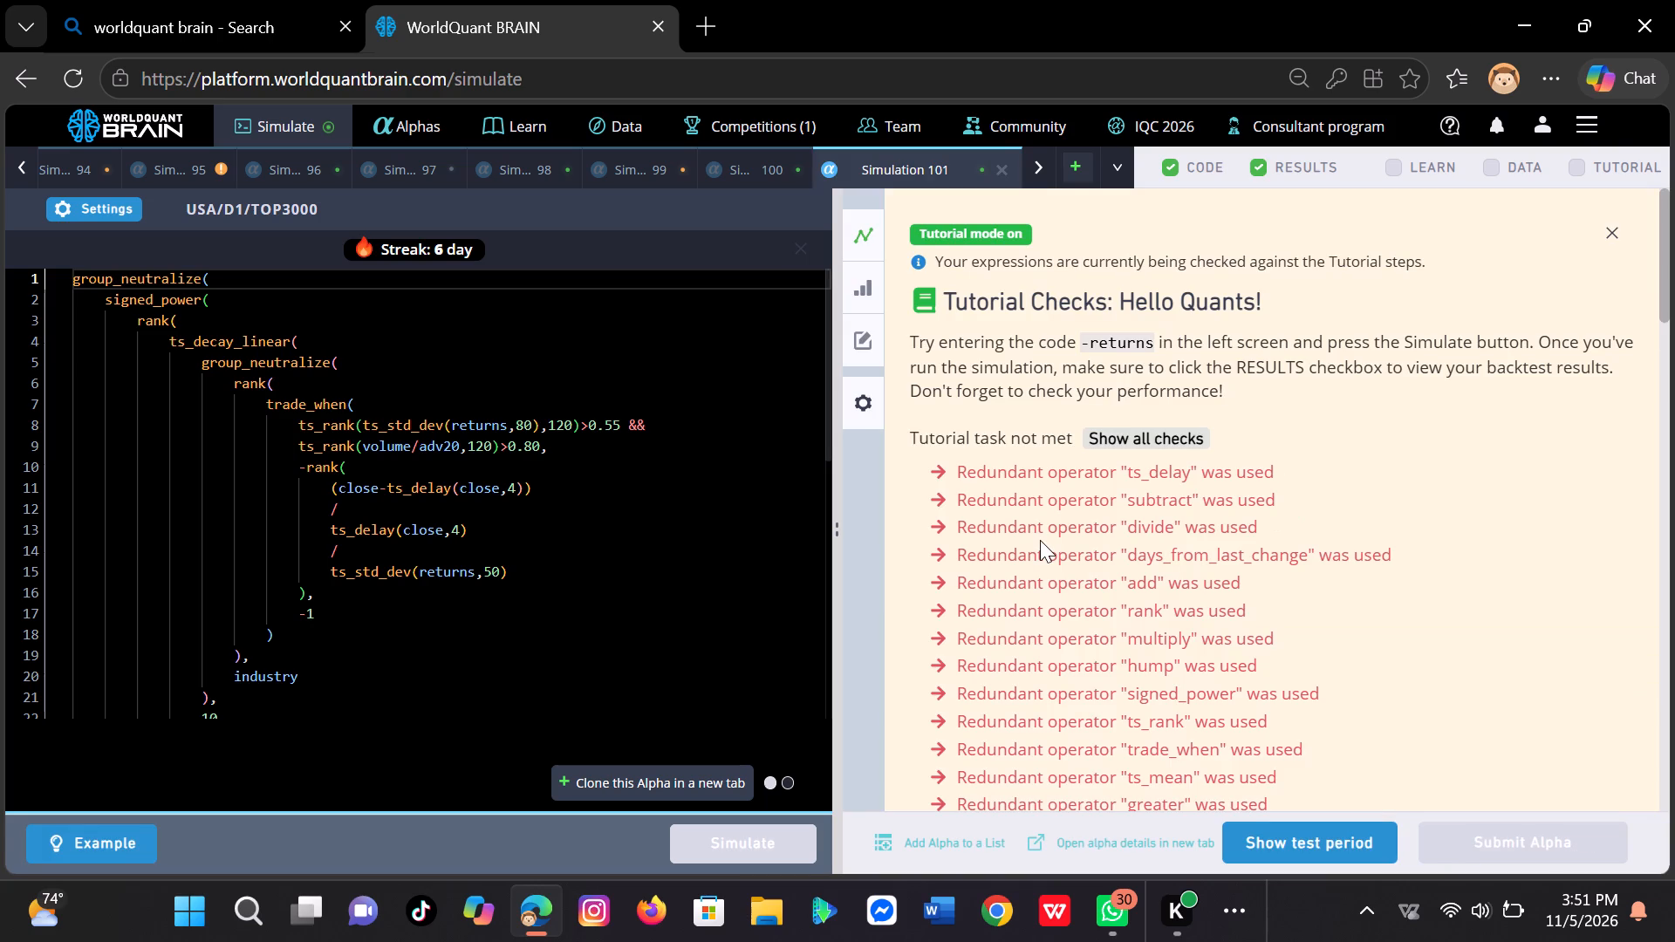
Reveal the test-period results of Simulation 101, review its IS summary and testing status, and run the self-correlation check.
scroll(1040, 540, down, 1)
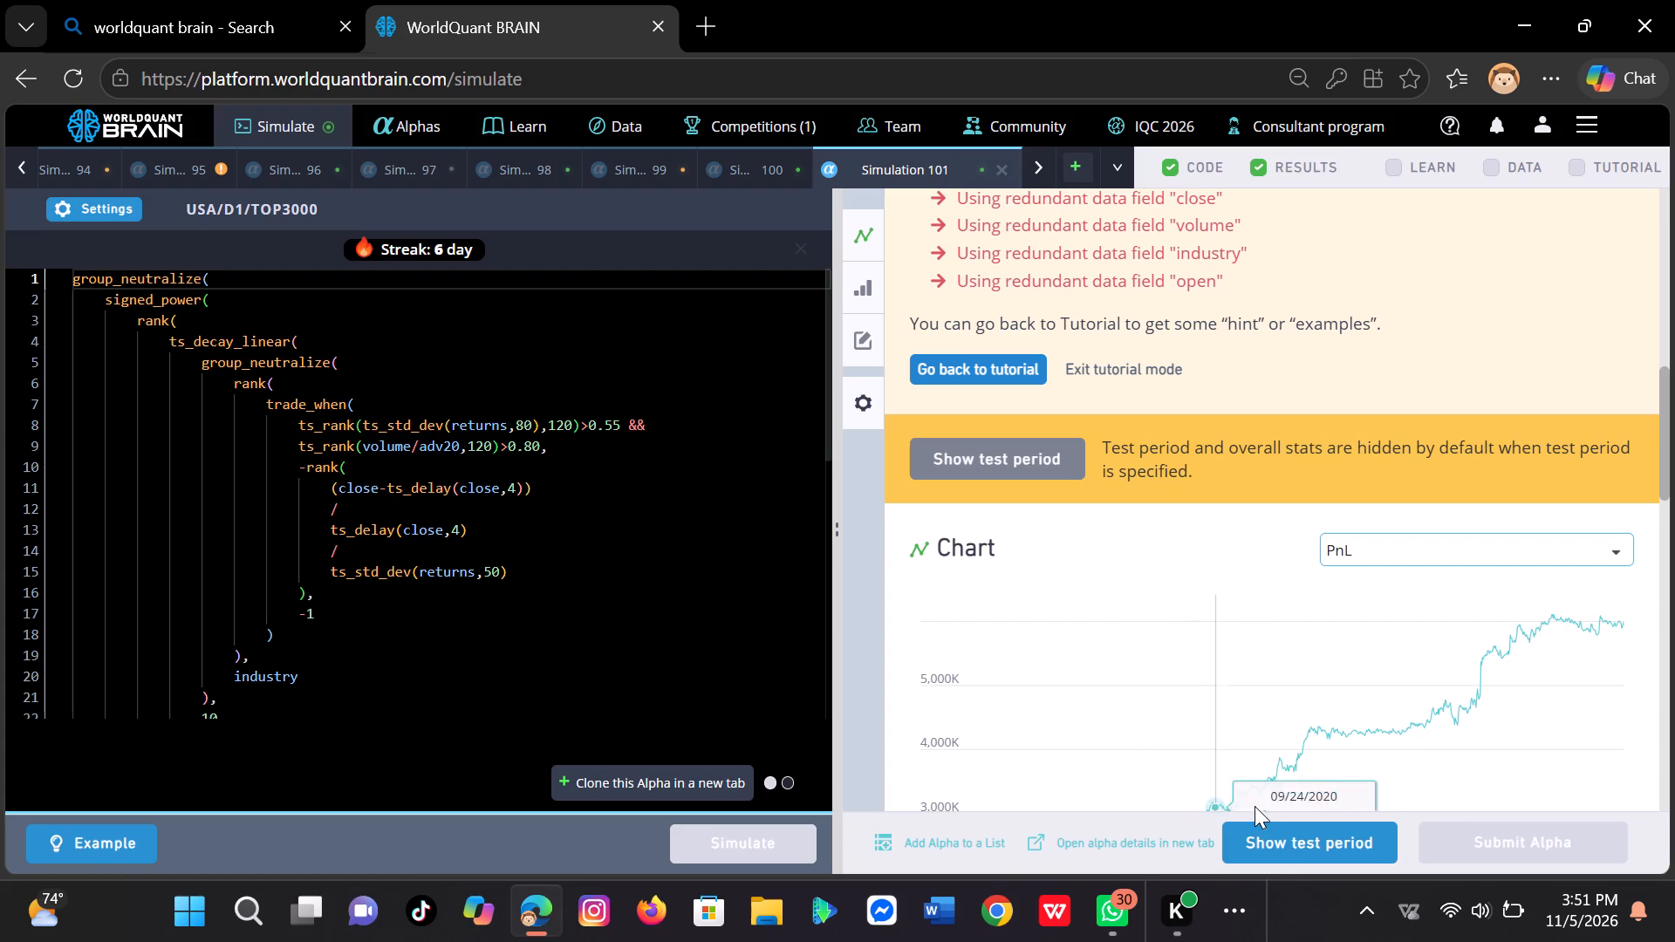
click(1291, 845)
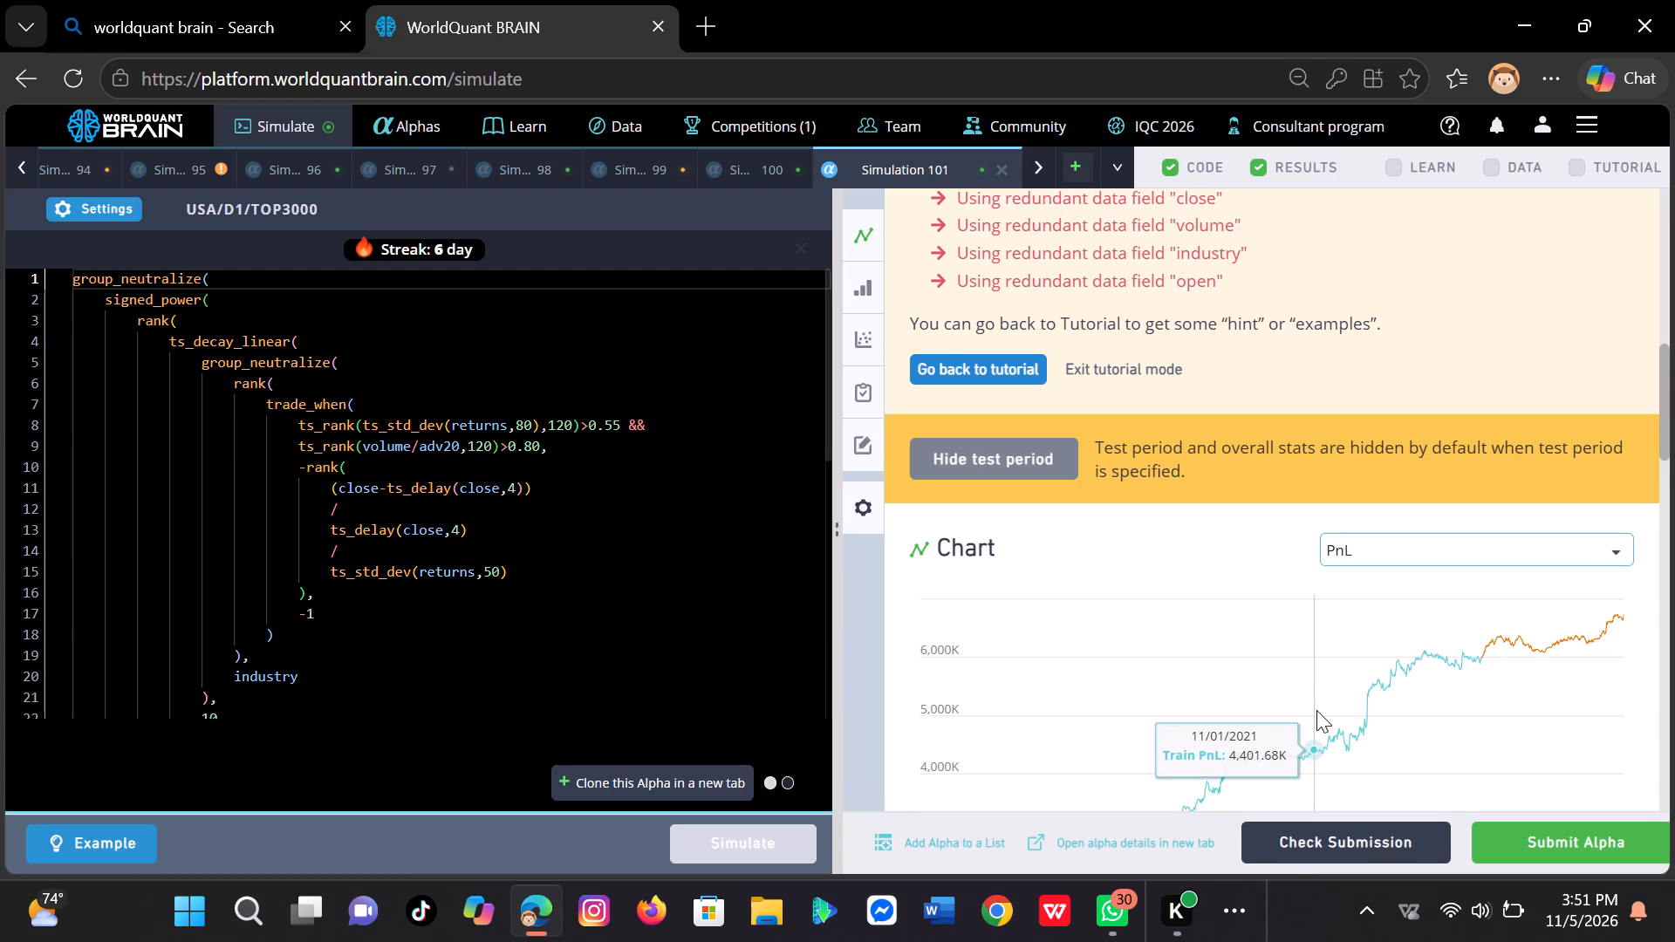
scroll(1315, 610, down, 1)
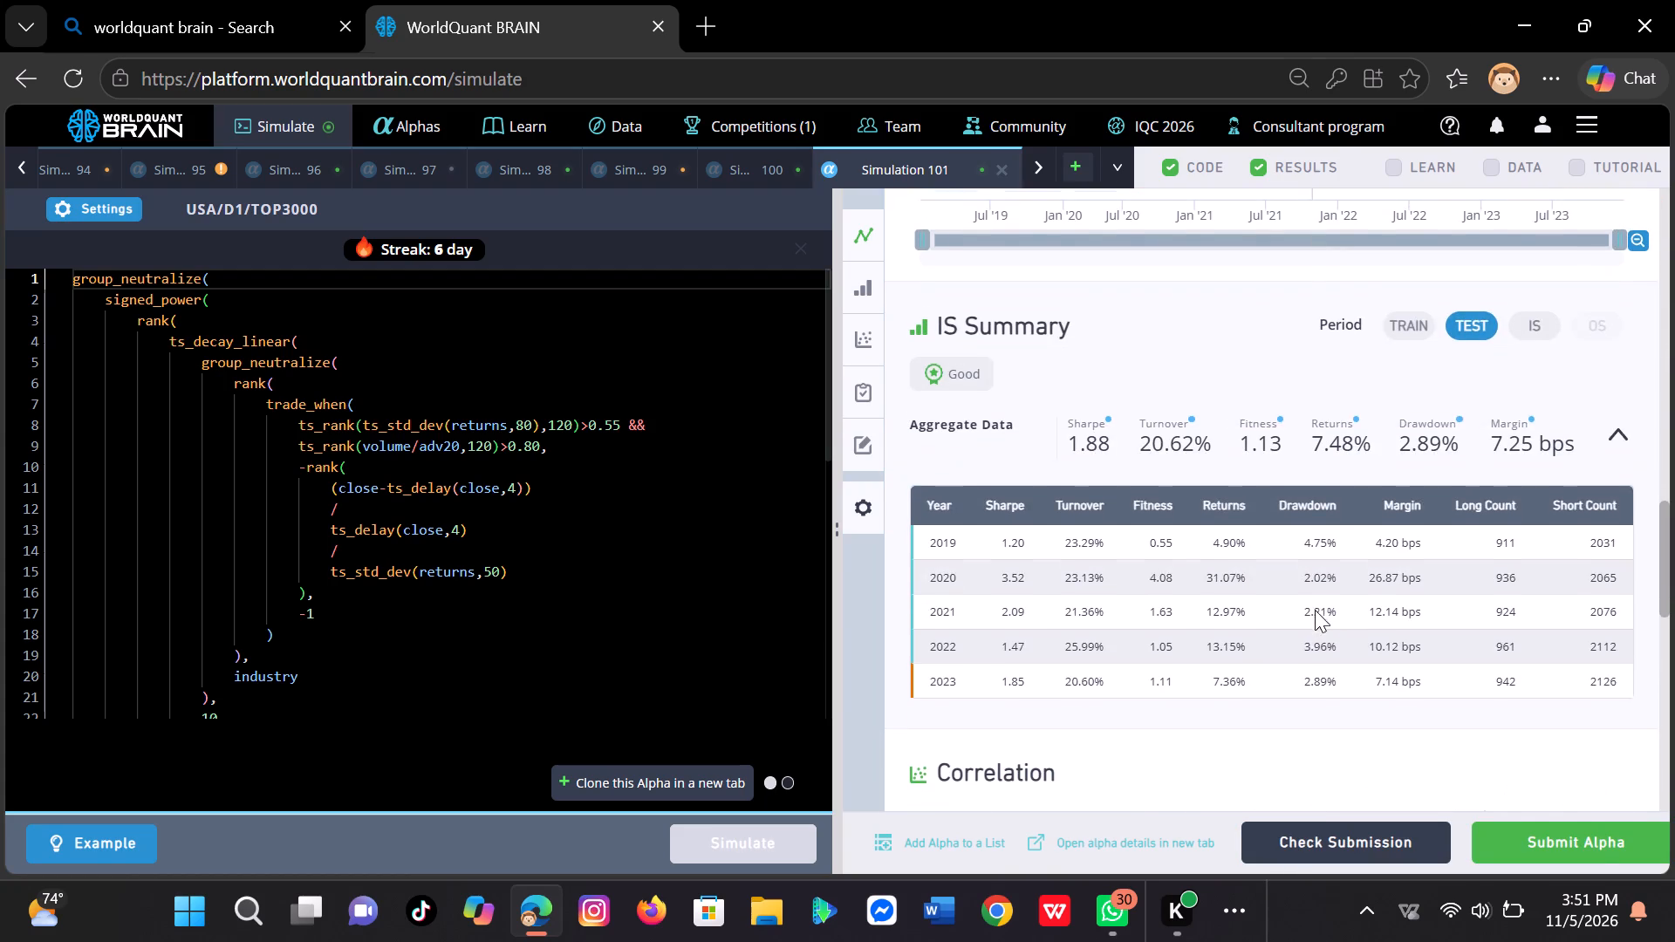
scroll(1310, 572, down, 1)
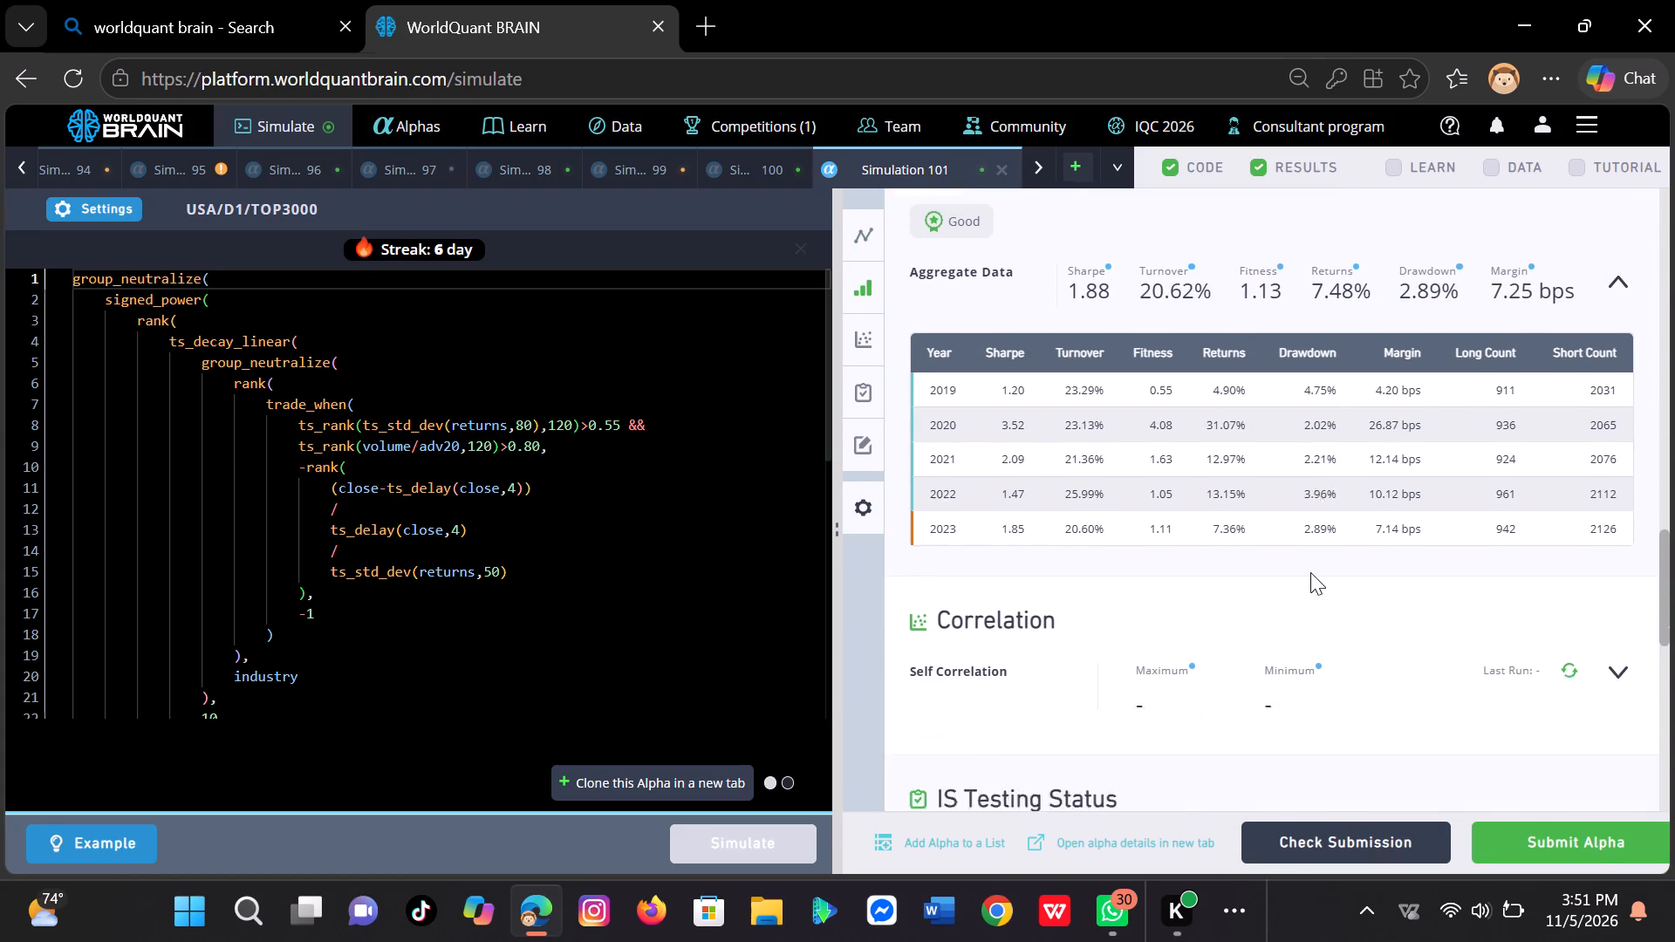
scroll(1310, 572, down, 2)
scroll(1310, 572, up, 1)
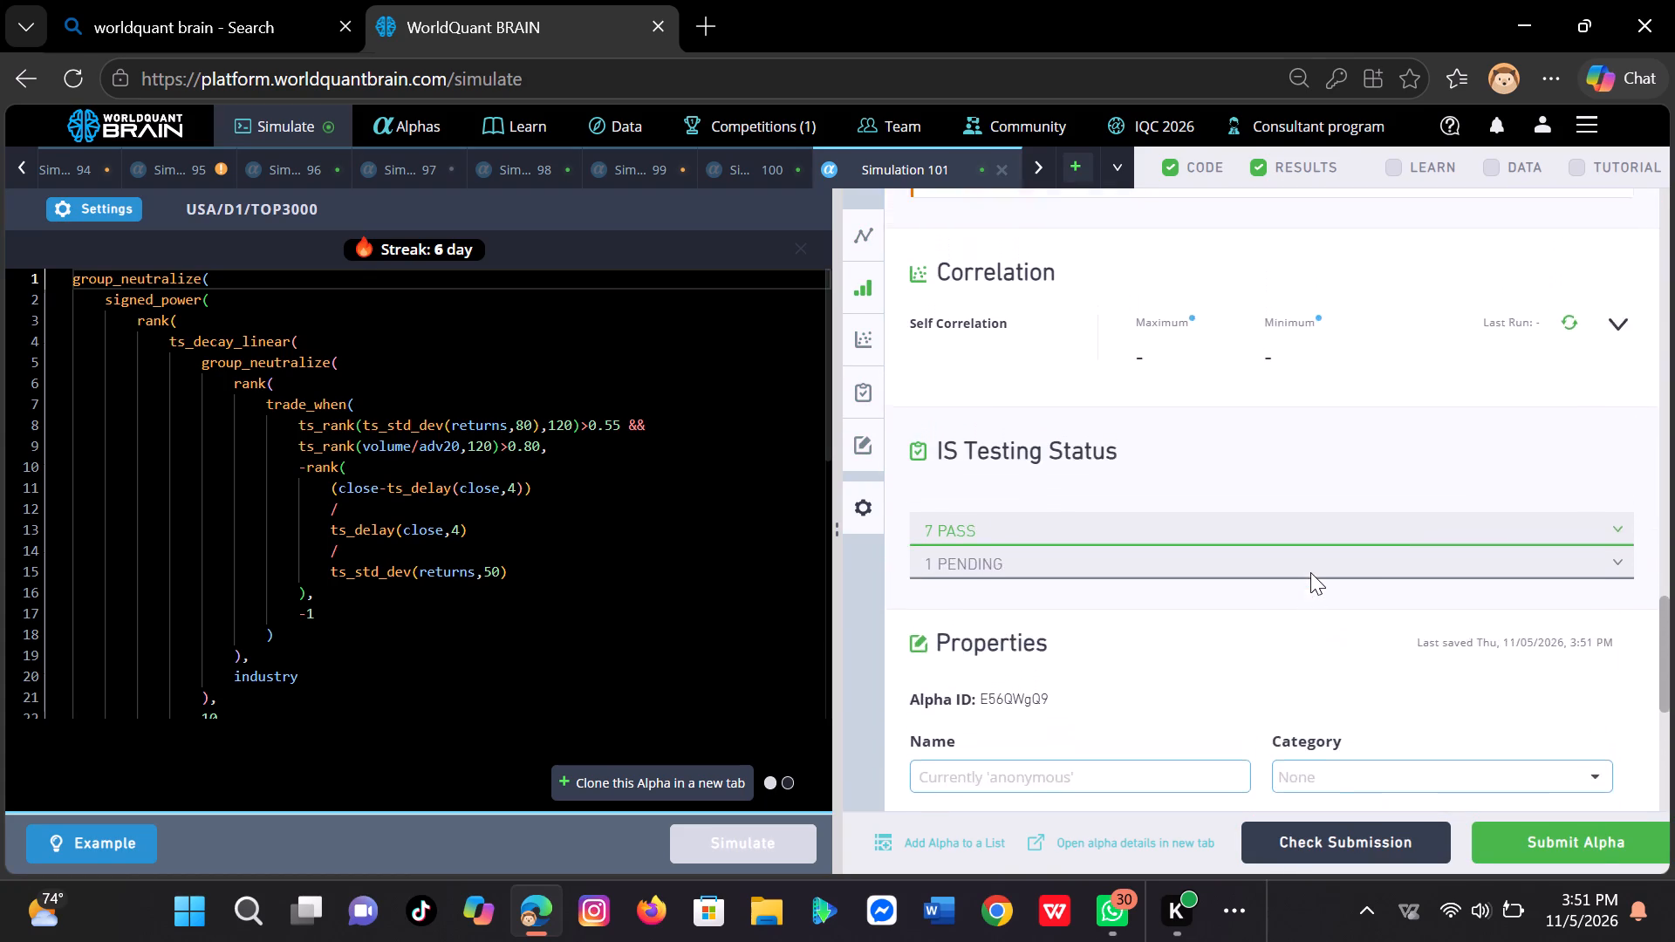
scroll(1310, 572, up, 1)
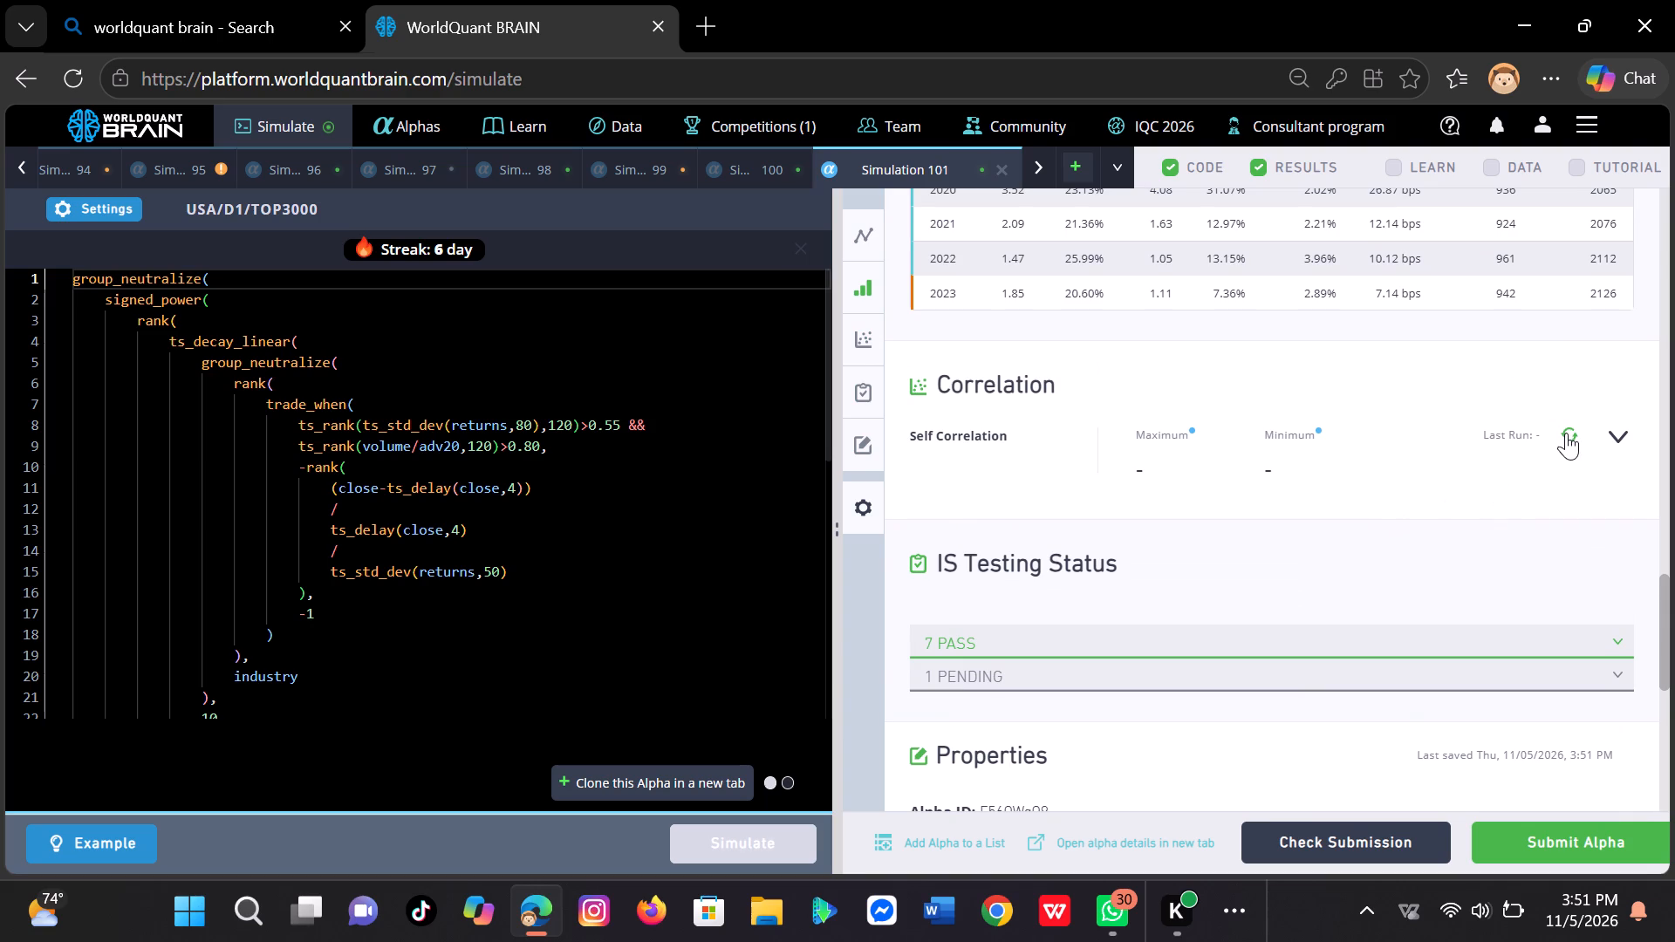
click(1566, 433)
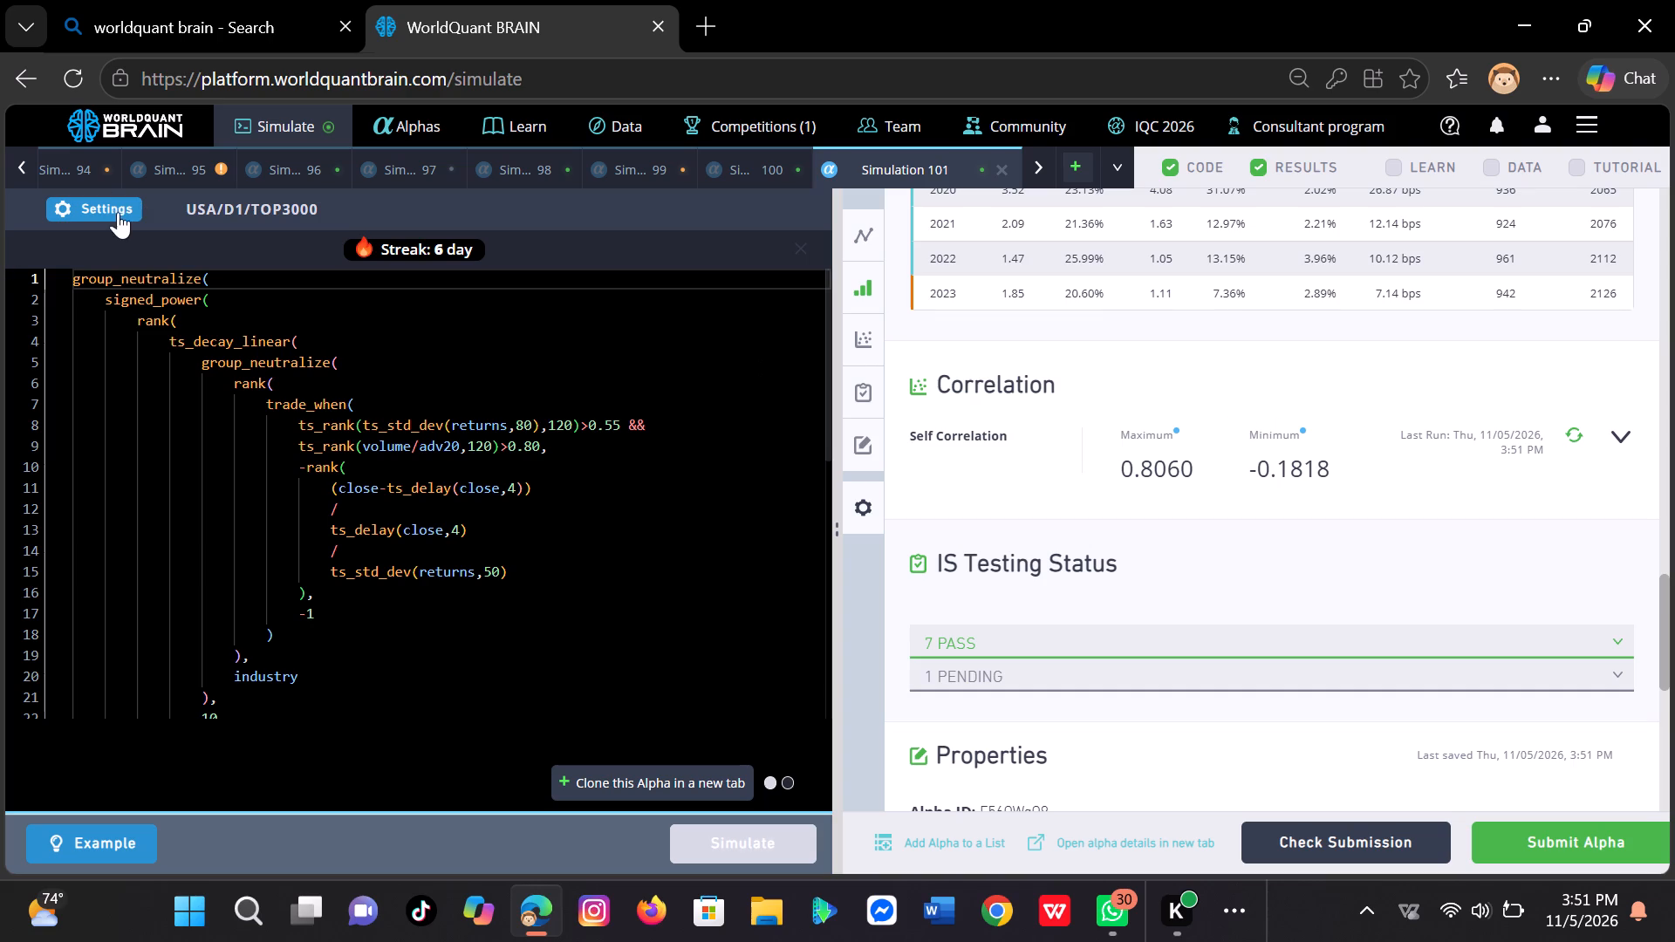
Clone the alpha into a new simulation, set its neutralization to Market, and simulate it.
click(690, 779)
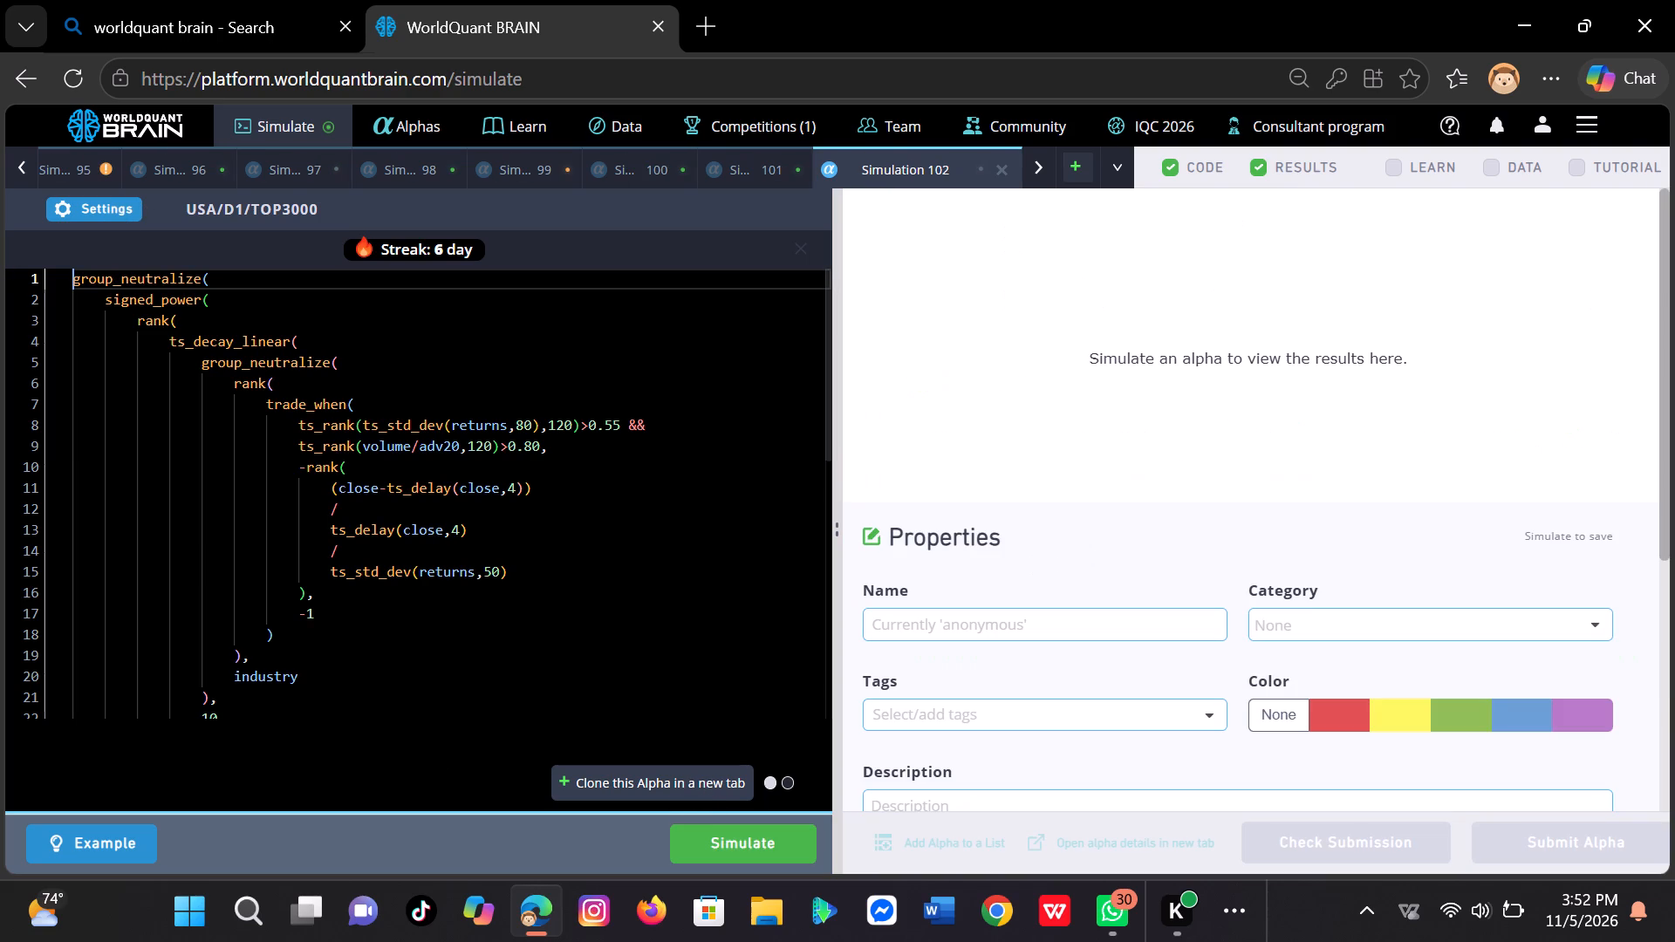
click(120, 200)
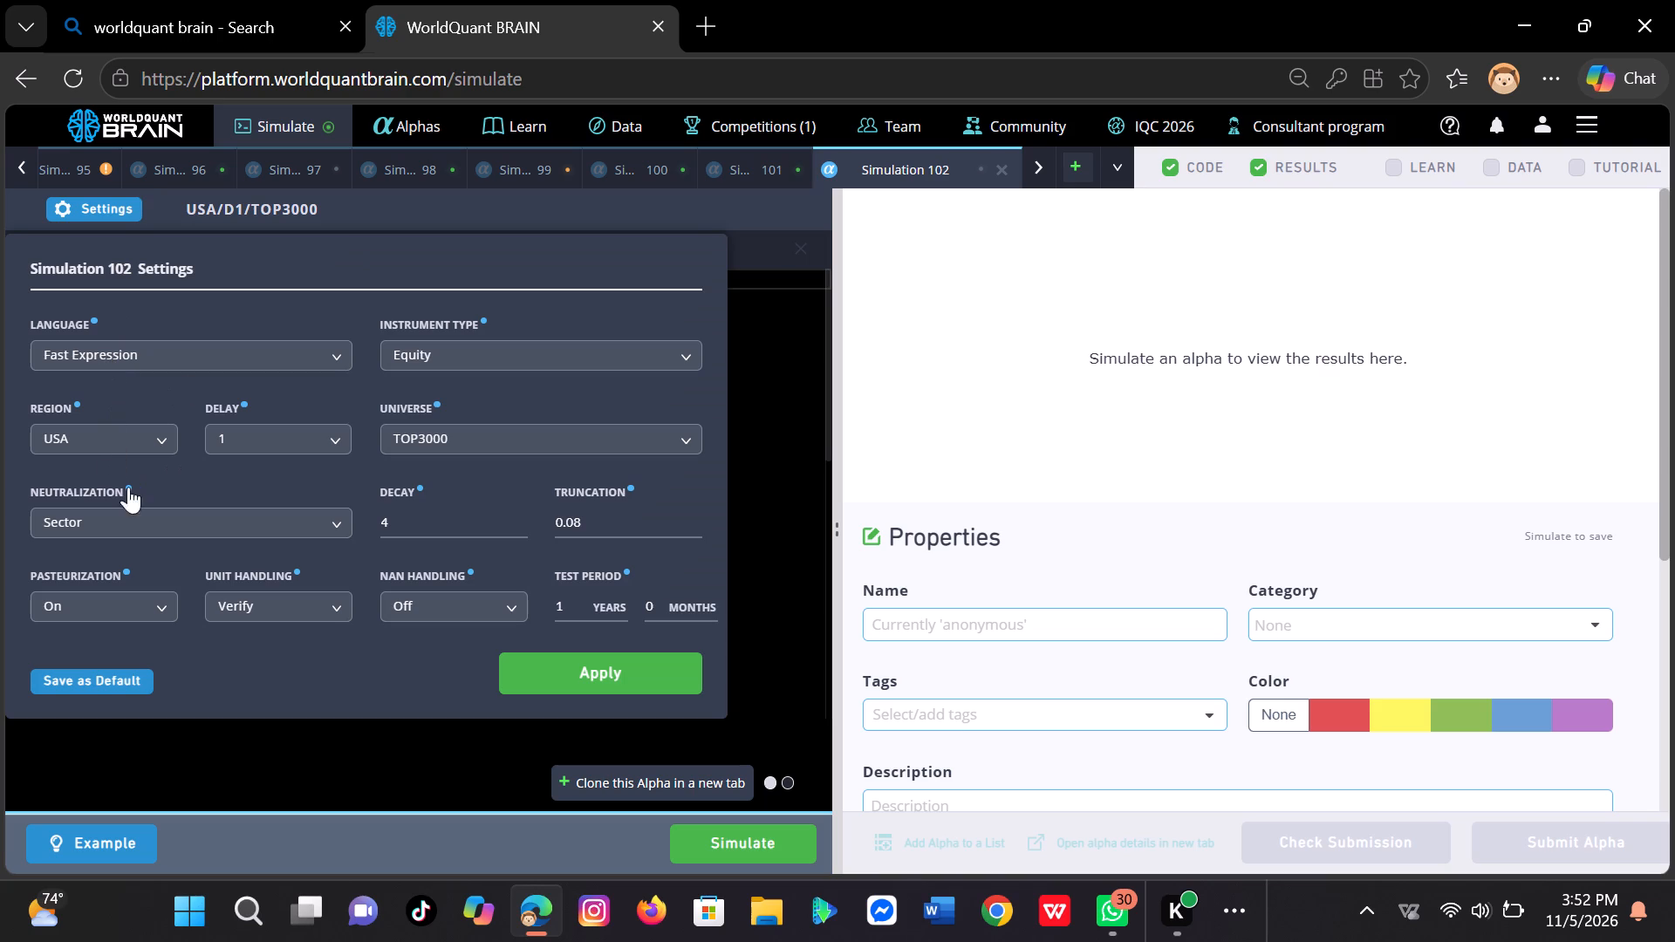
click(332, 524)
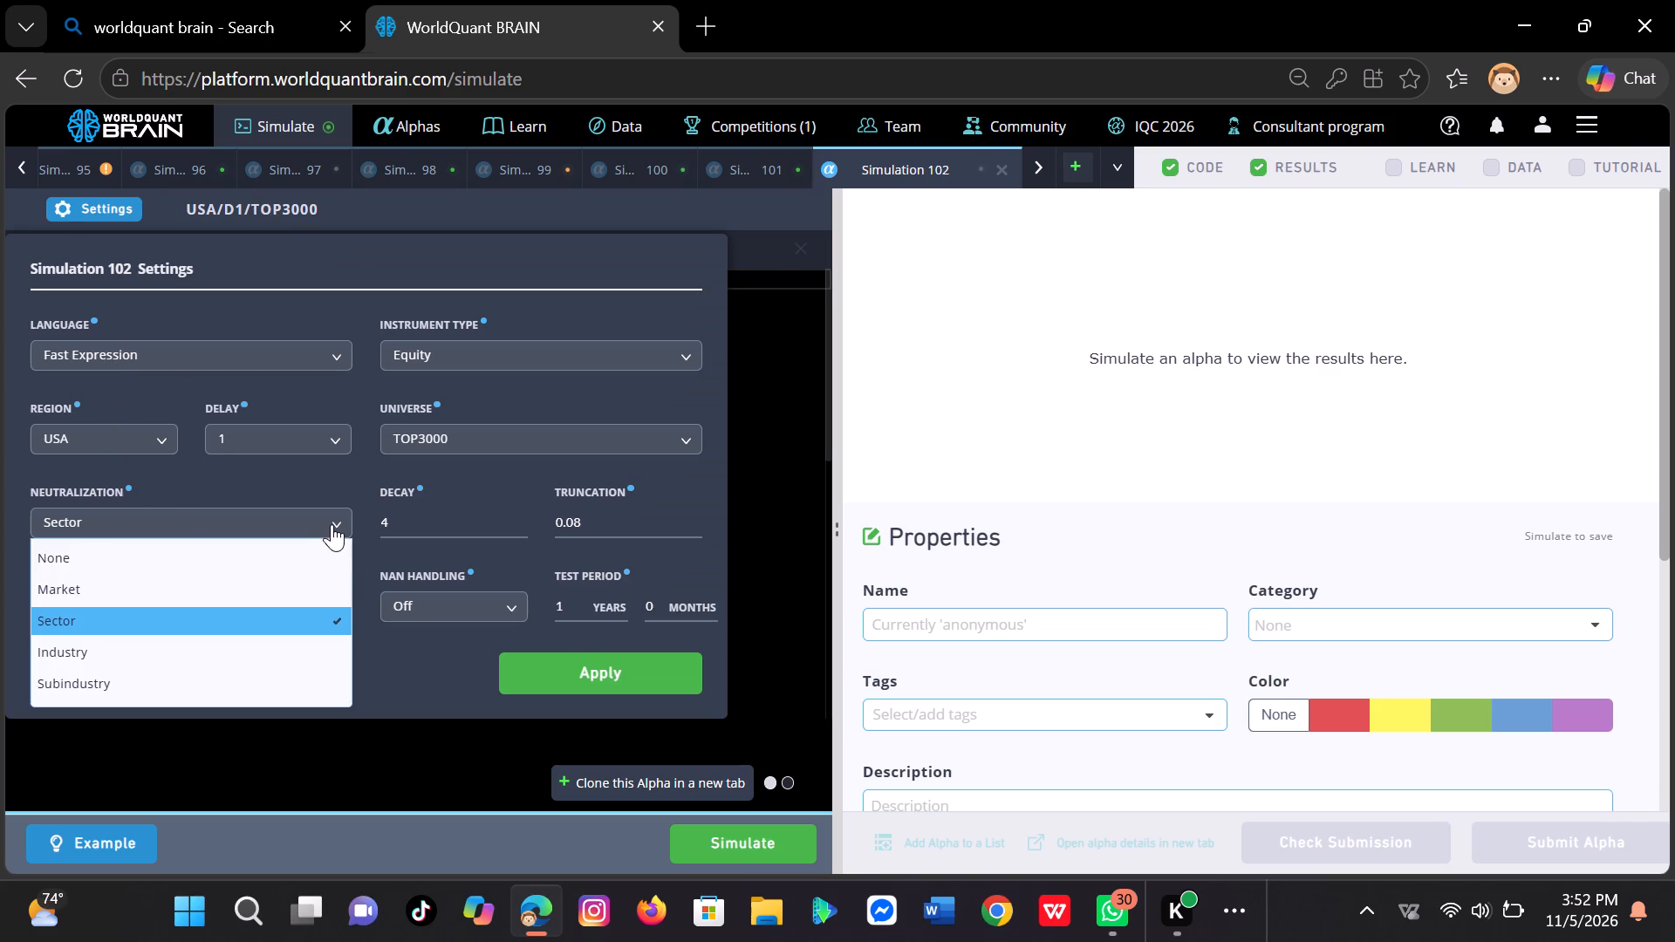
click(300, 586)
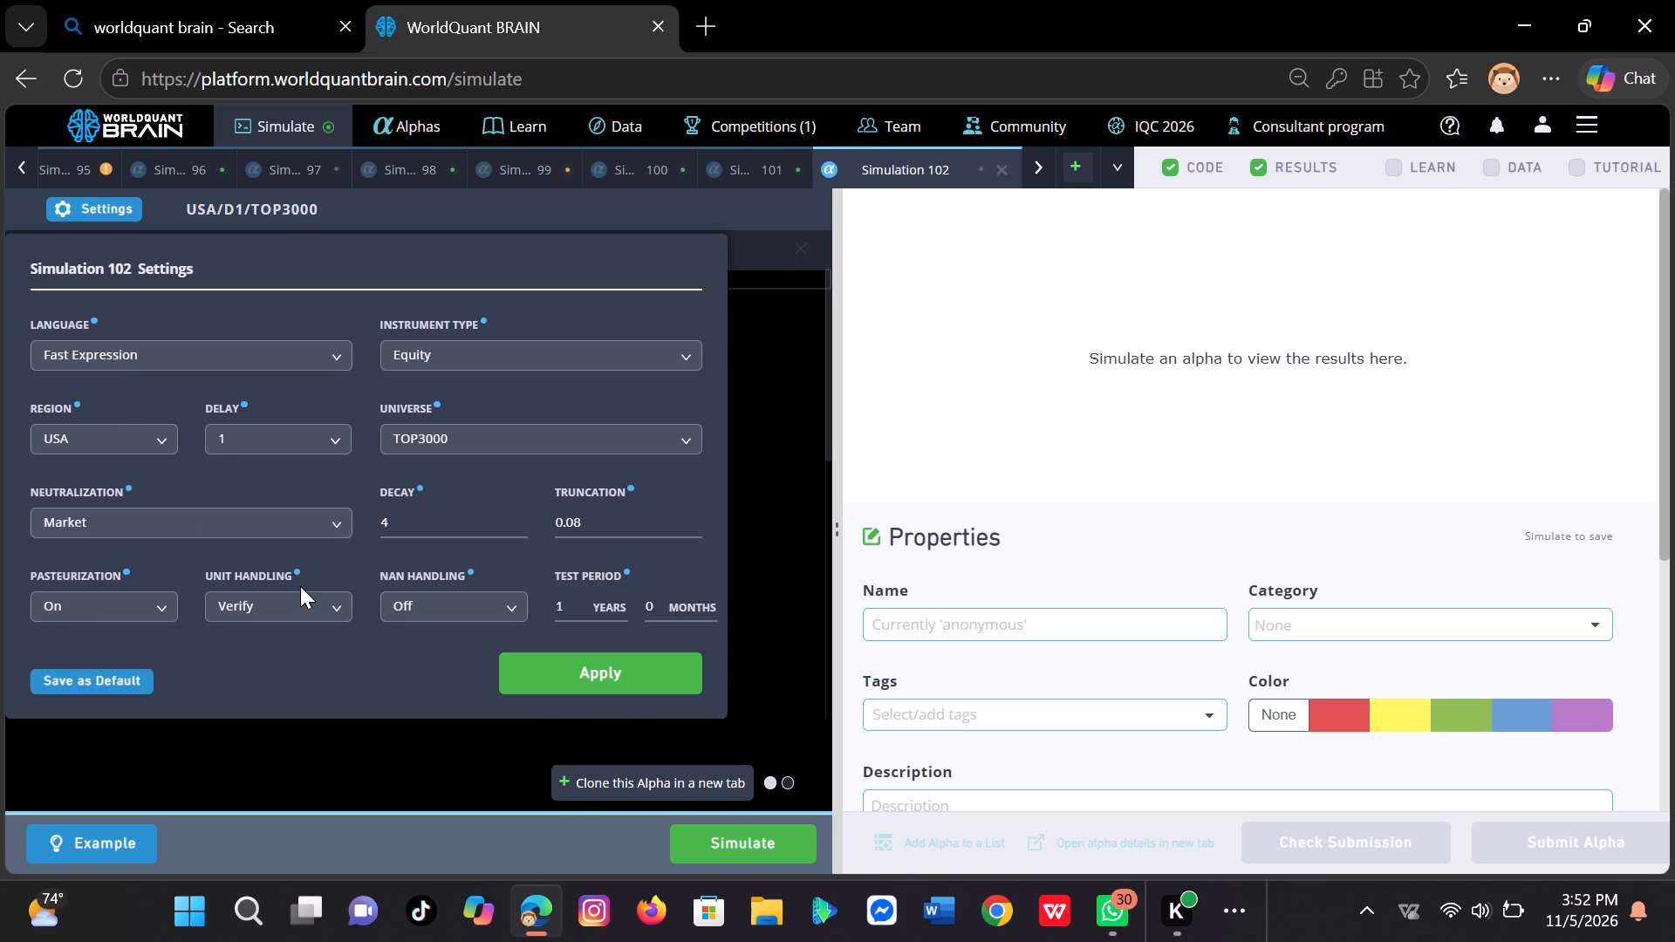
click(625, 678)
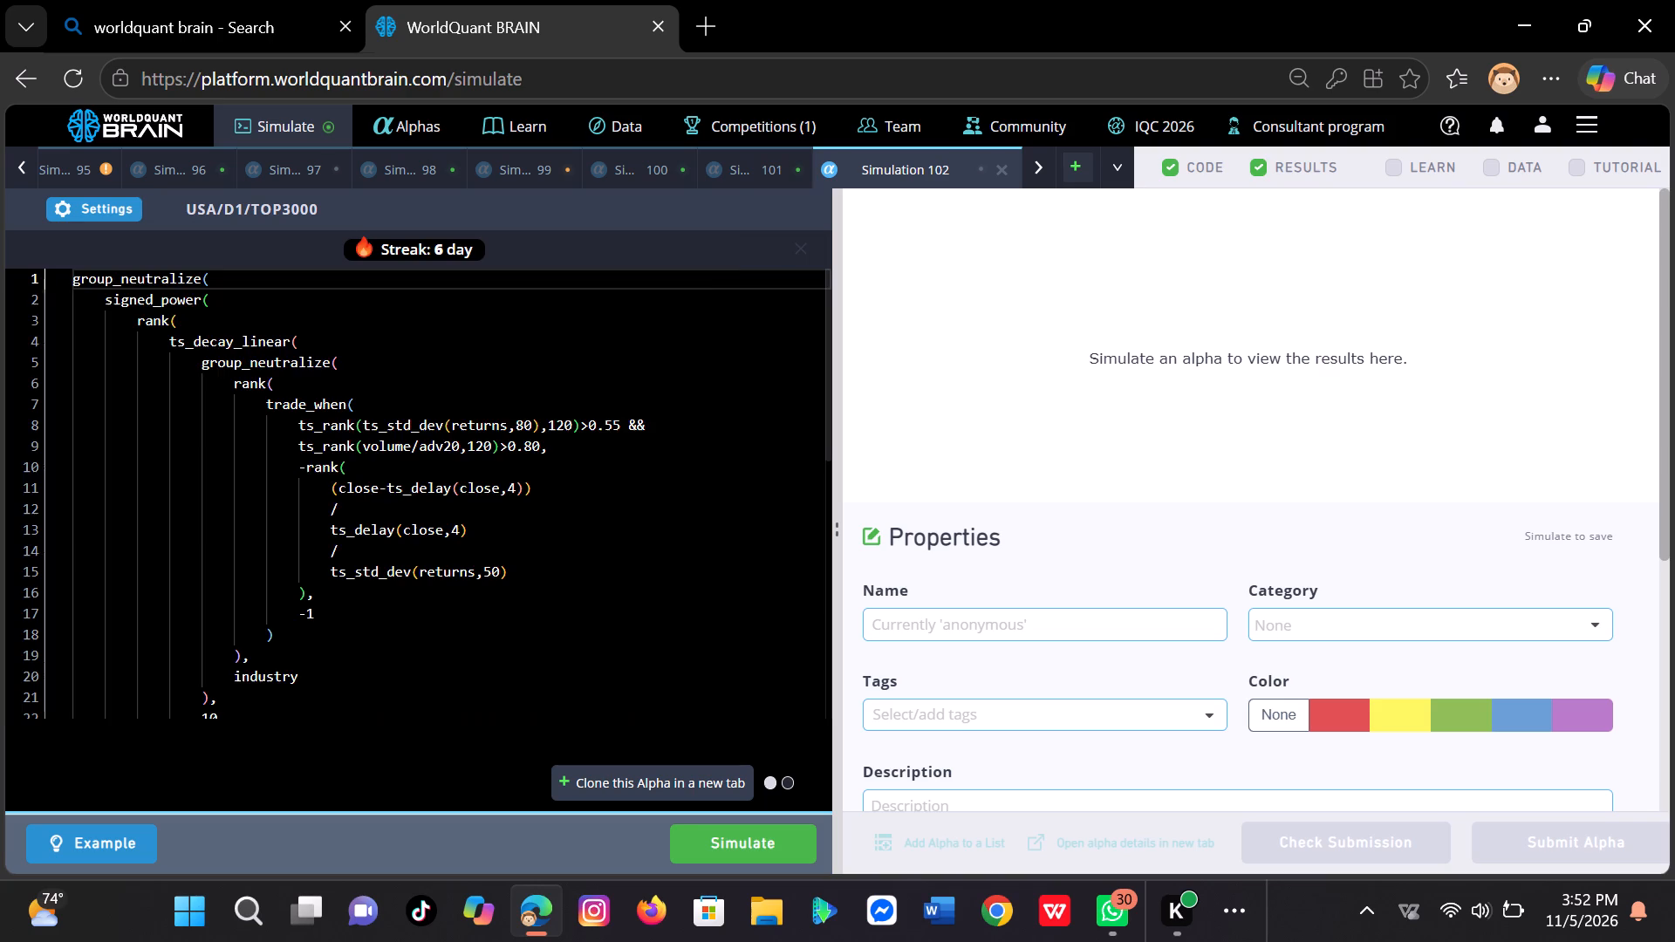
click(747, 841)
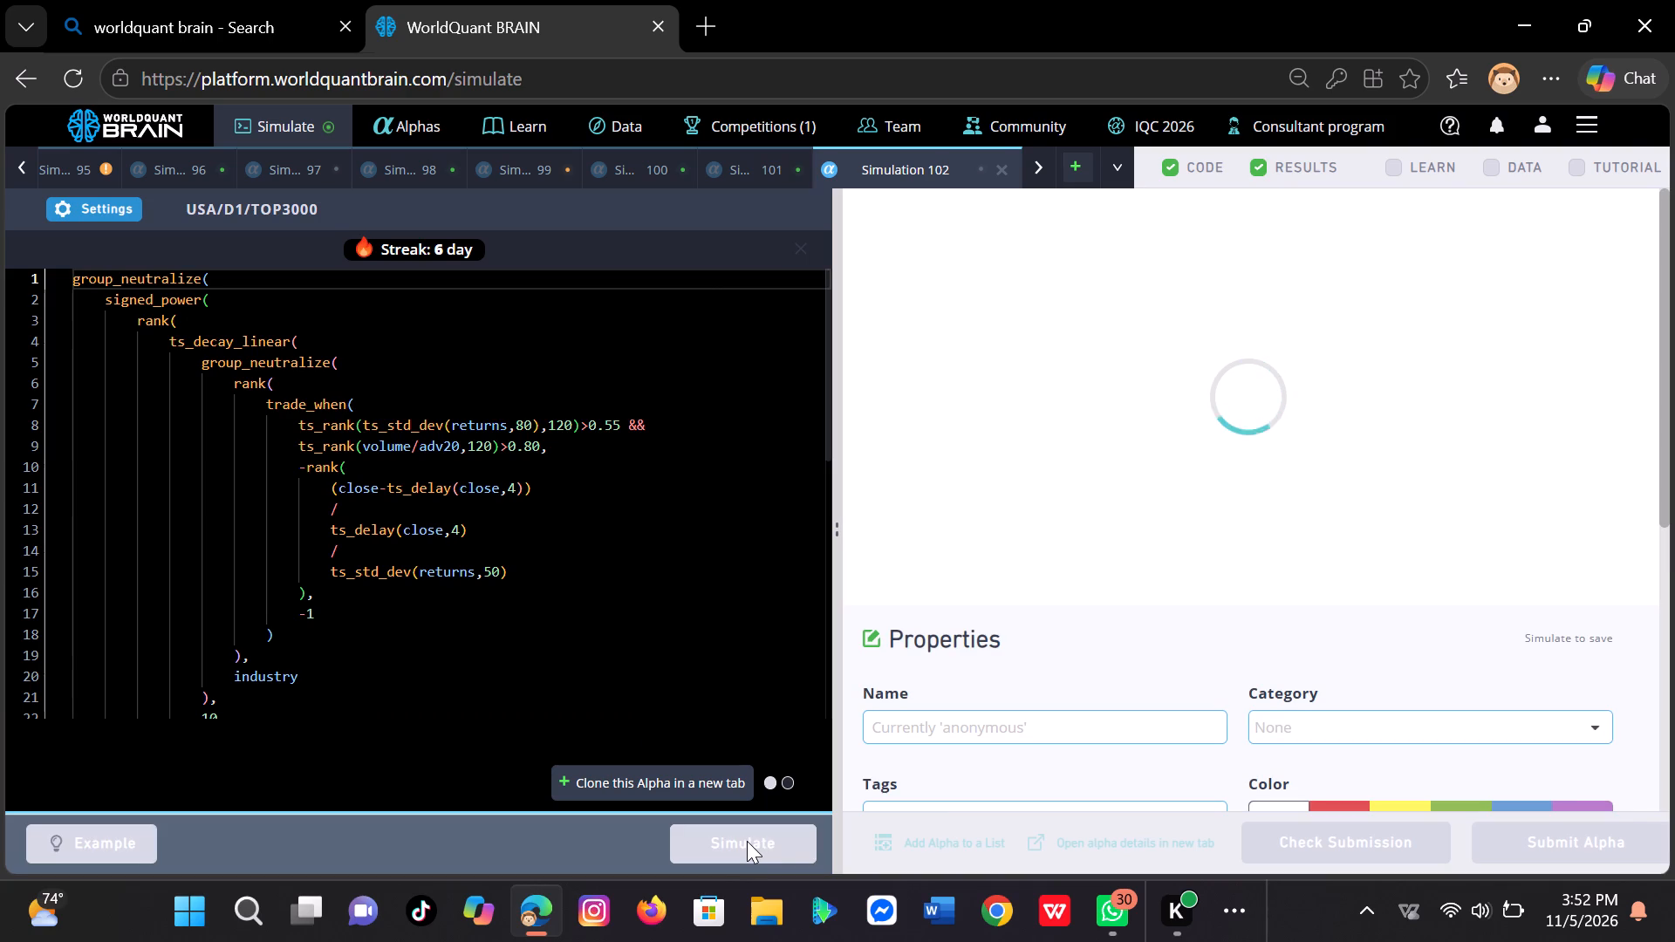
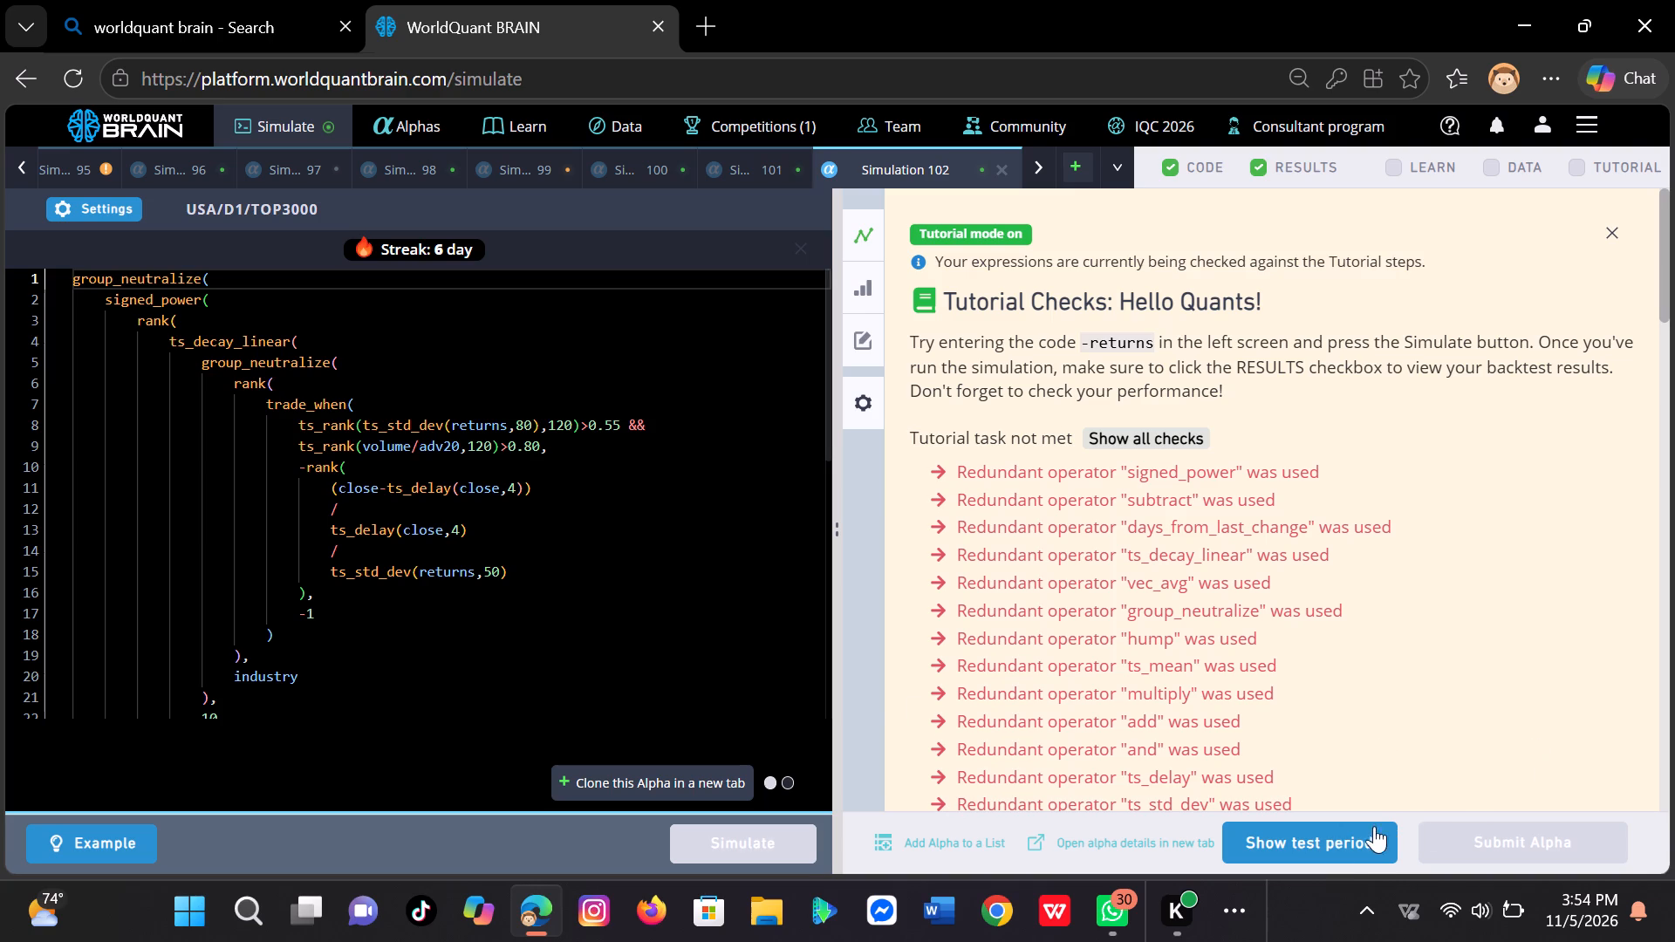
Reveal the test-period results of Simulation 102 and run its self-correlation check.
click(1335, 840)
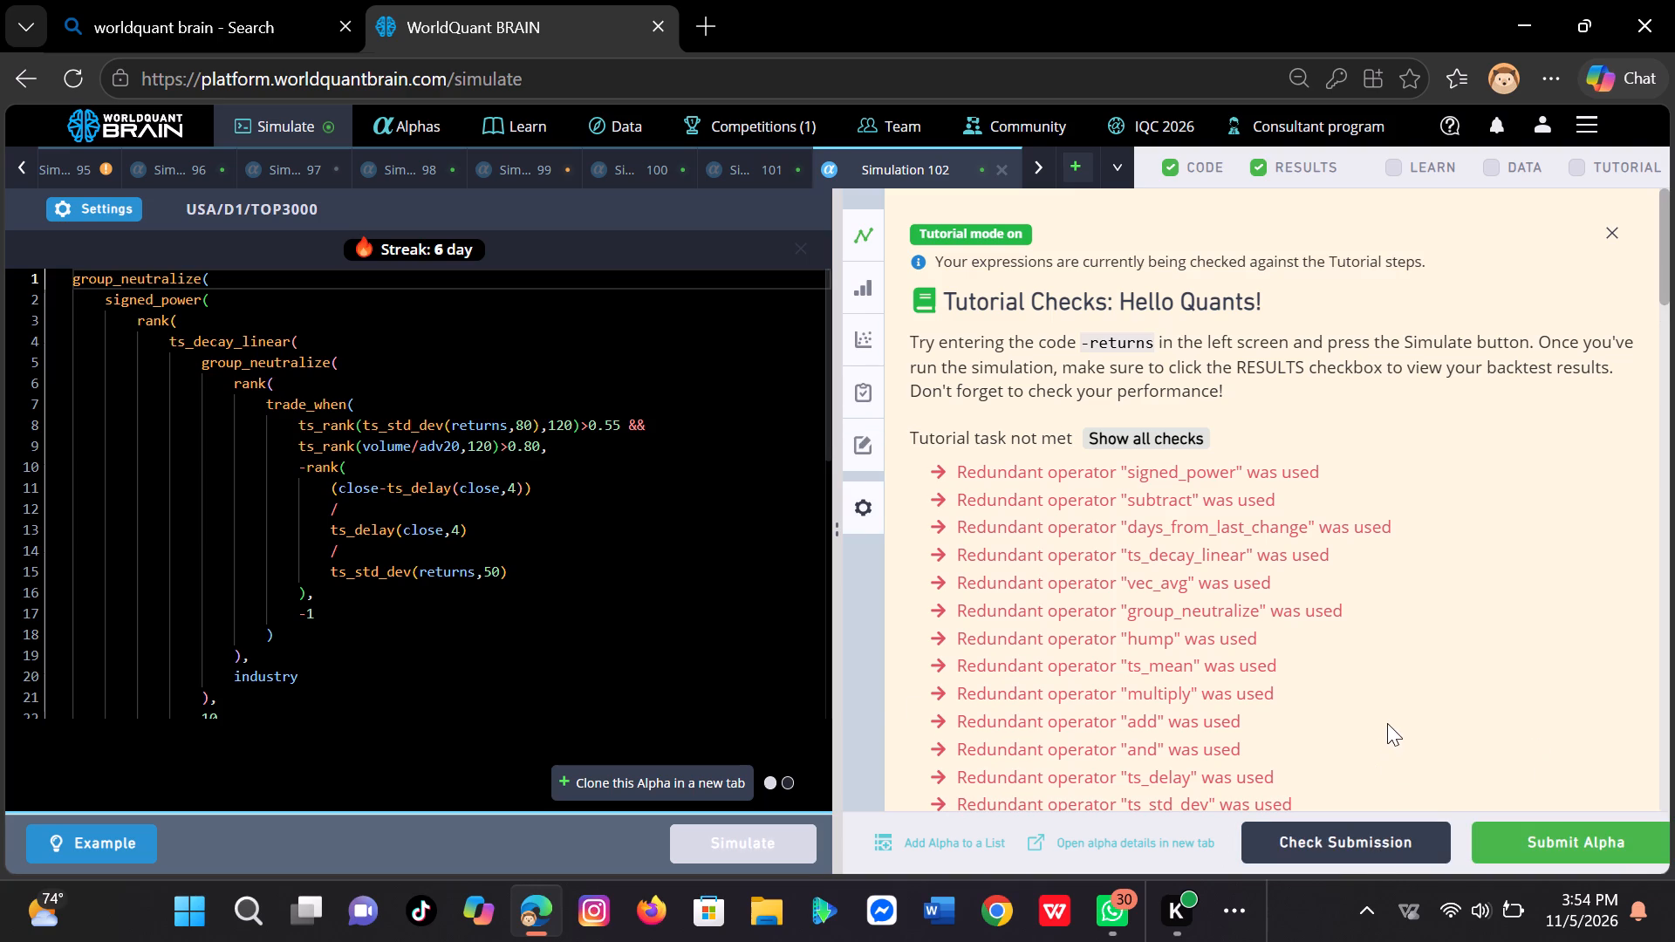
scroll(1387, 723, down, 3)
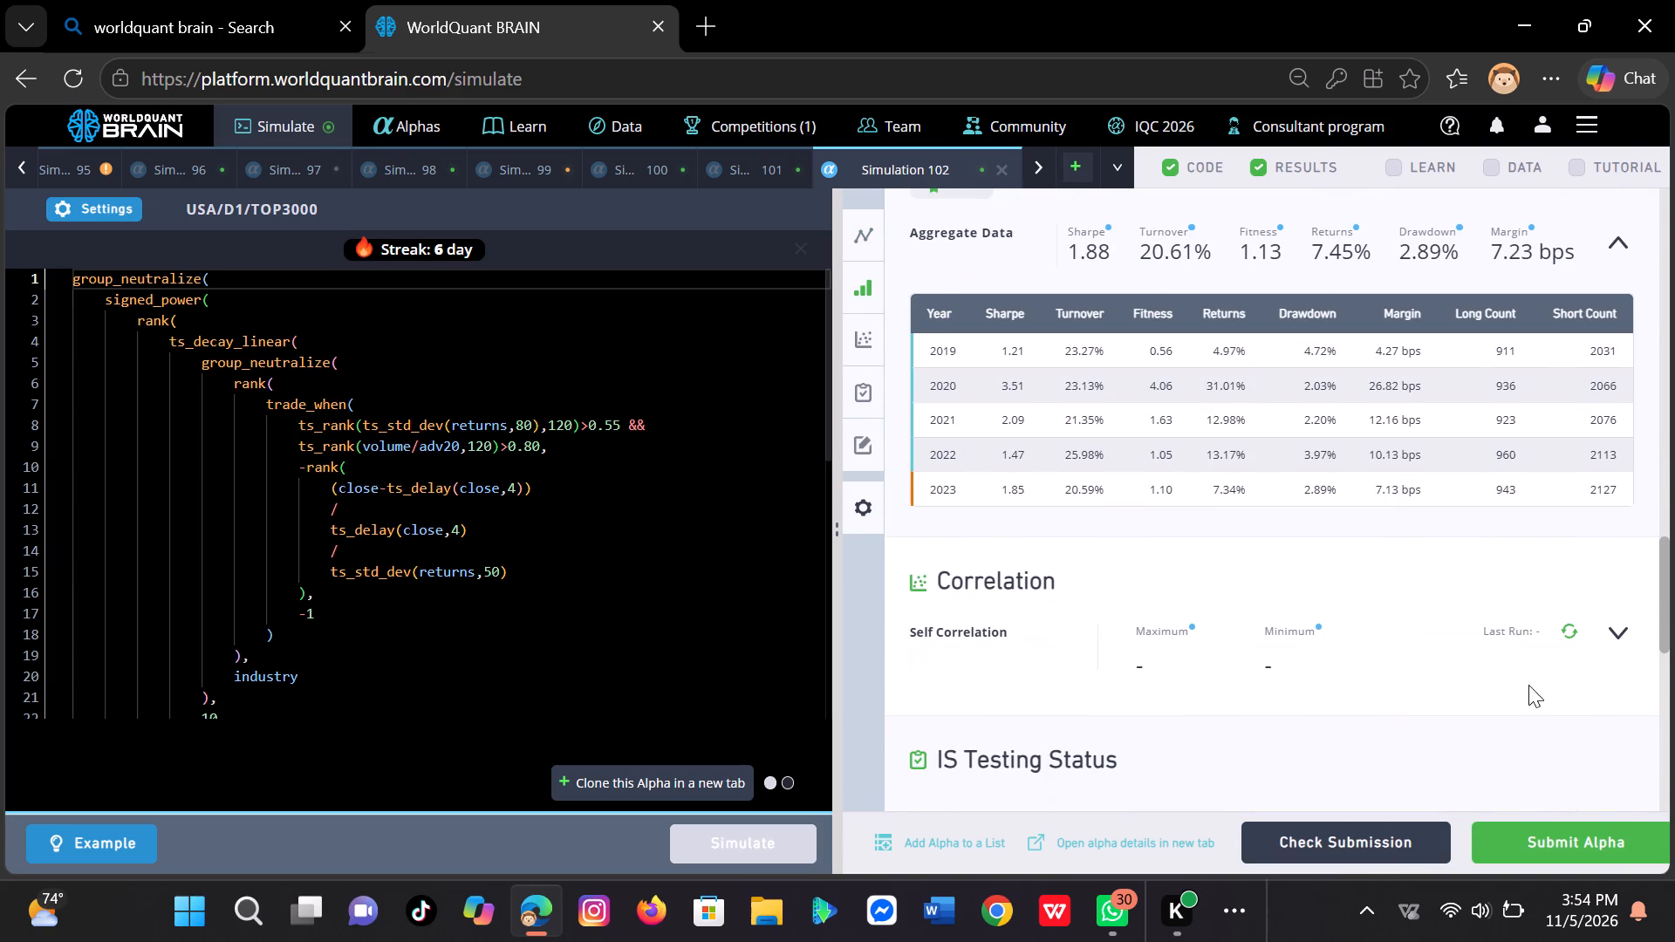
click(1566, 632)
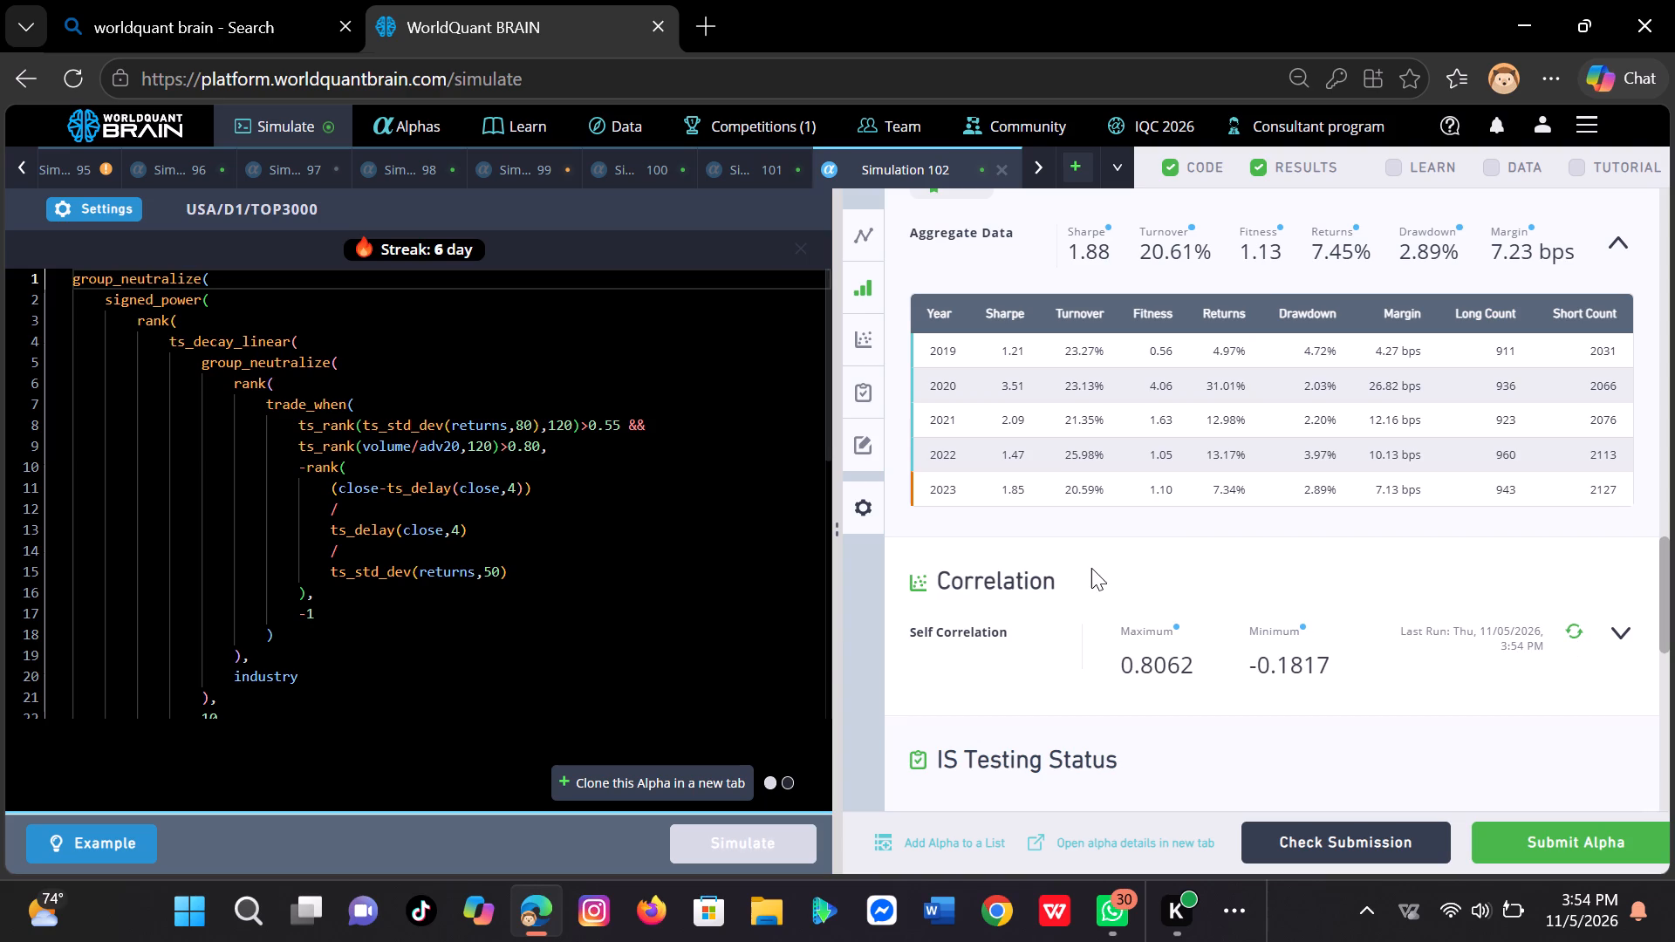
Clone the alpha into a new simulation, set decay to 0 and the test period to 0 years, and simulate it.
click(662, 792)
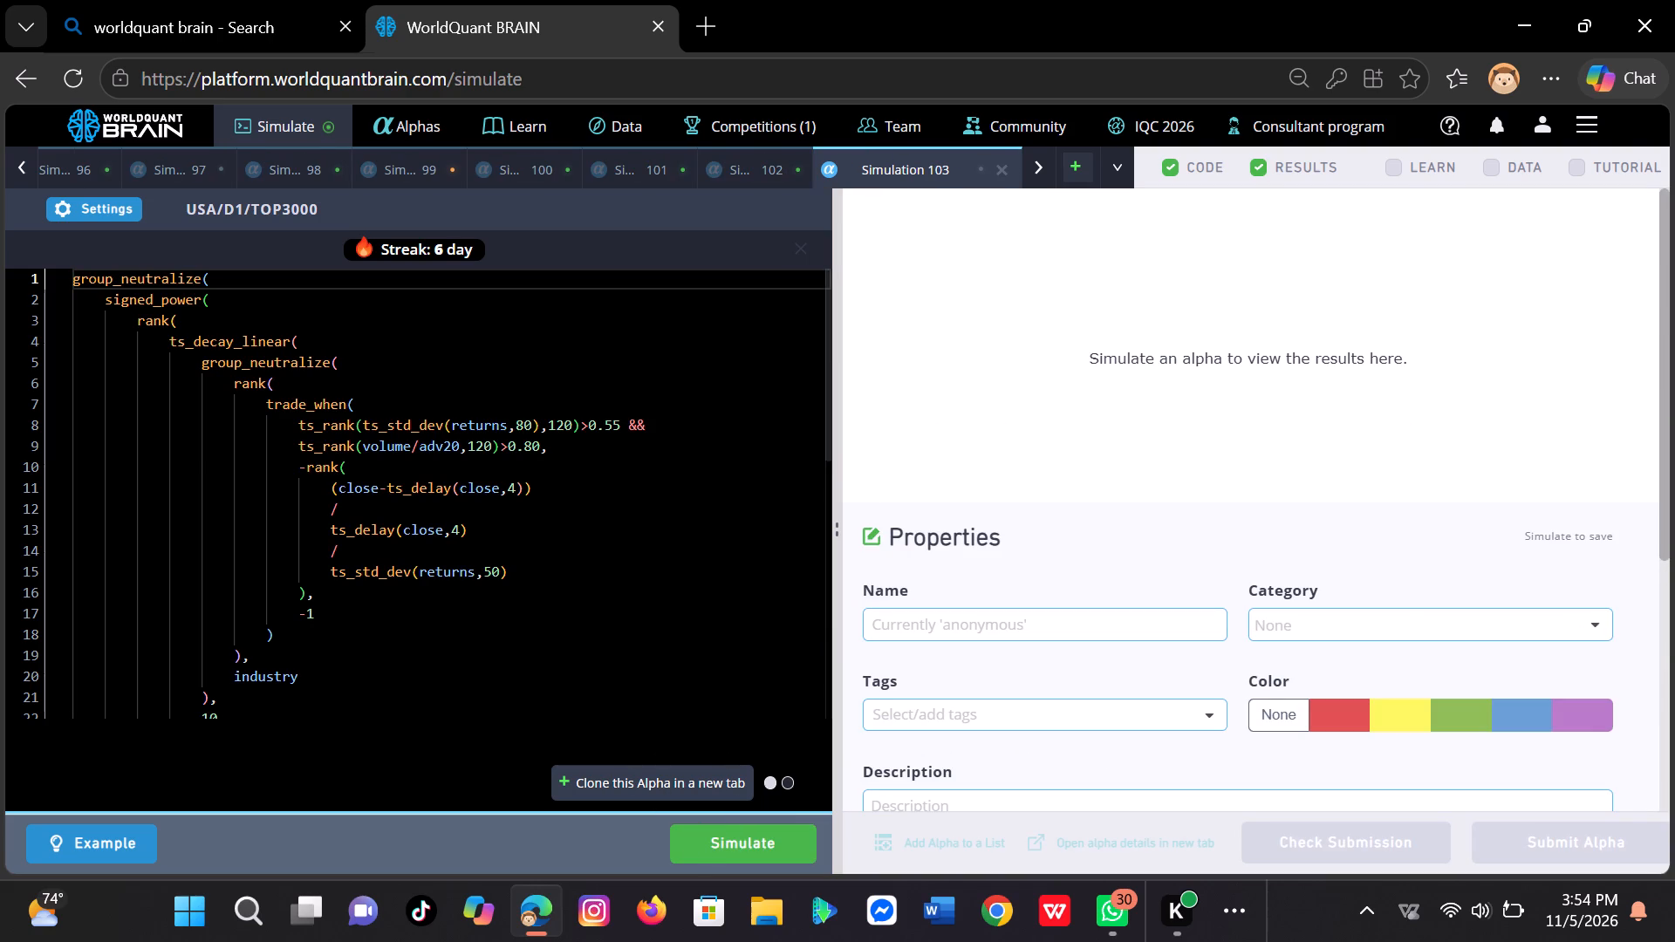
click(115, 199)
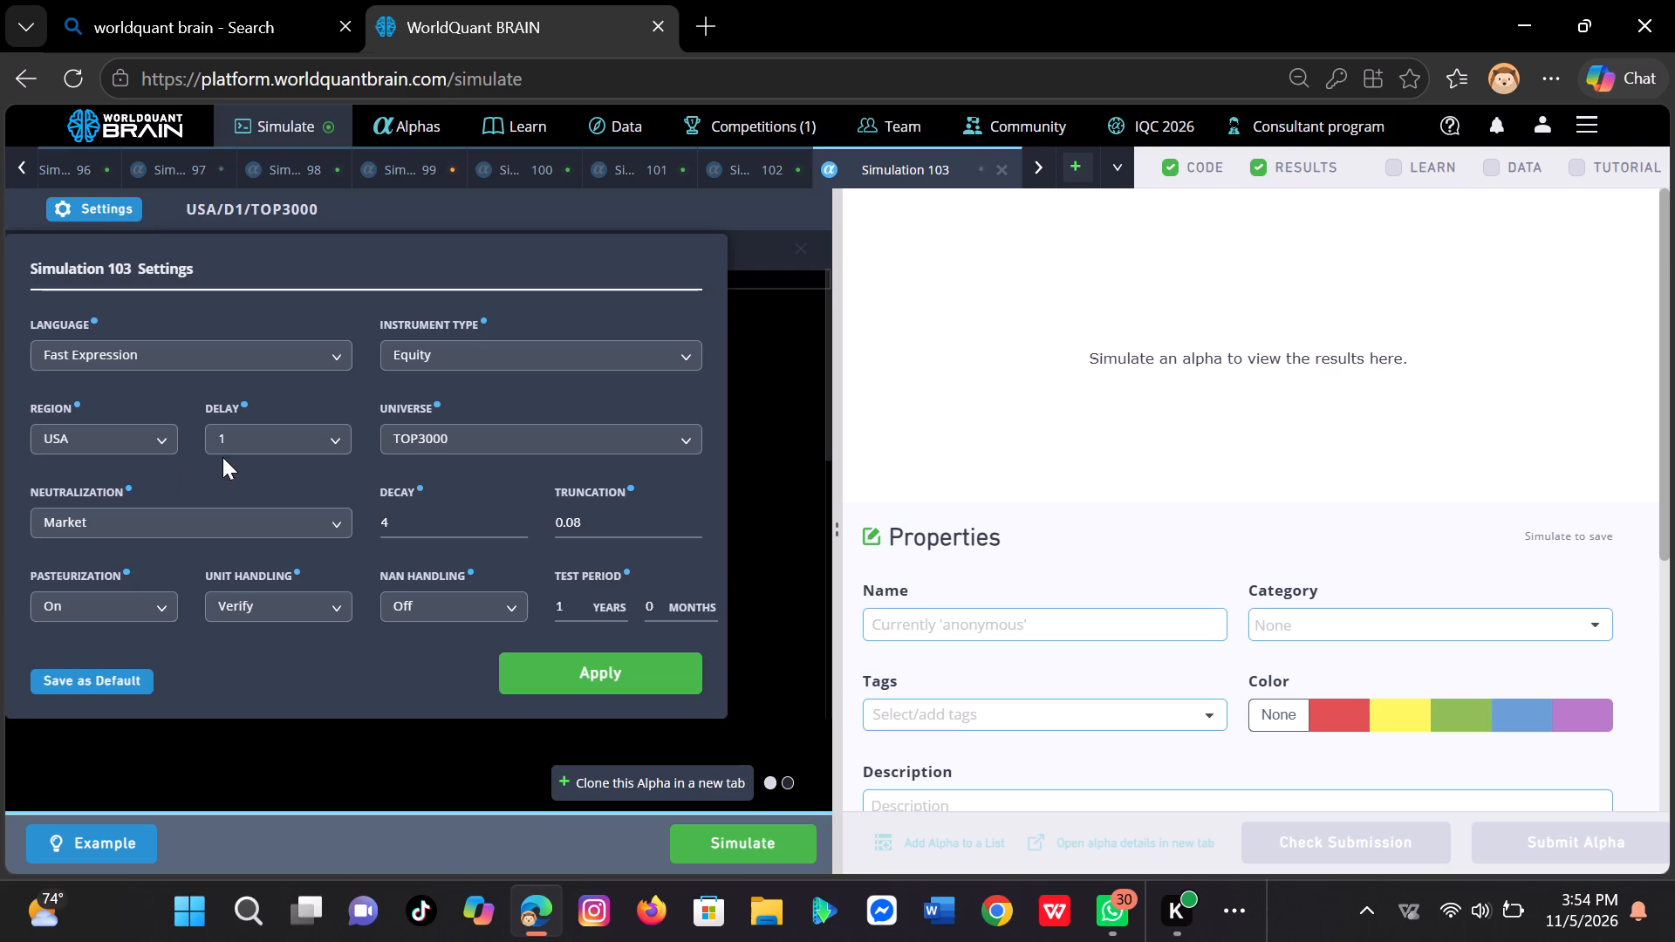
click(394, 518)
key(BackSpace)
key(0)
click(573, 605)
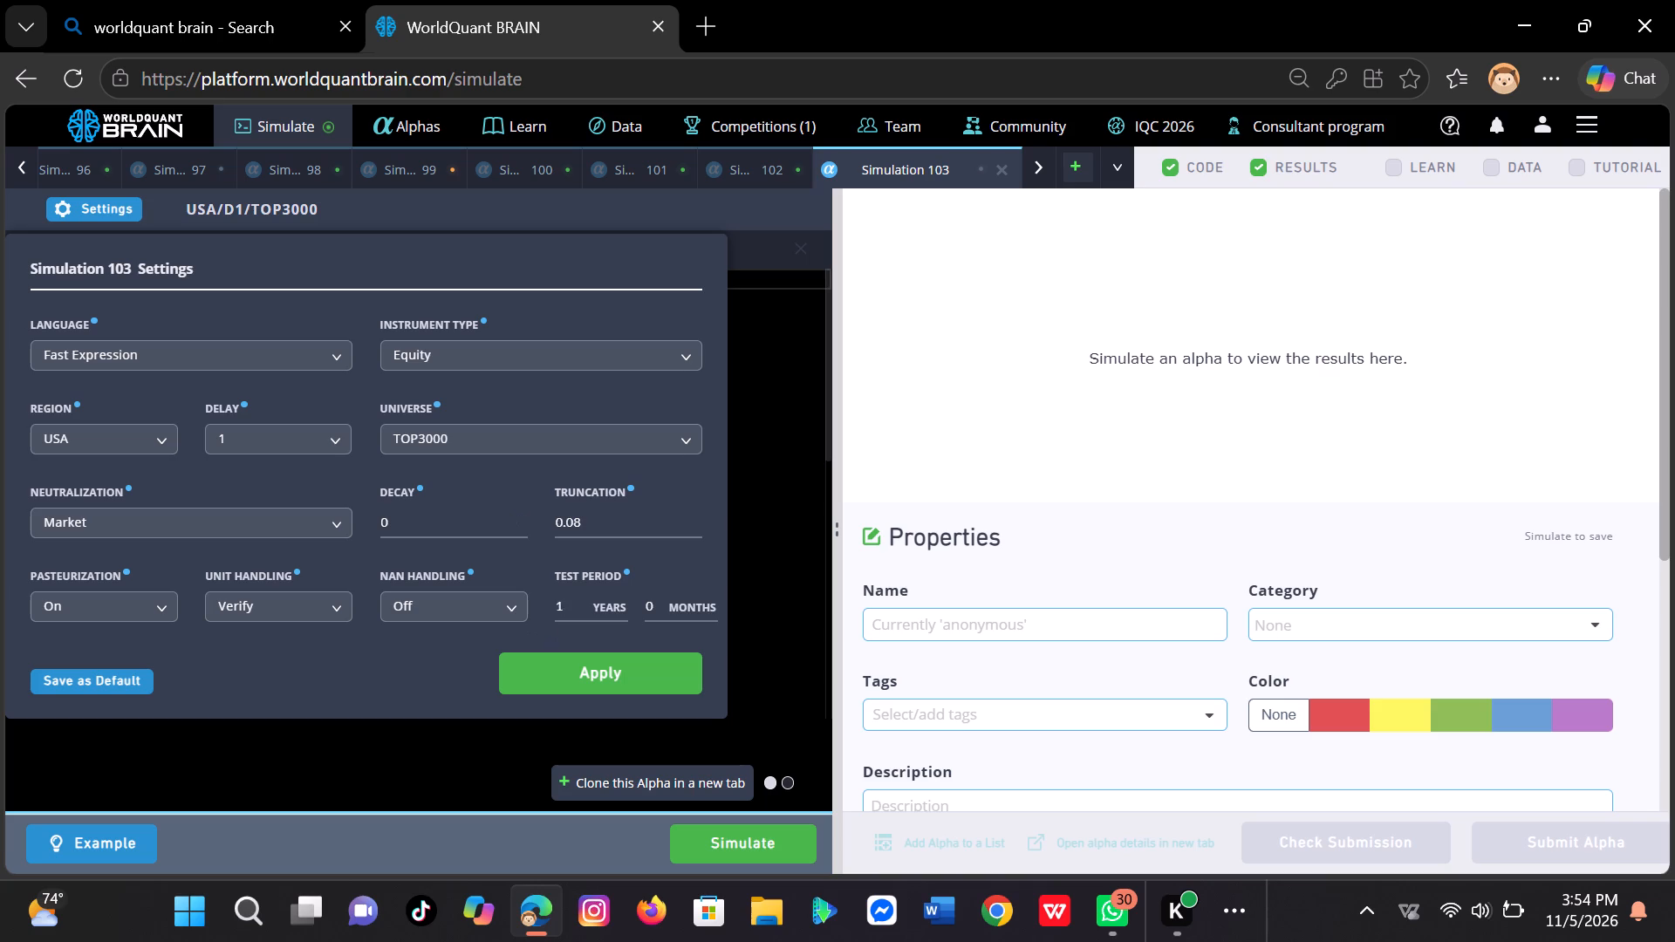
key(BackSpace)
key(0)
click(649, 669)
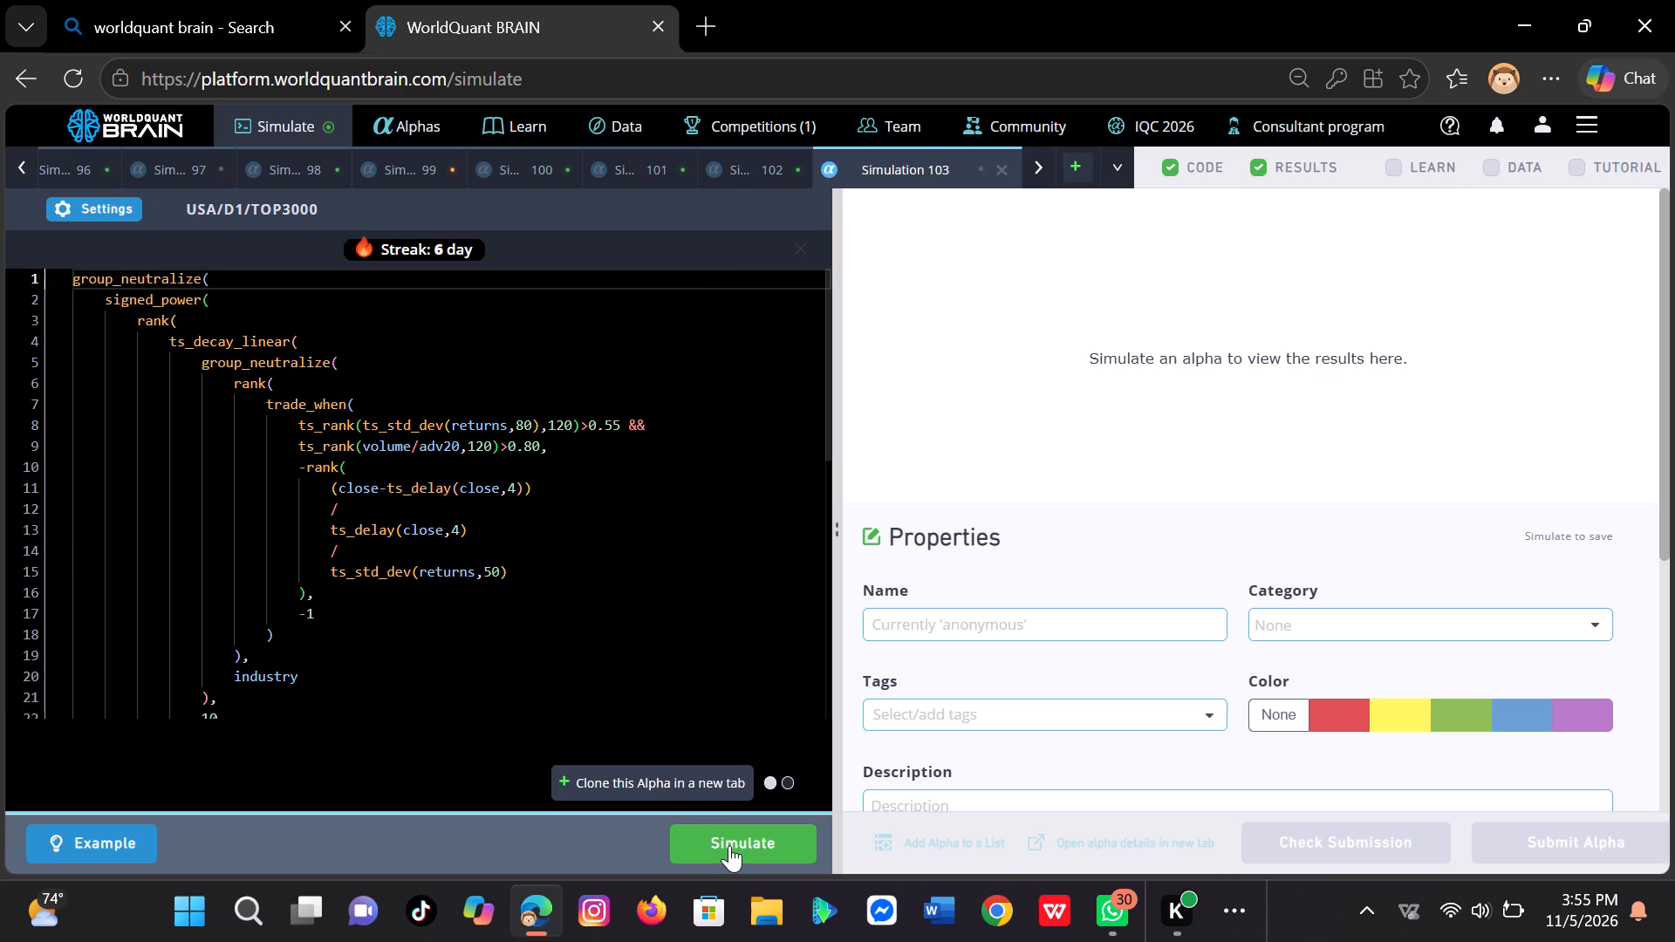
click(728, 845)
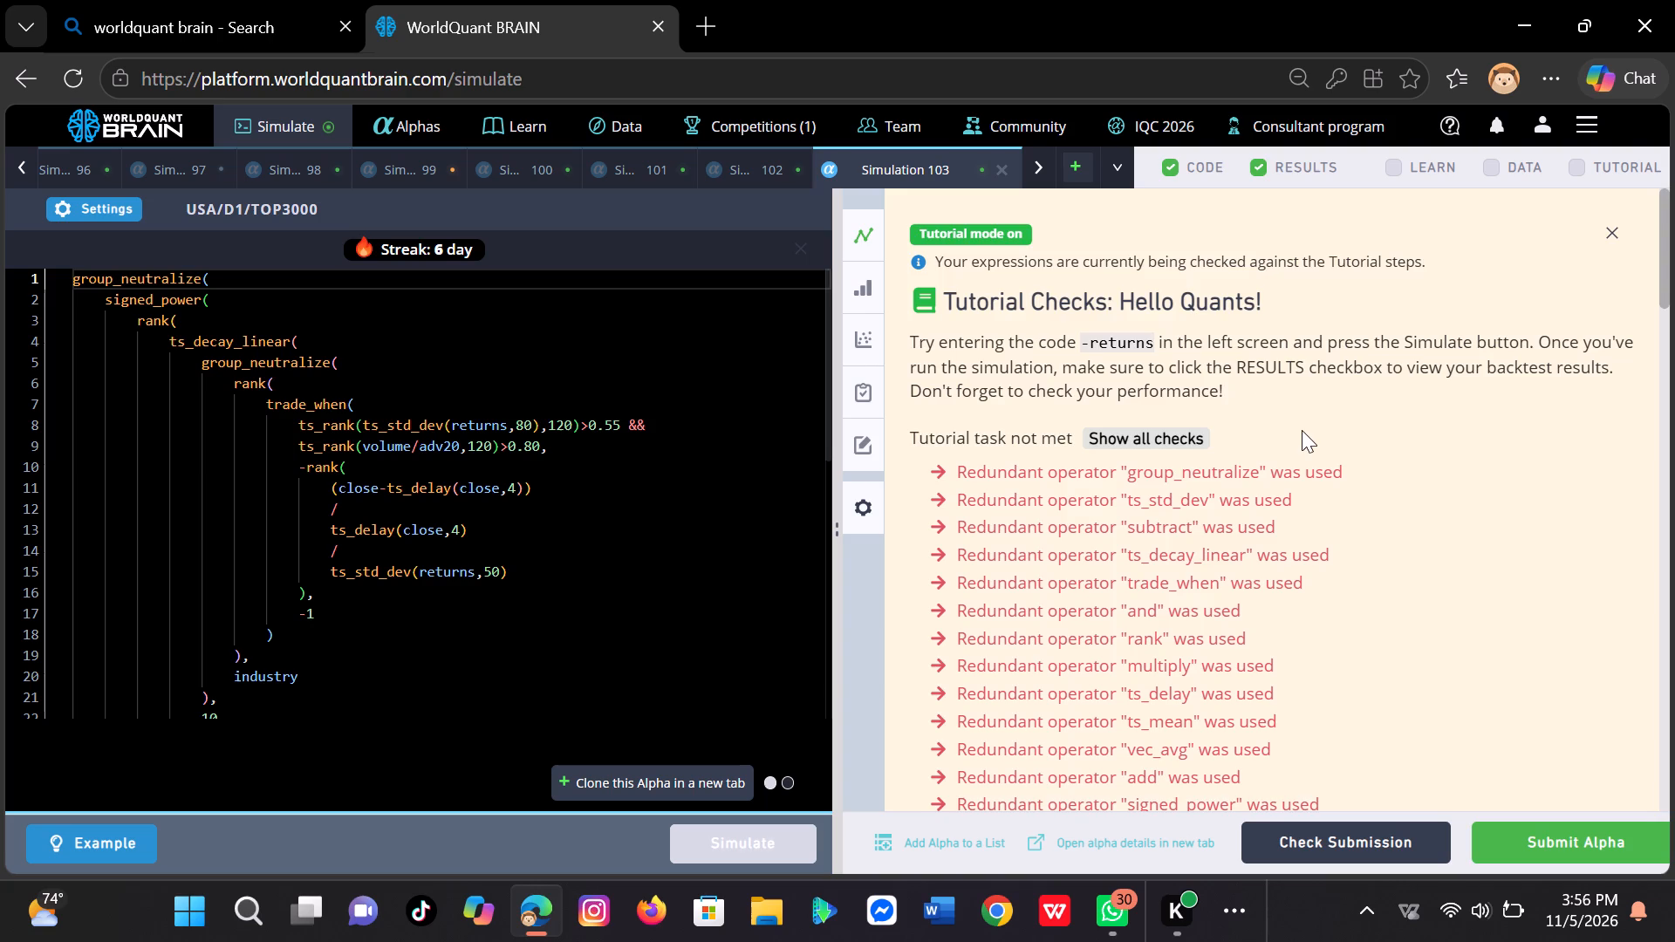
Review the IS summary of Simulation 103 and run the self-correlation check.
scroll(1302, 430, down, 4)
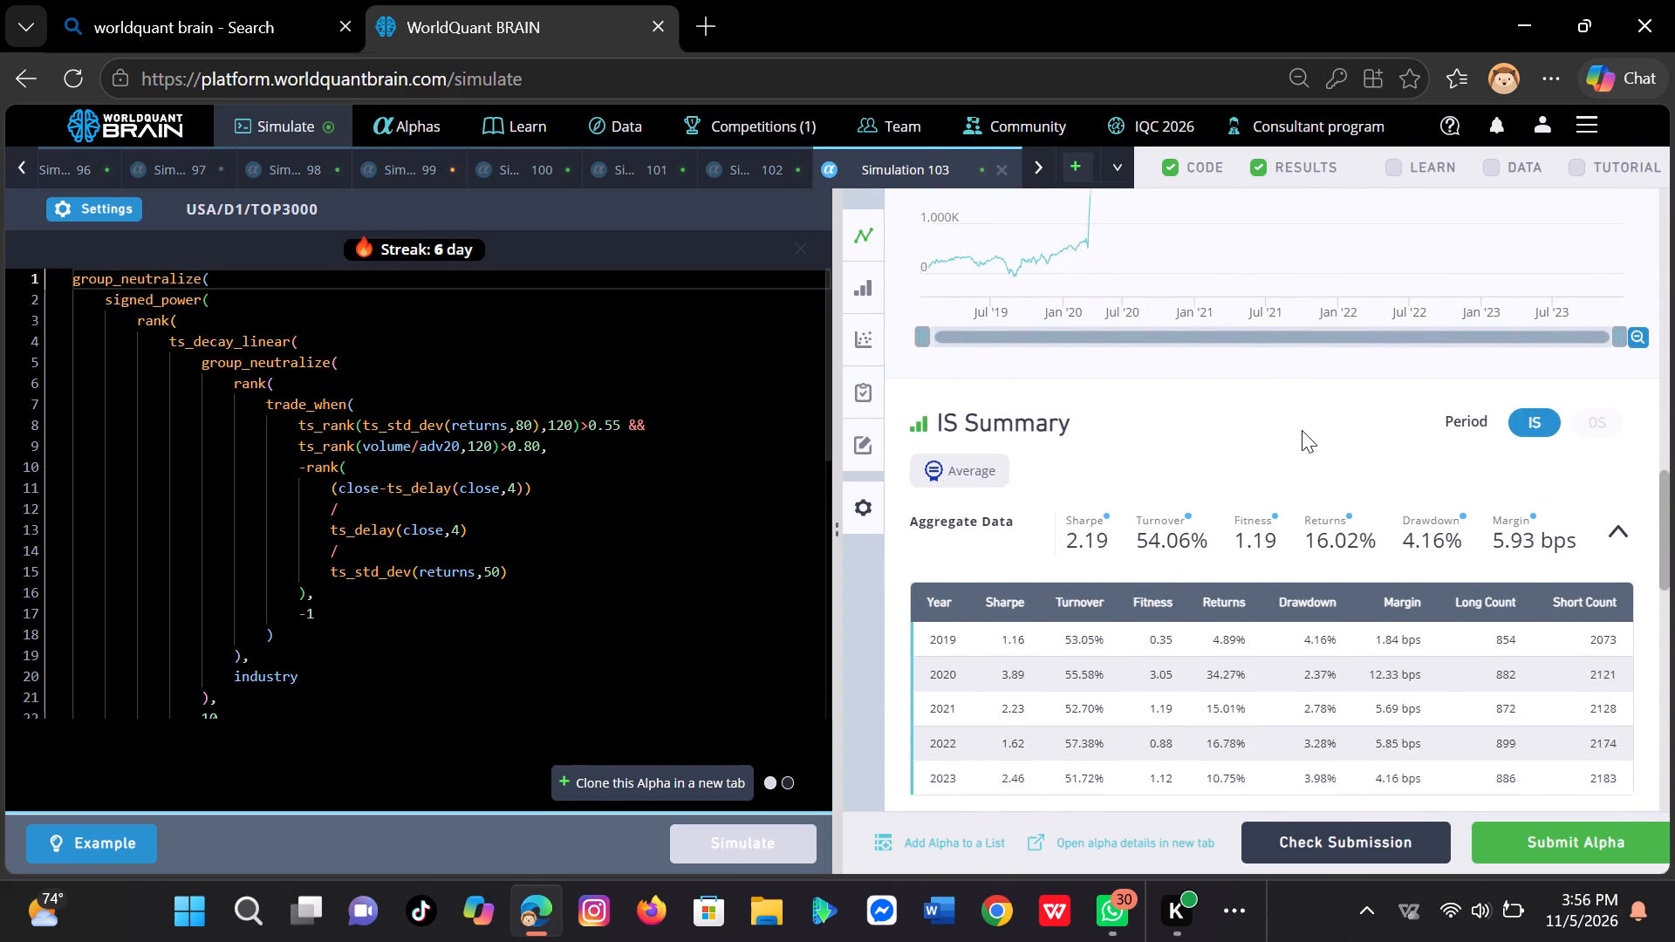
scroll(1302, 430, down, 2)
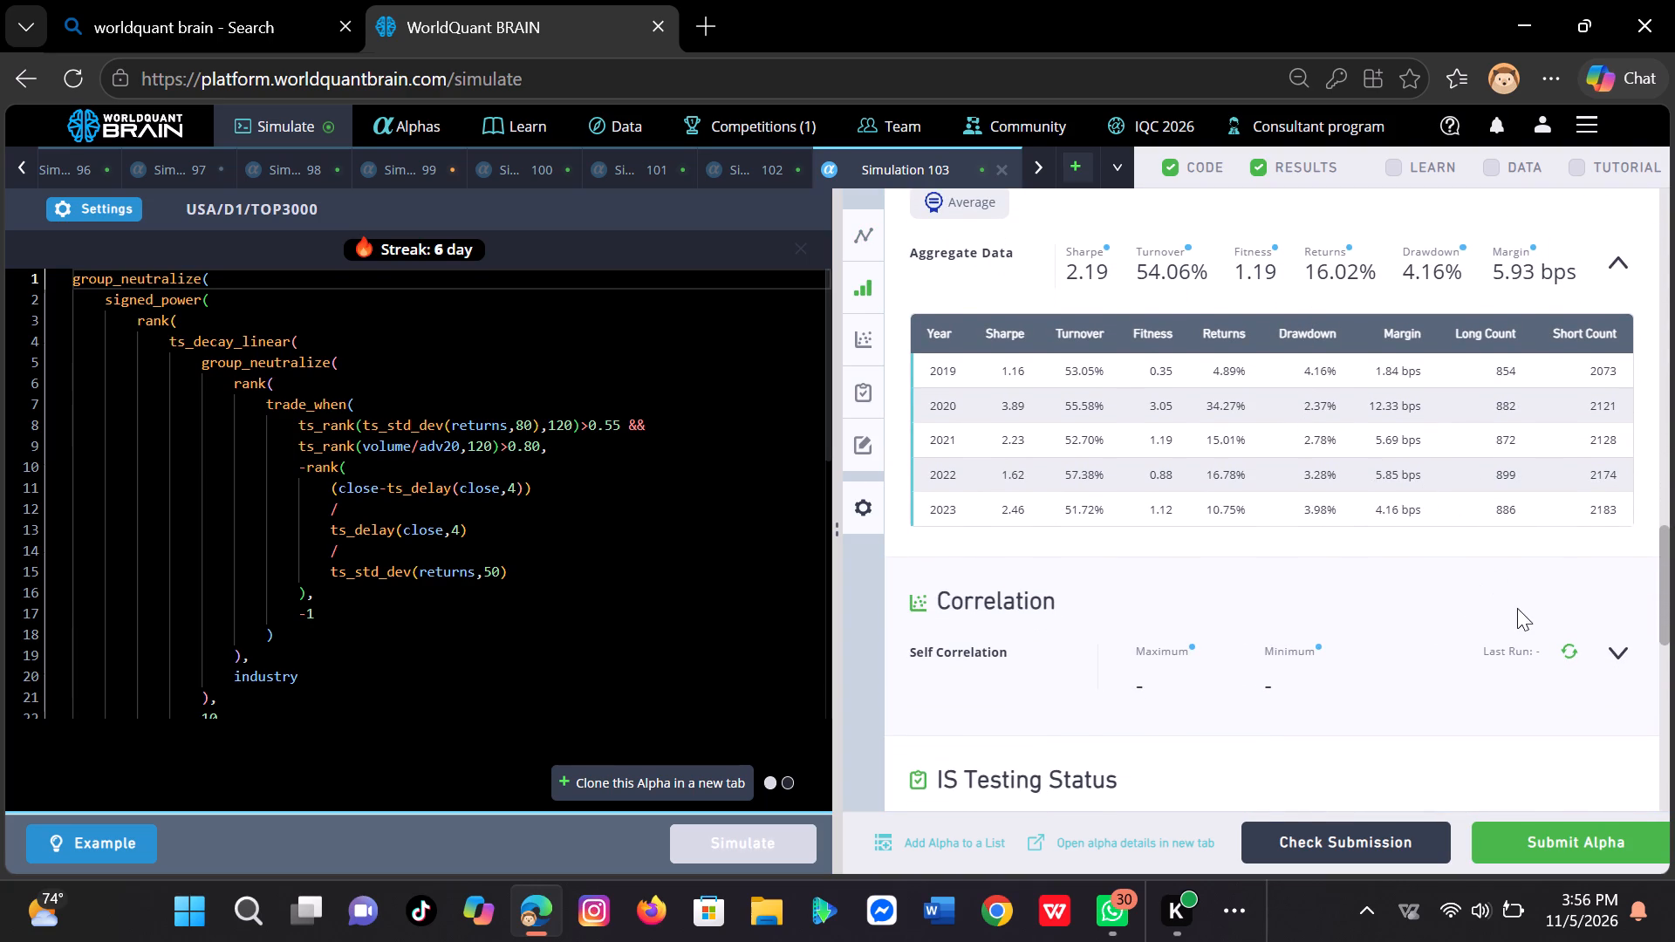
click(1571, 646)
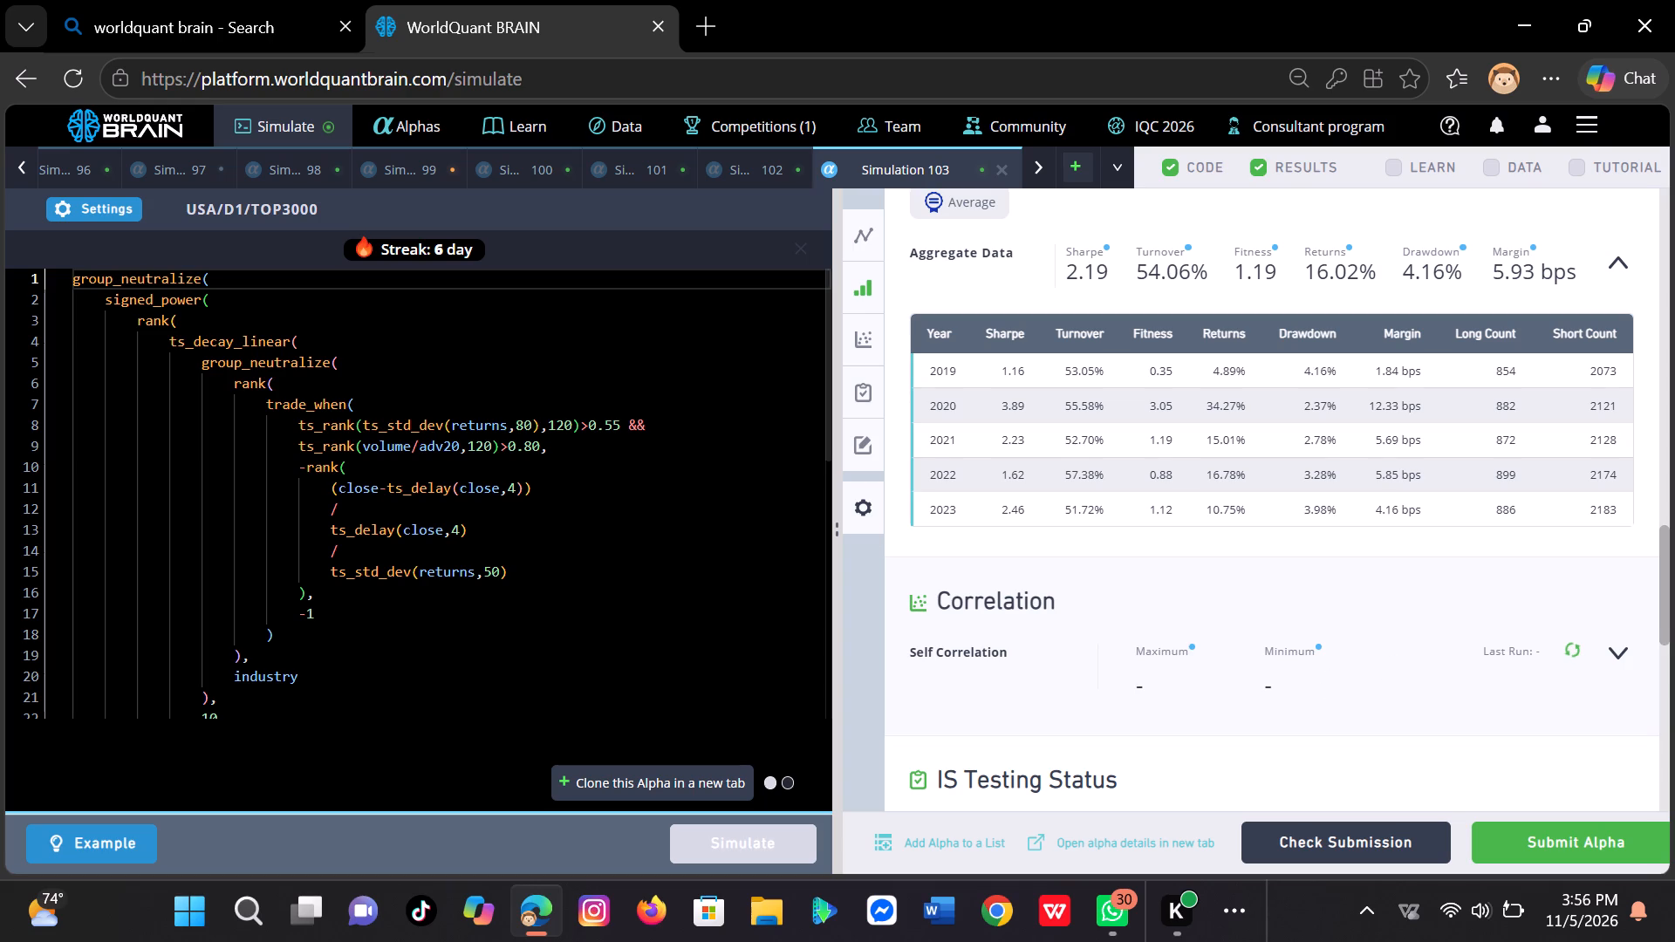
Replace the first close on line 11 of the expression with open, as the term before ts_delay.
click(379, 488)
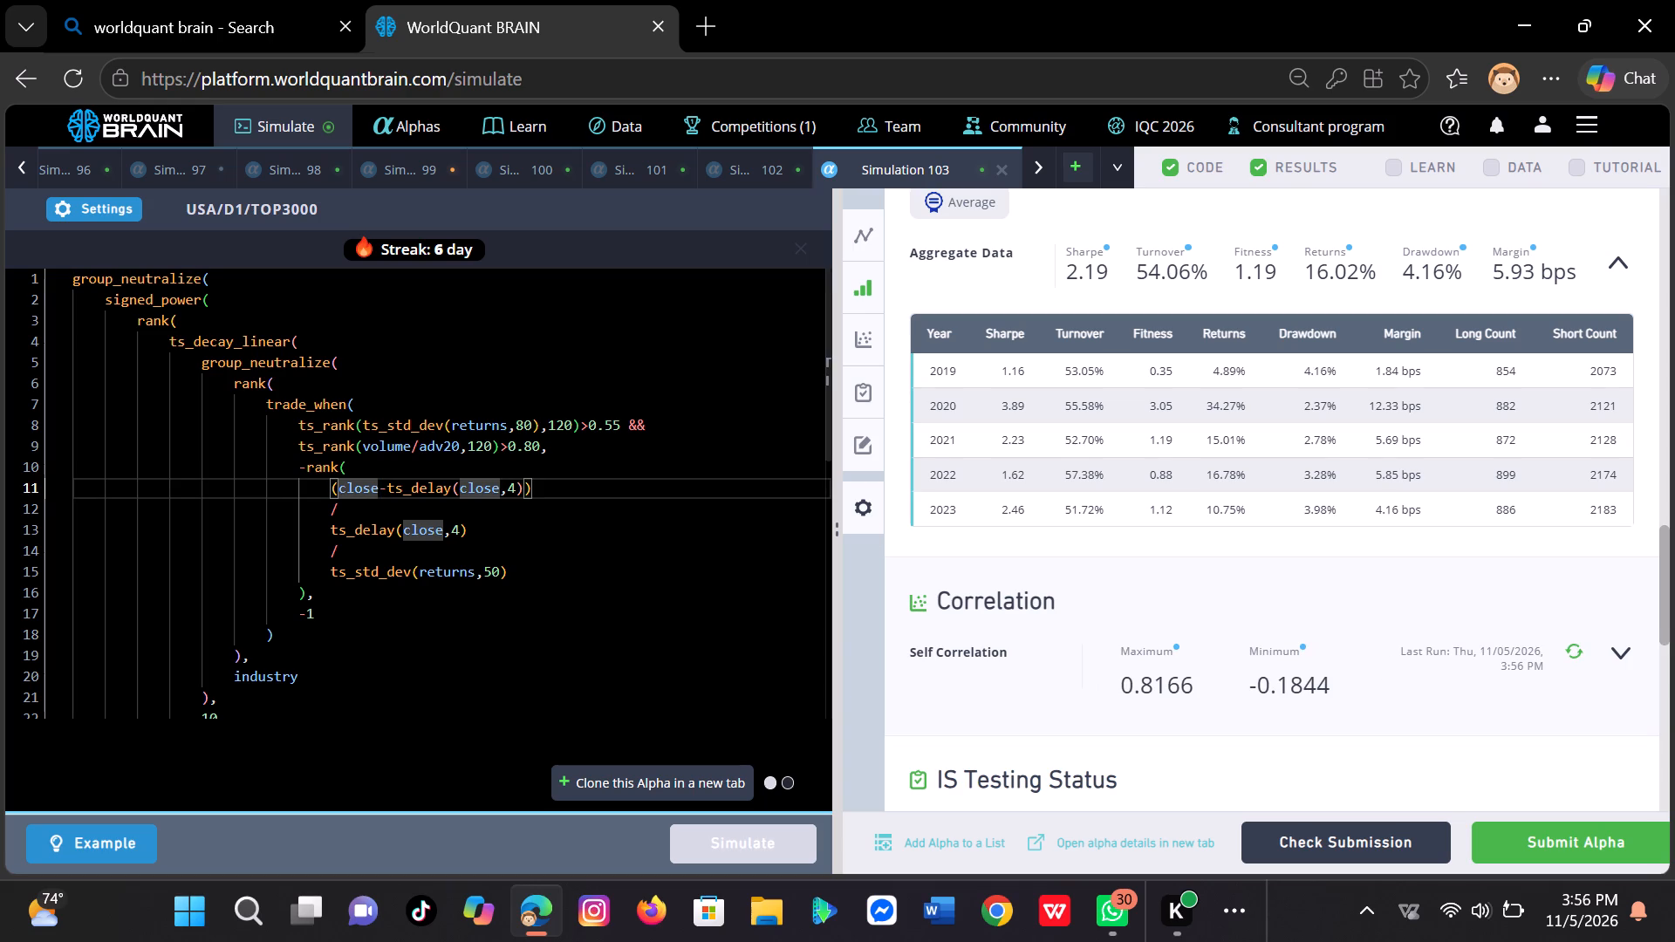
key(BackSpace)
key(BackSpace)
key(BackSpace)
key(BackSpace)
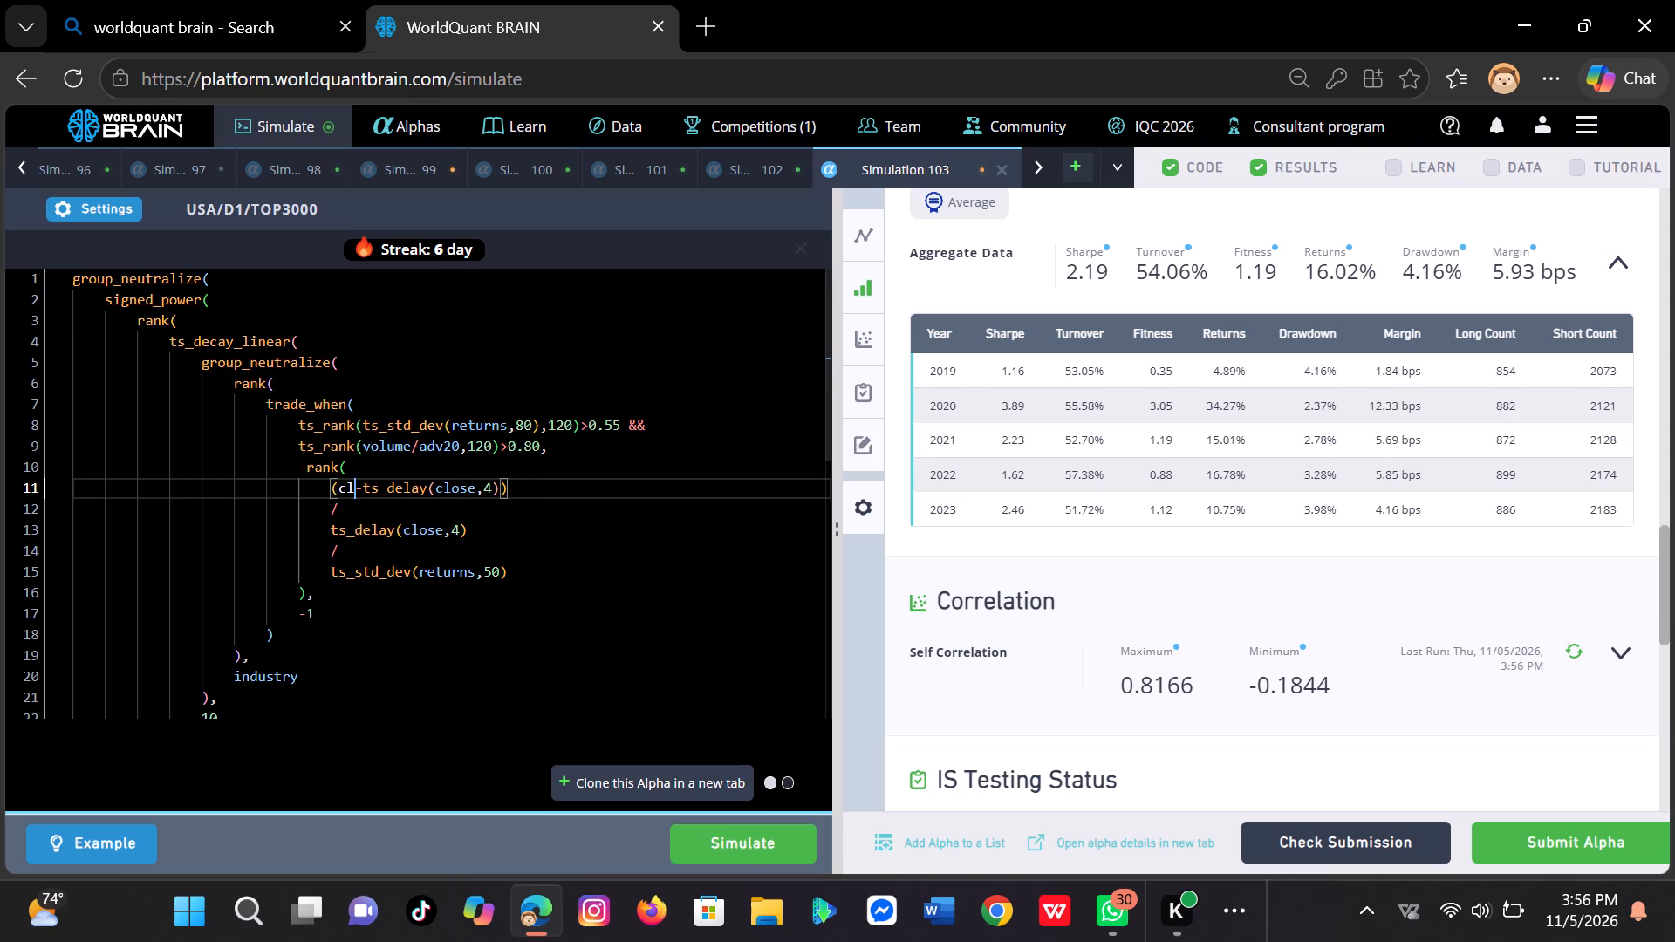
key(BackSpace)
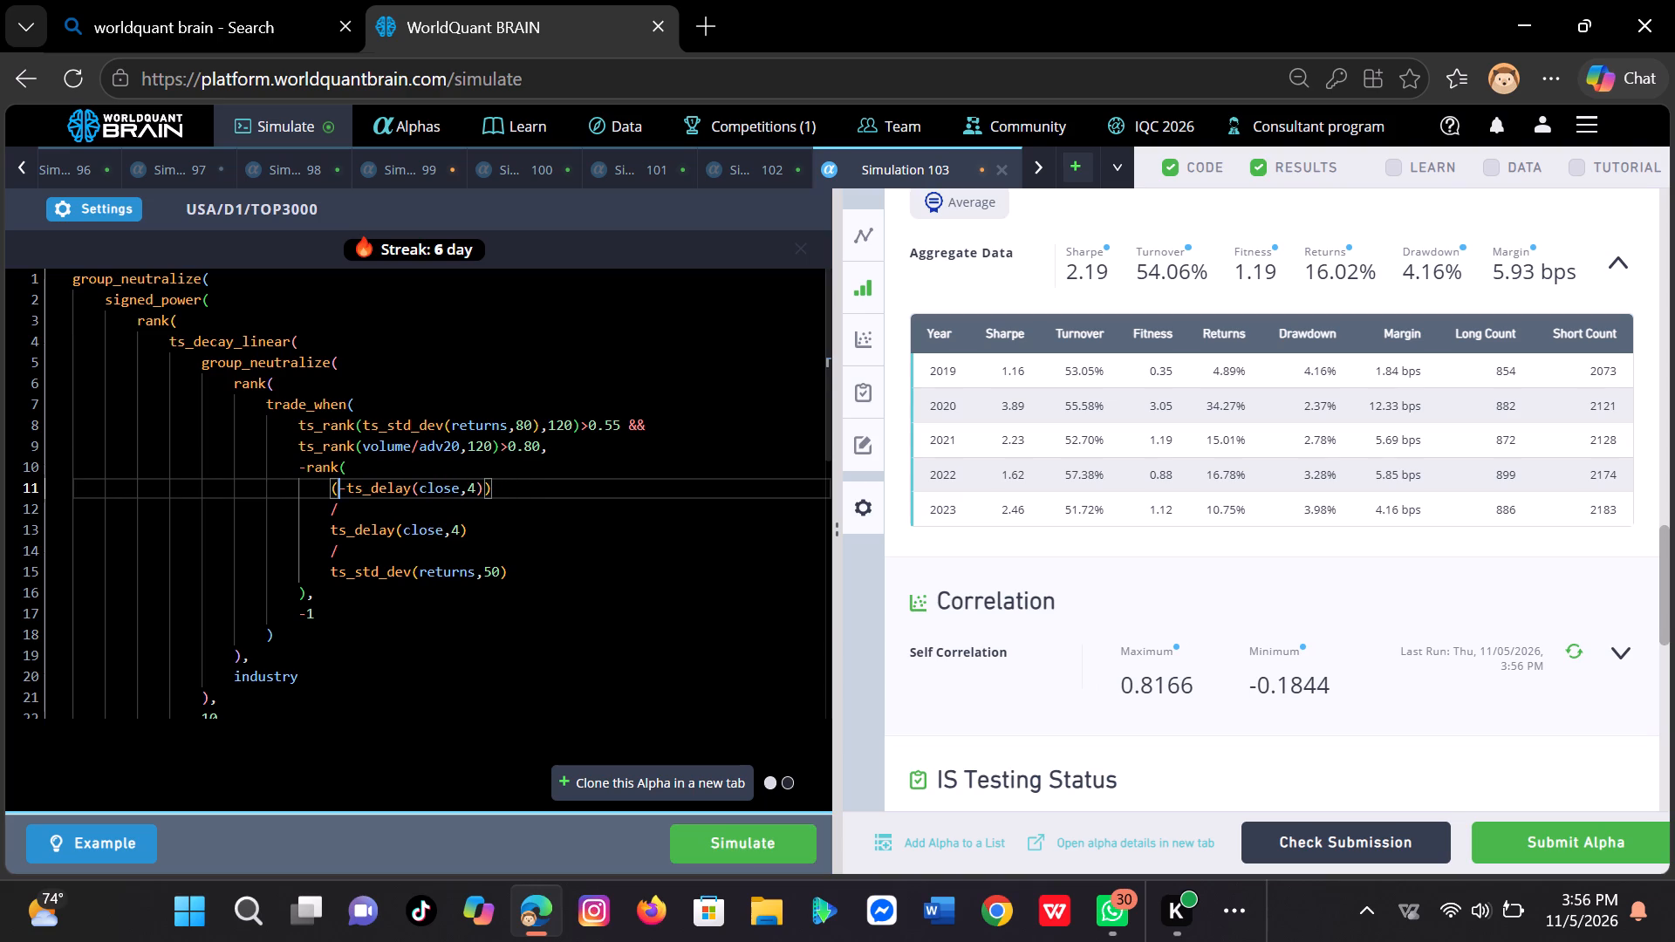
text(opw)
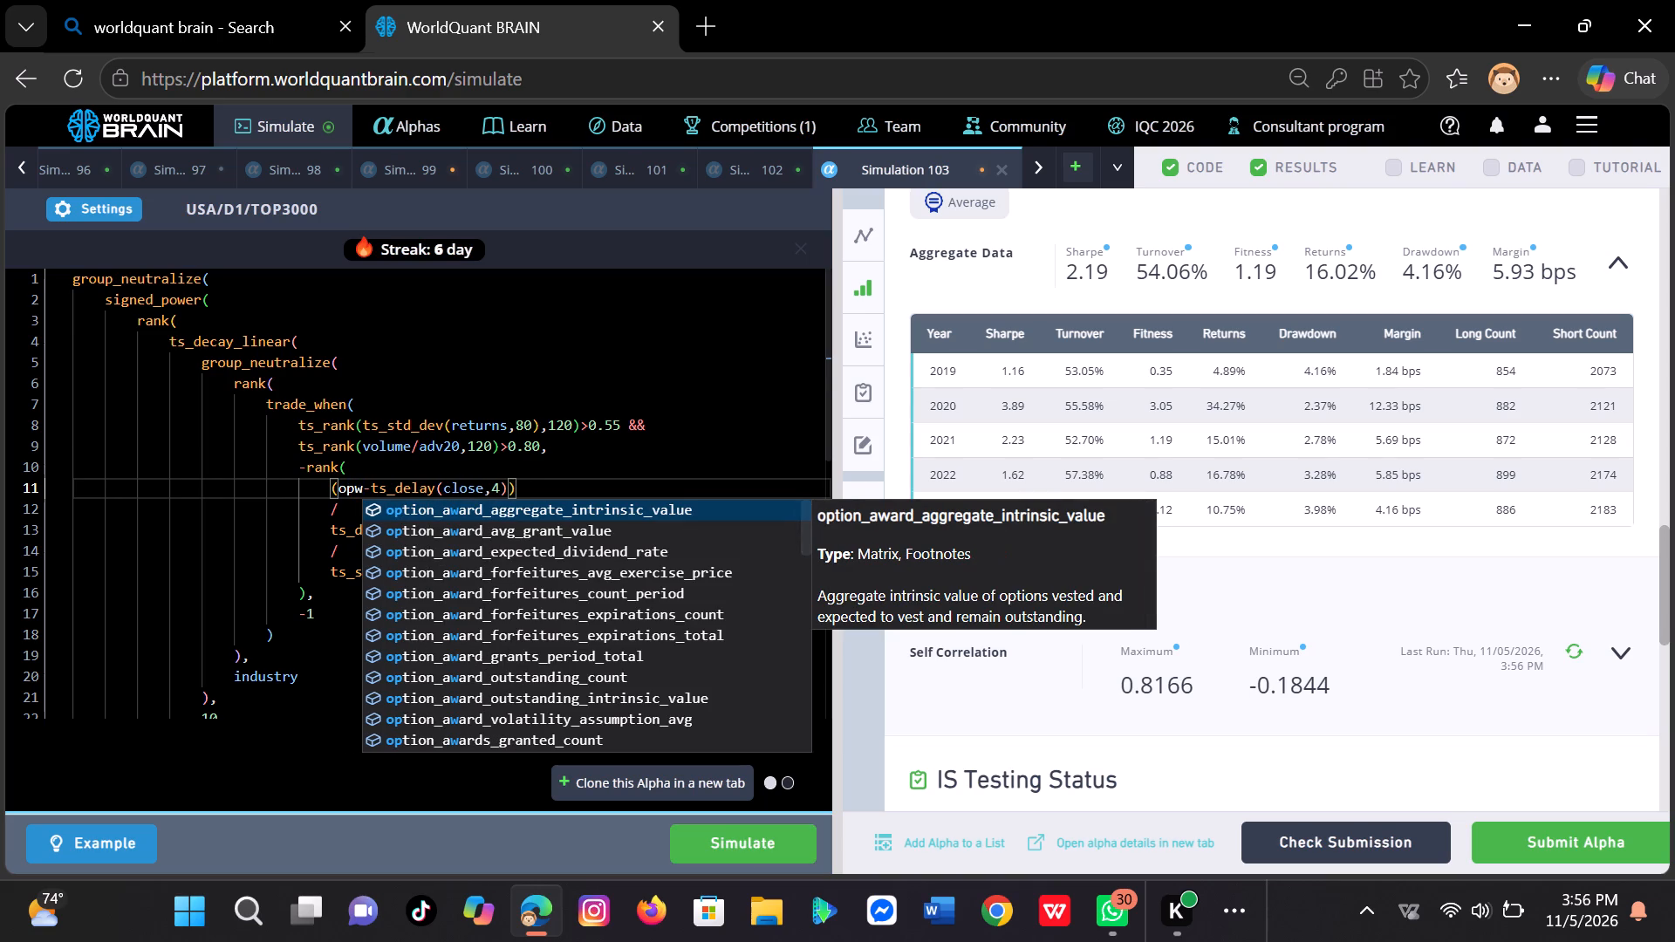
key(BackSpace)
key(e)
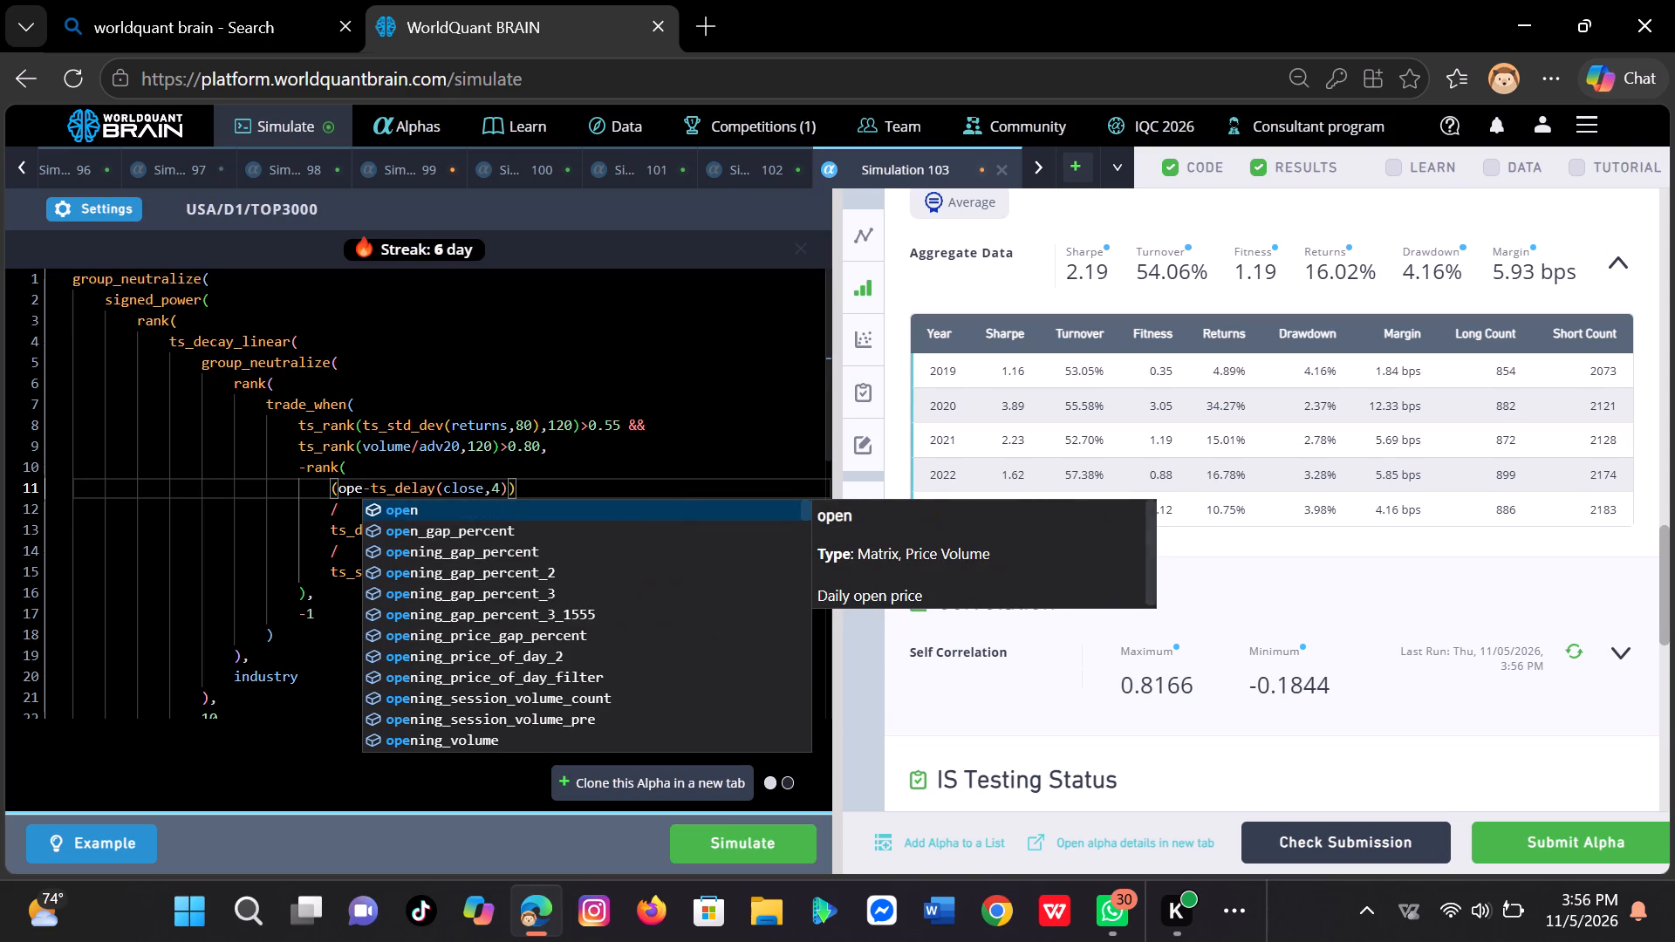
key(n)
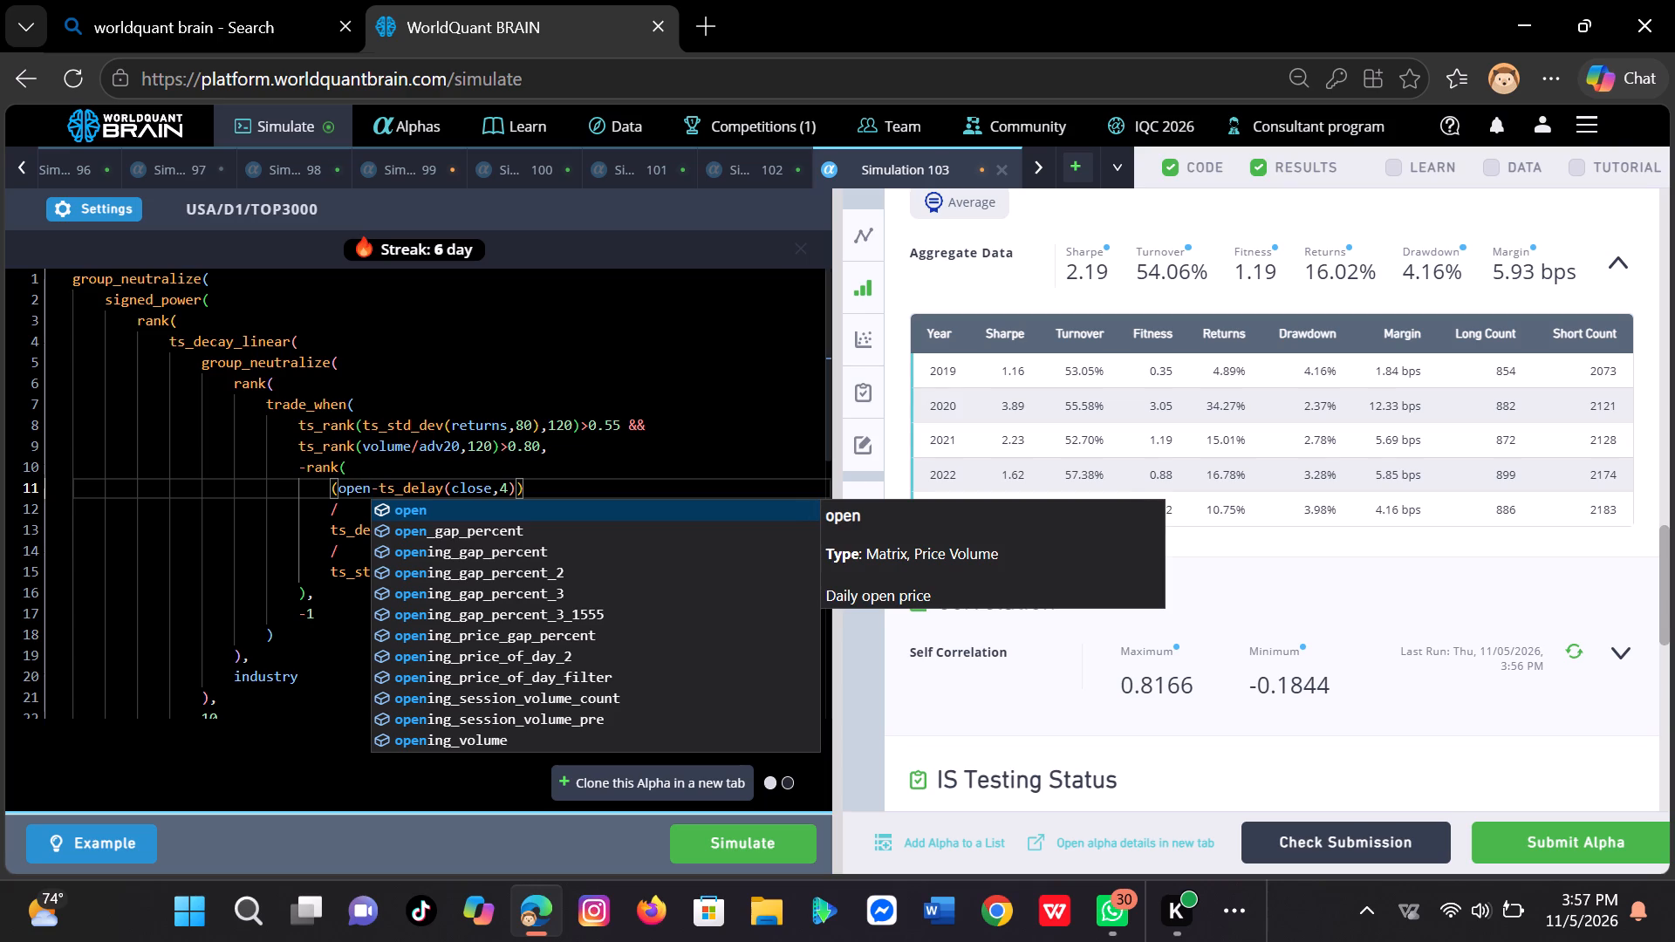
Replace close inside the ts_delay call on line 11 with open, making the line (open-ts_delay(open,4)).
click(493, 486)
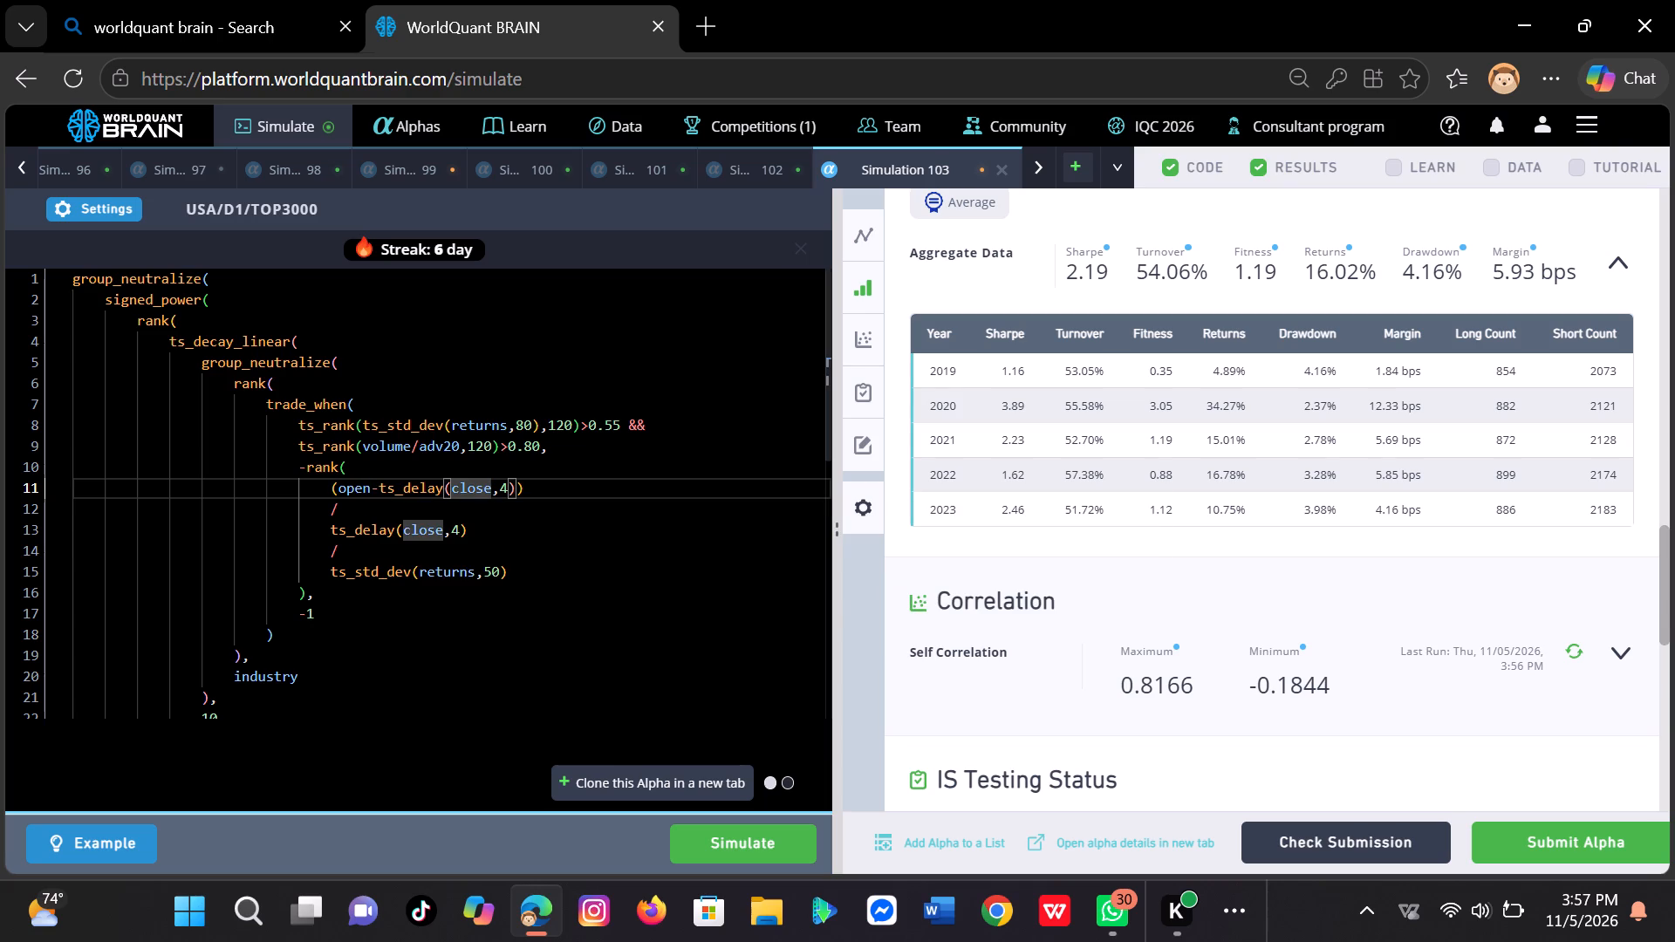
key(BackSpace)
key(BackSpace)
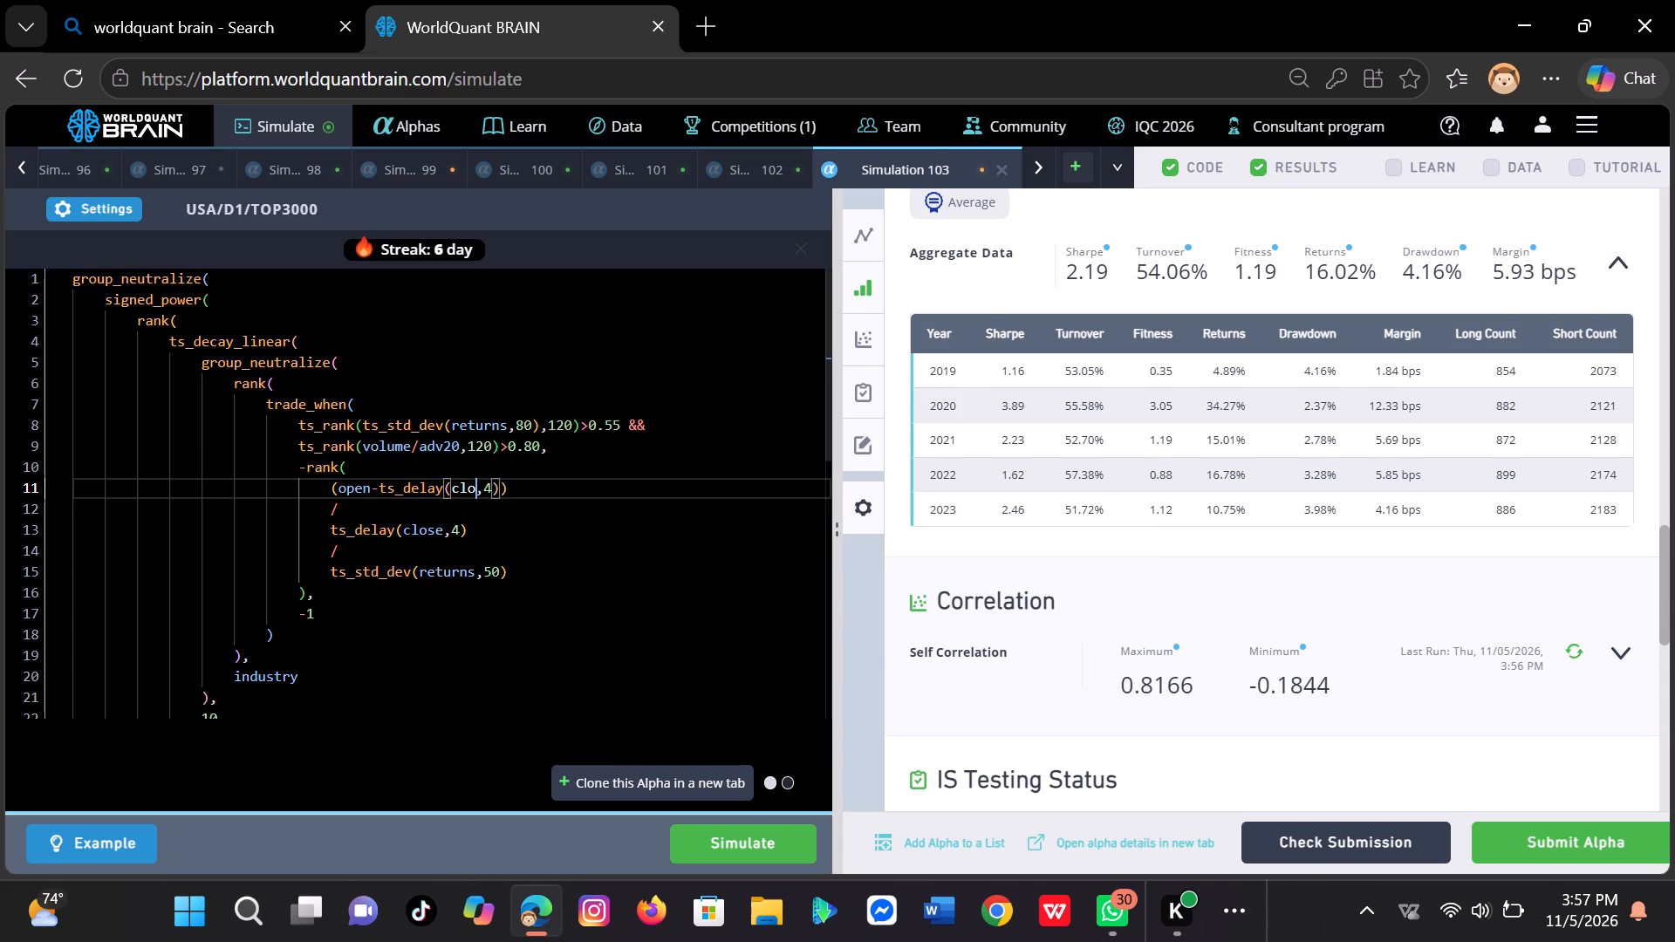
key(BackSpace)
key(BackSpace)
key(BackSpace)
text(op)
key(e)
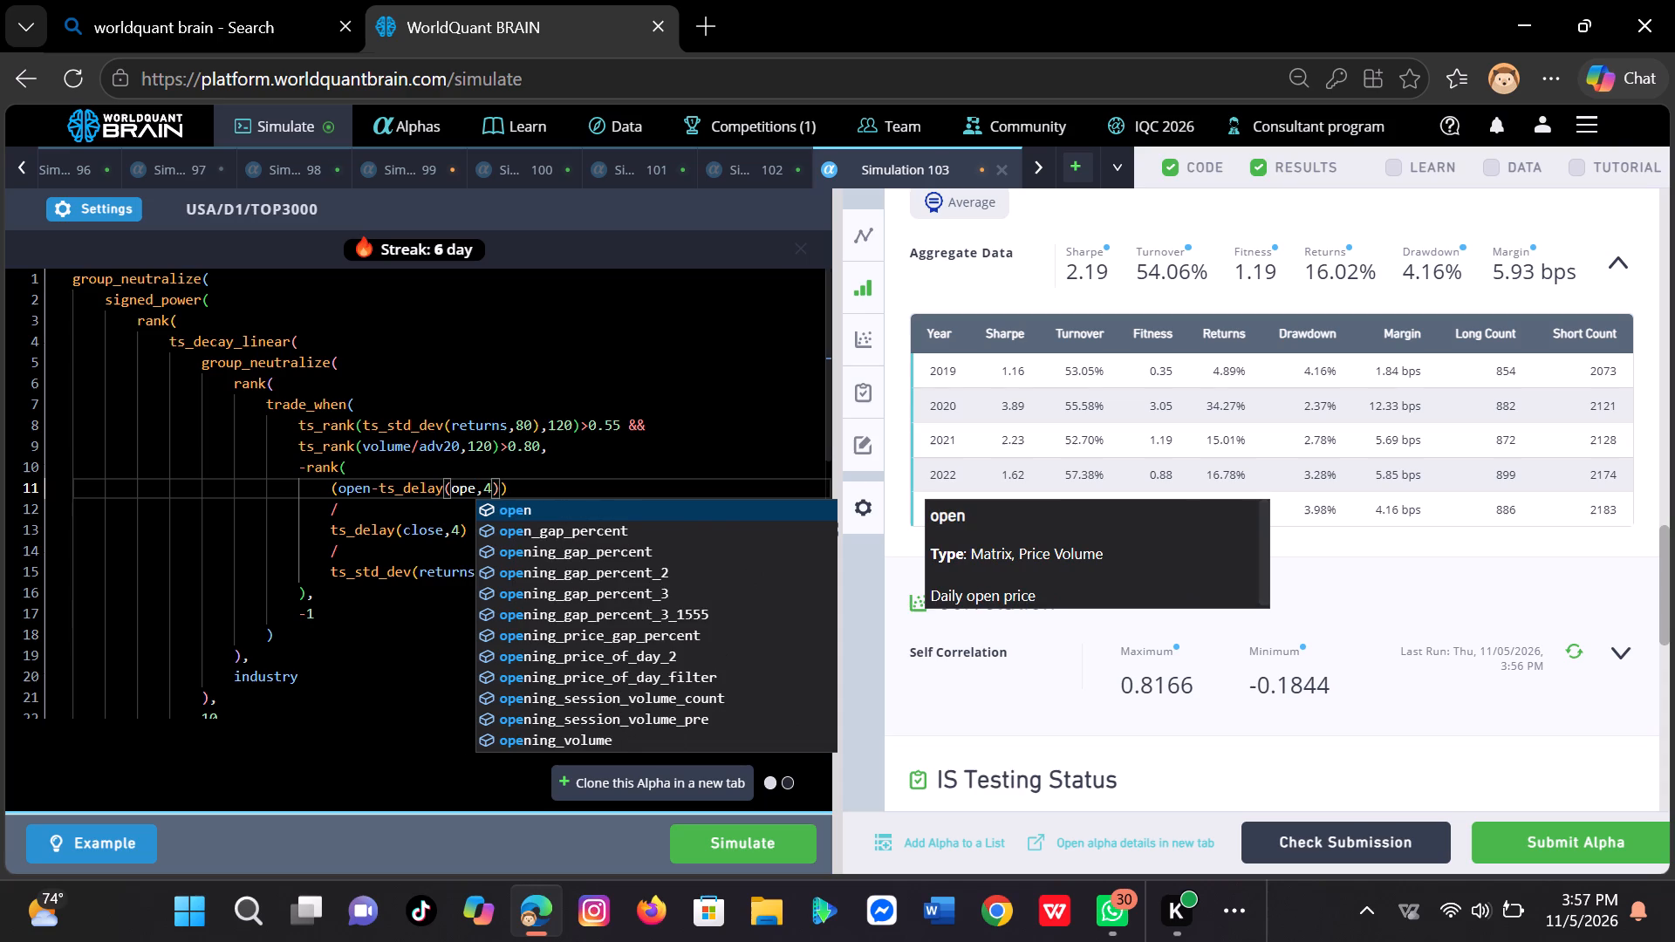
key(n)
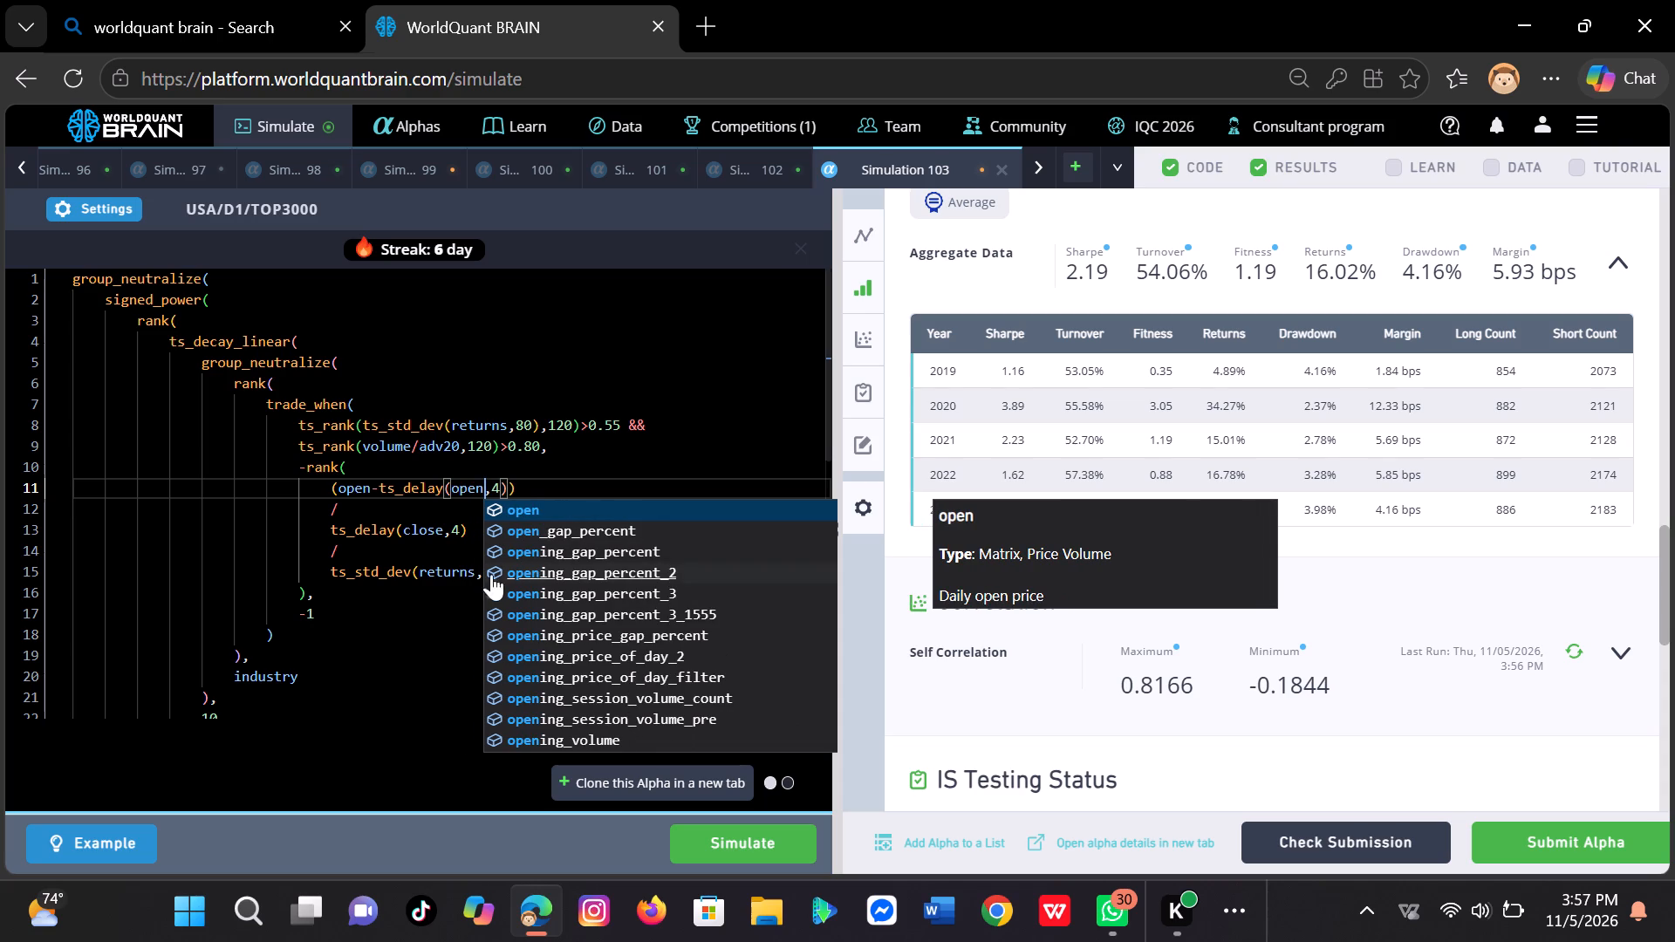
Change the divisor on line 13 to ts_delay(open,4) and simulate the edited alpha.
click(440, 532)
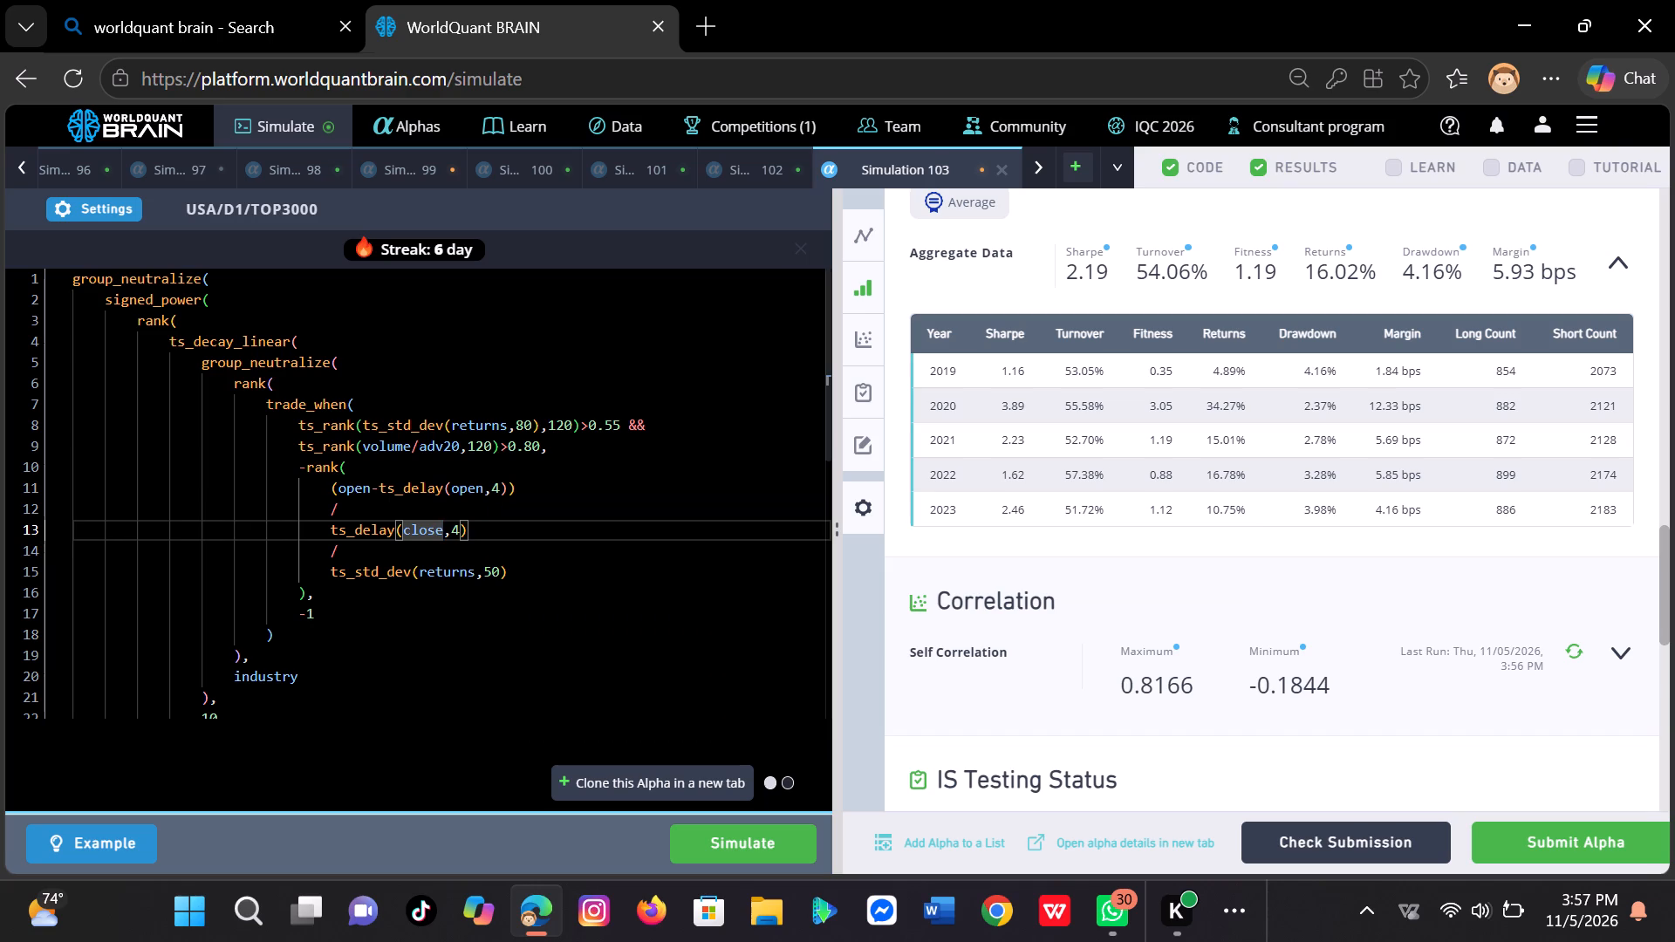
key(BackSpace)
key(BackSpace)
key(BackSpace)
key(BackSpace)
key(BackSpace)
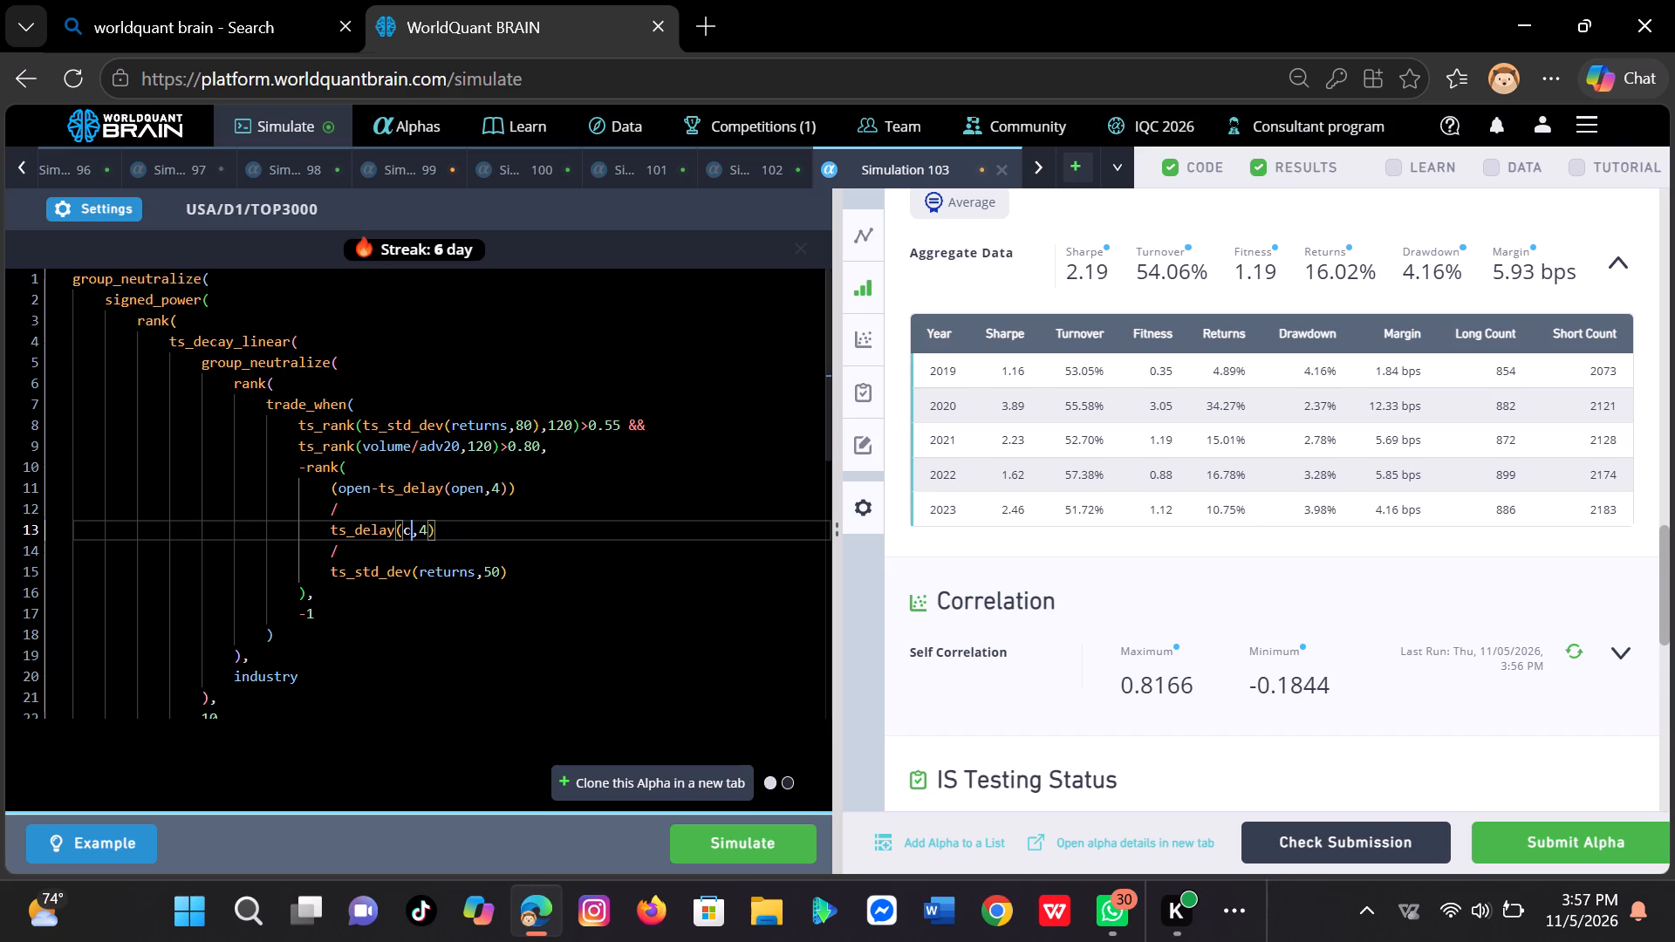
text(ope)
key(n)
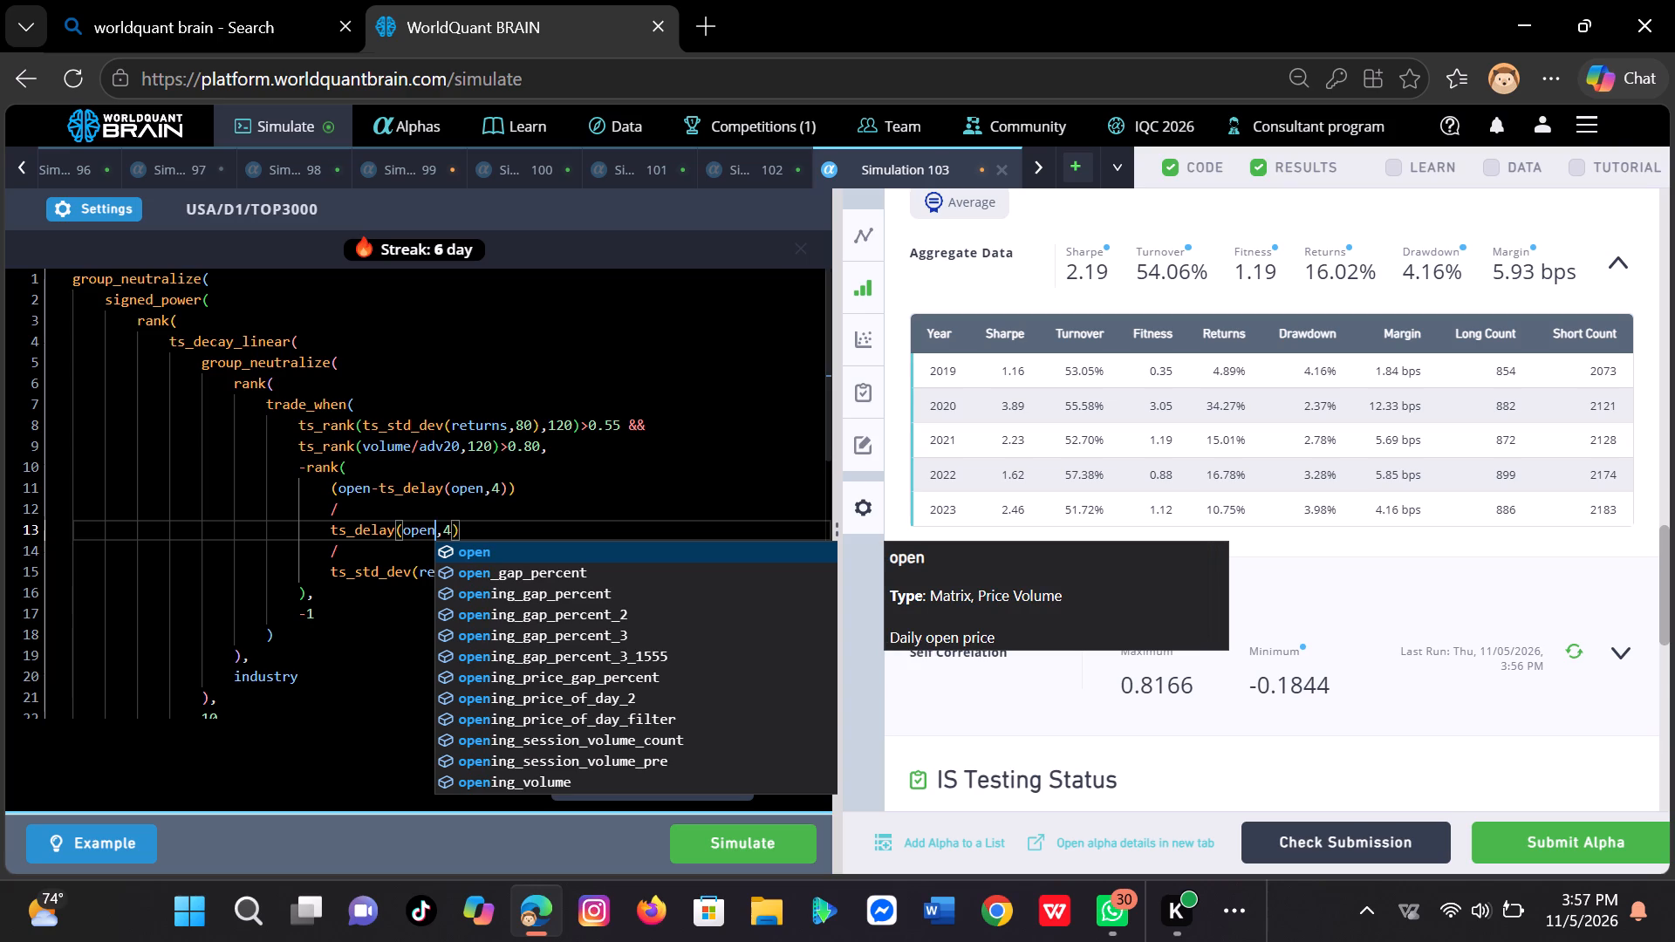
click(409, 574)
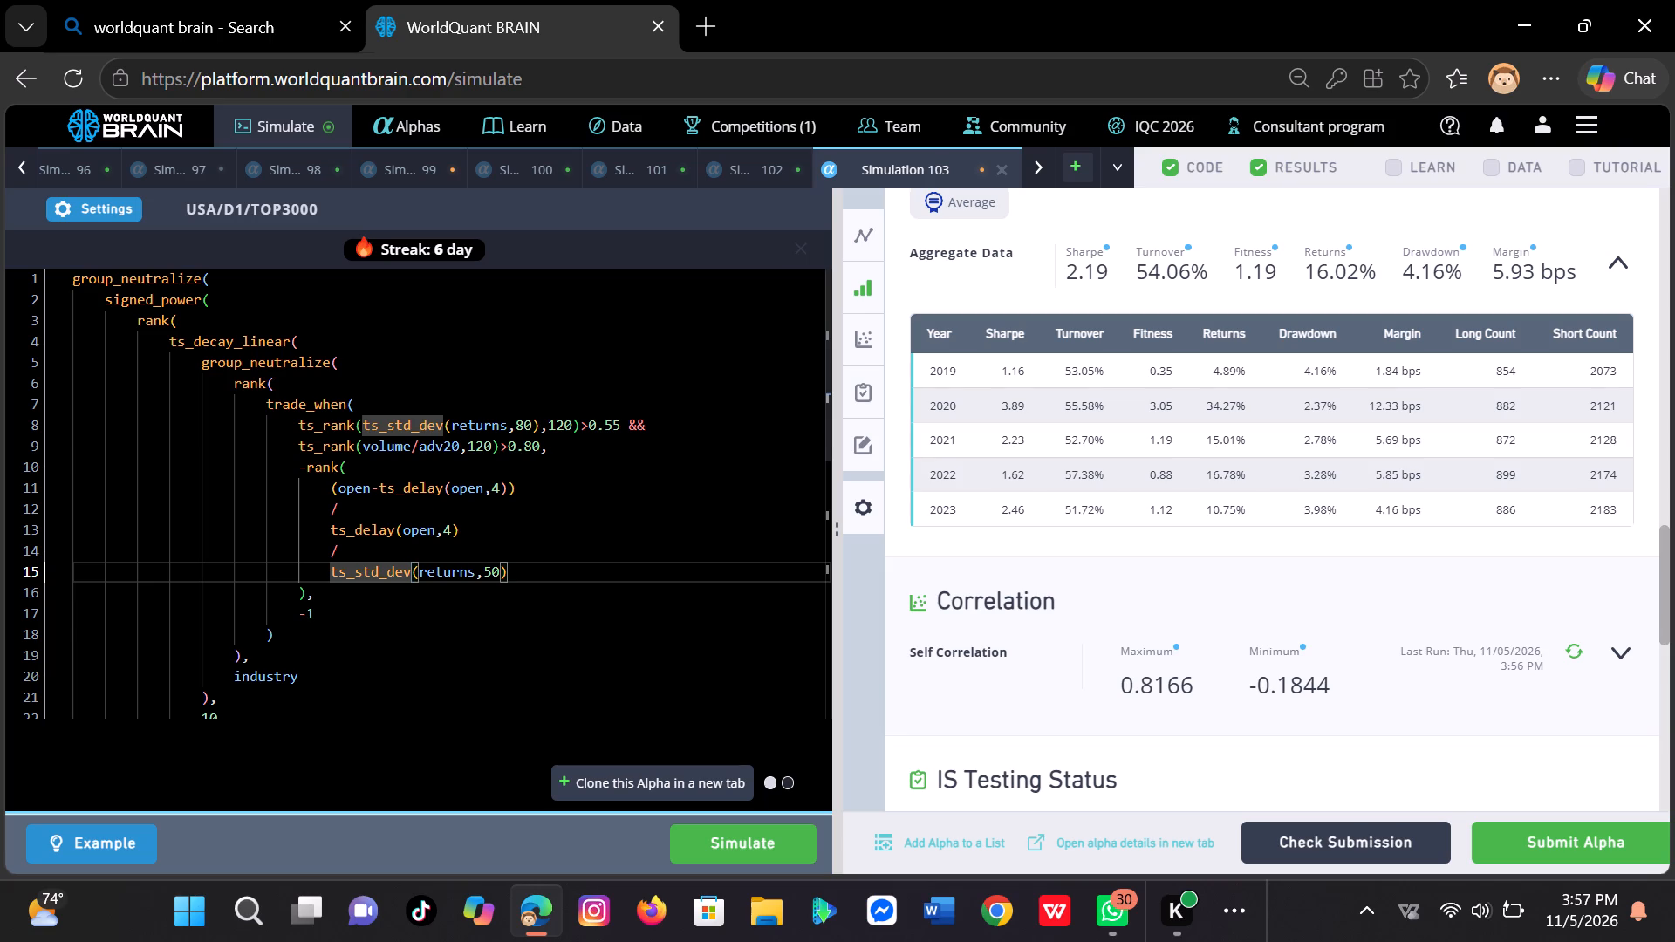
click(721, 836)
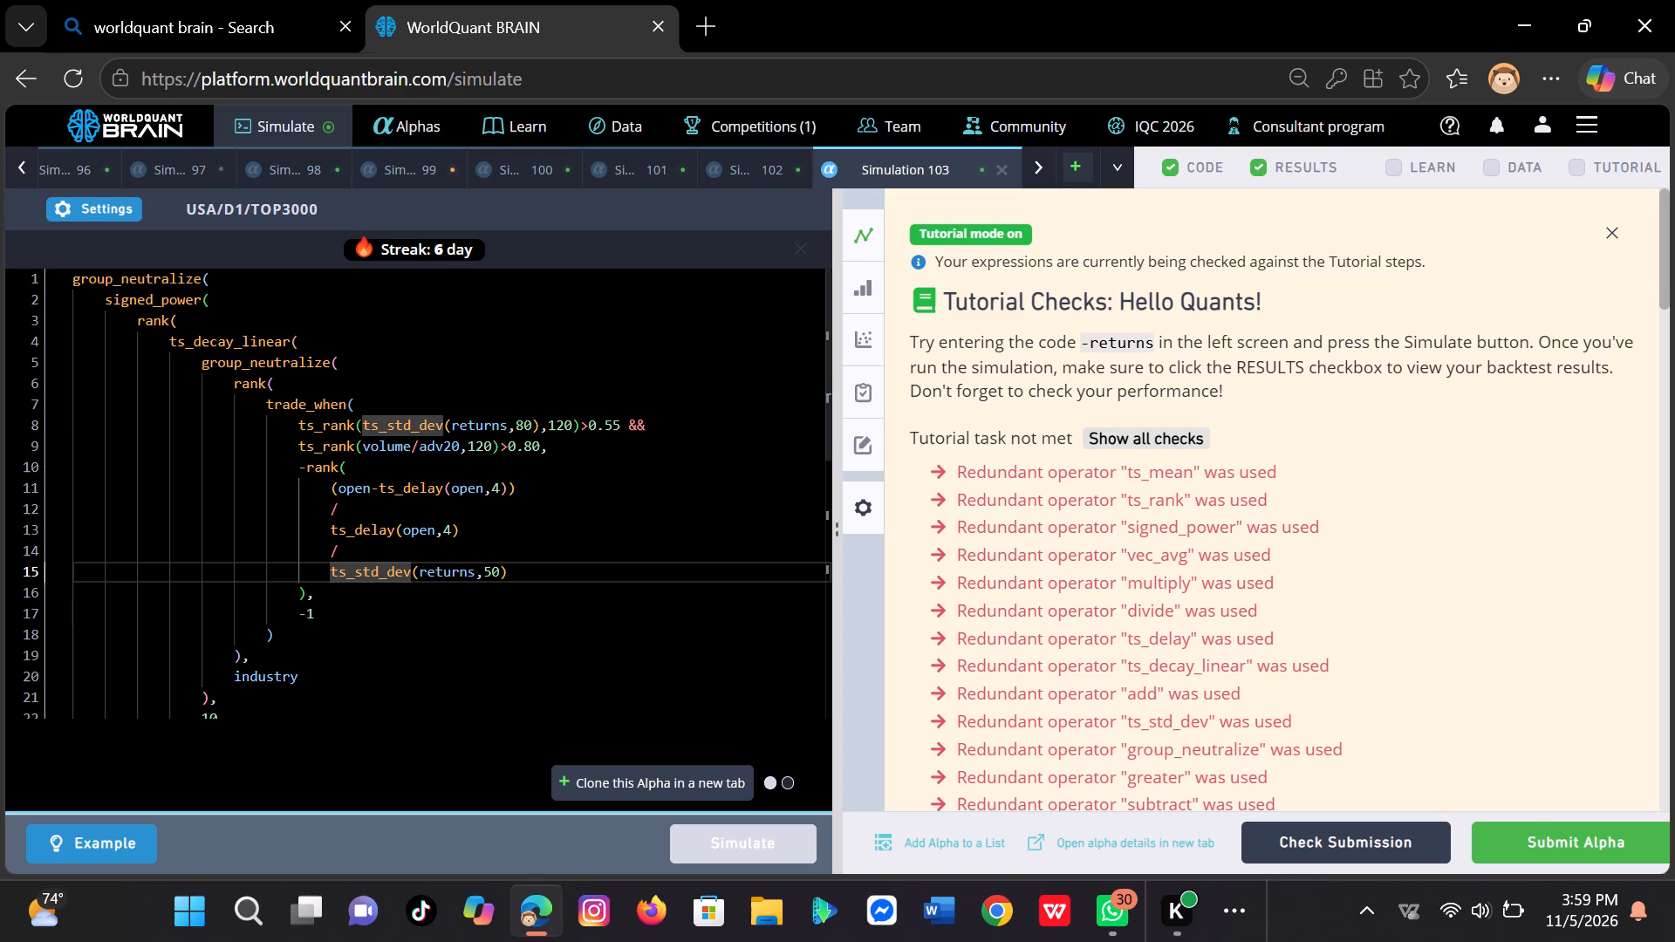
Review the IS summary and testing status of the open-price version and run its self-correlation check.
scroll(1269, 746, down, 4)
scroll(1269, 746, up, 1)
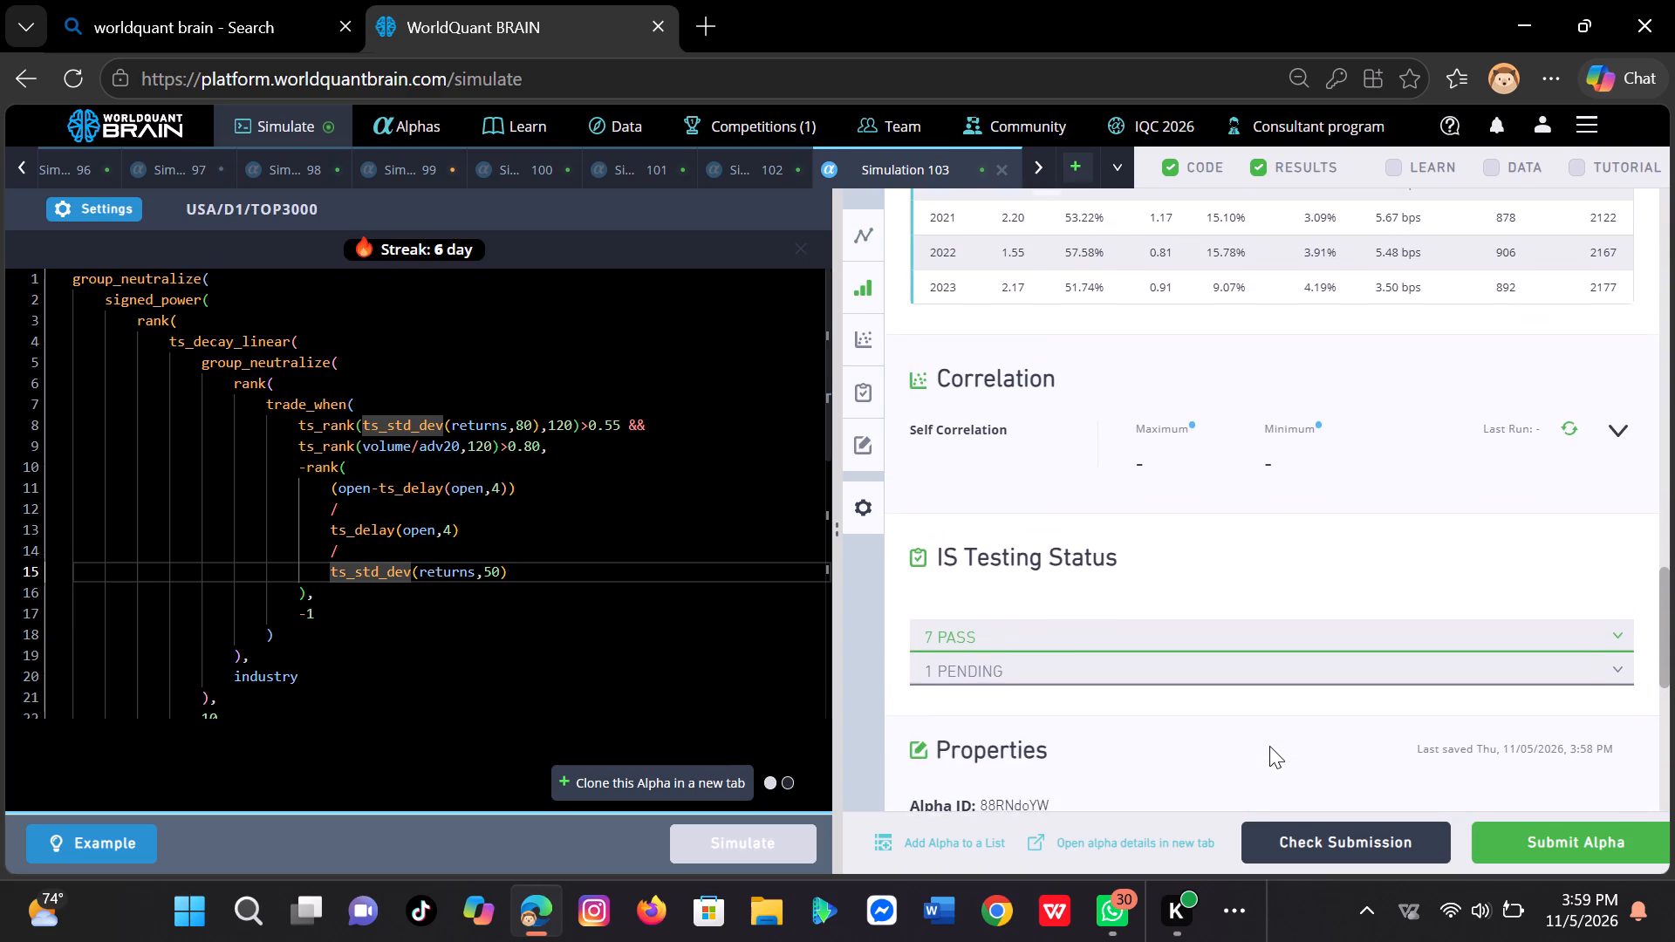
scroll(1269, 746, up, 1)
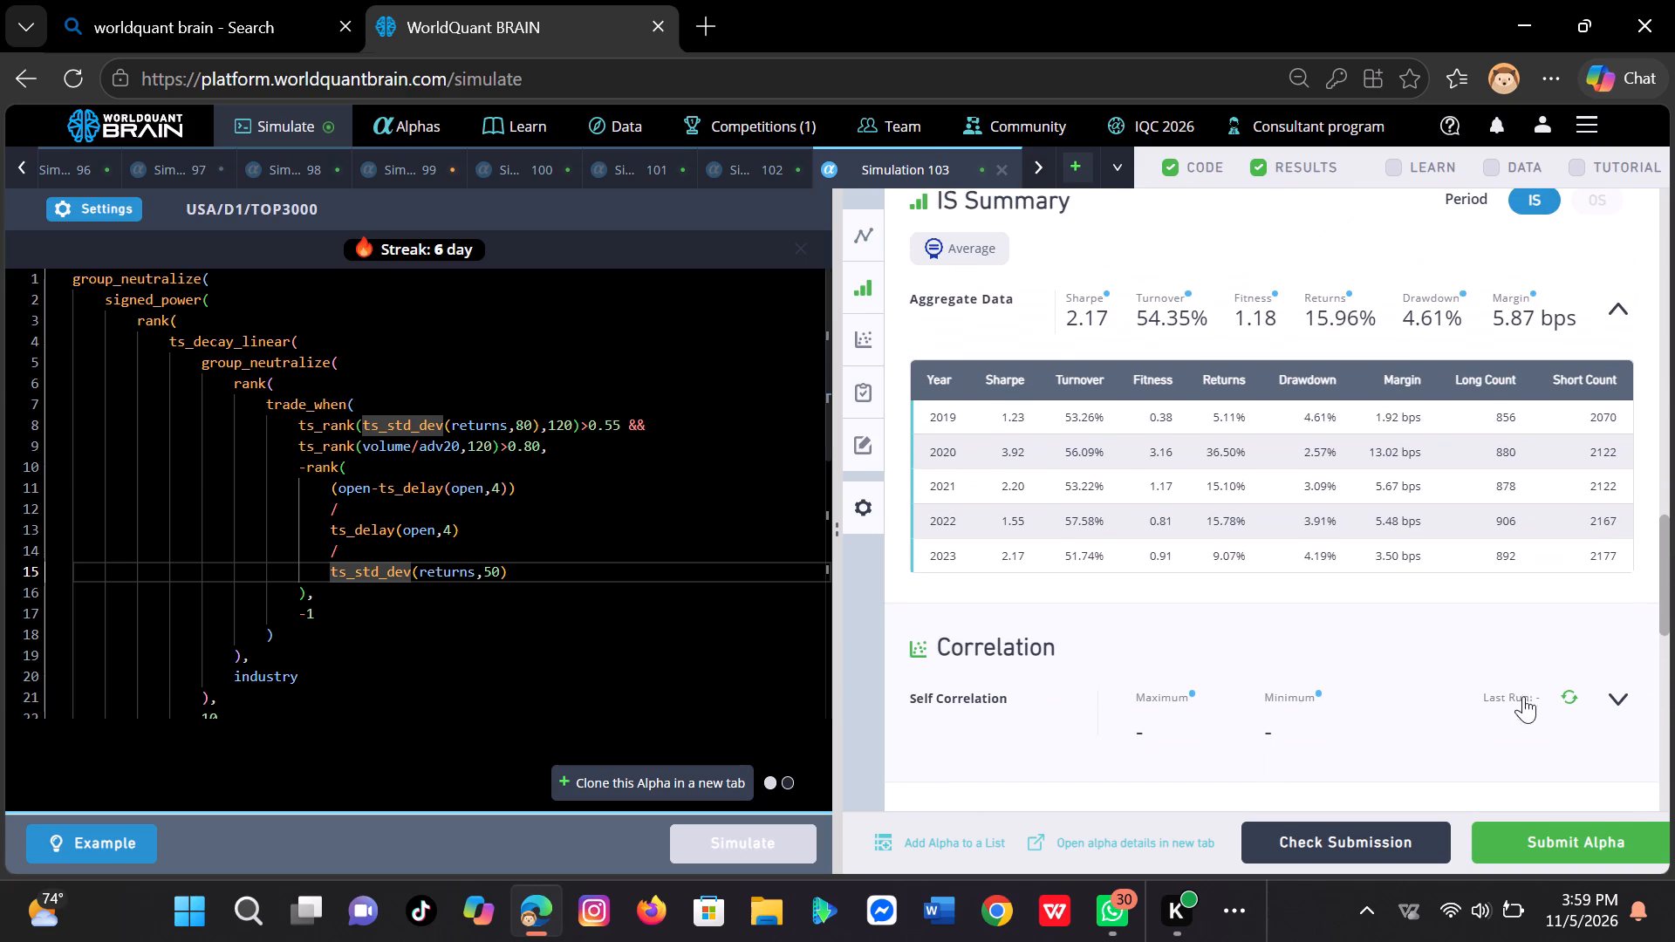
click(1566, 690)
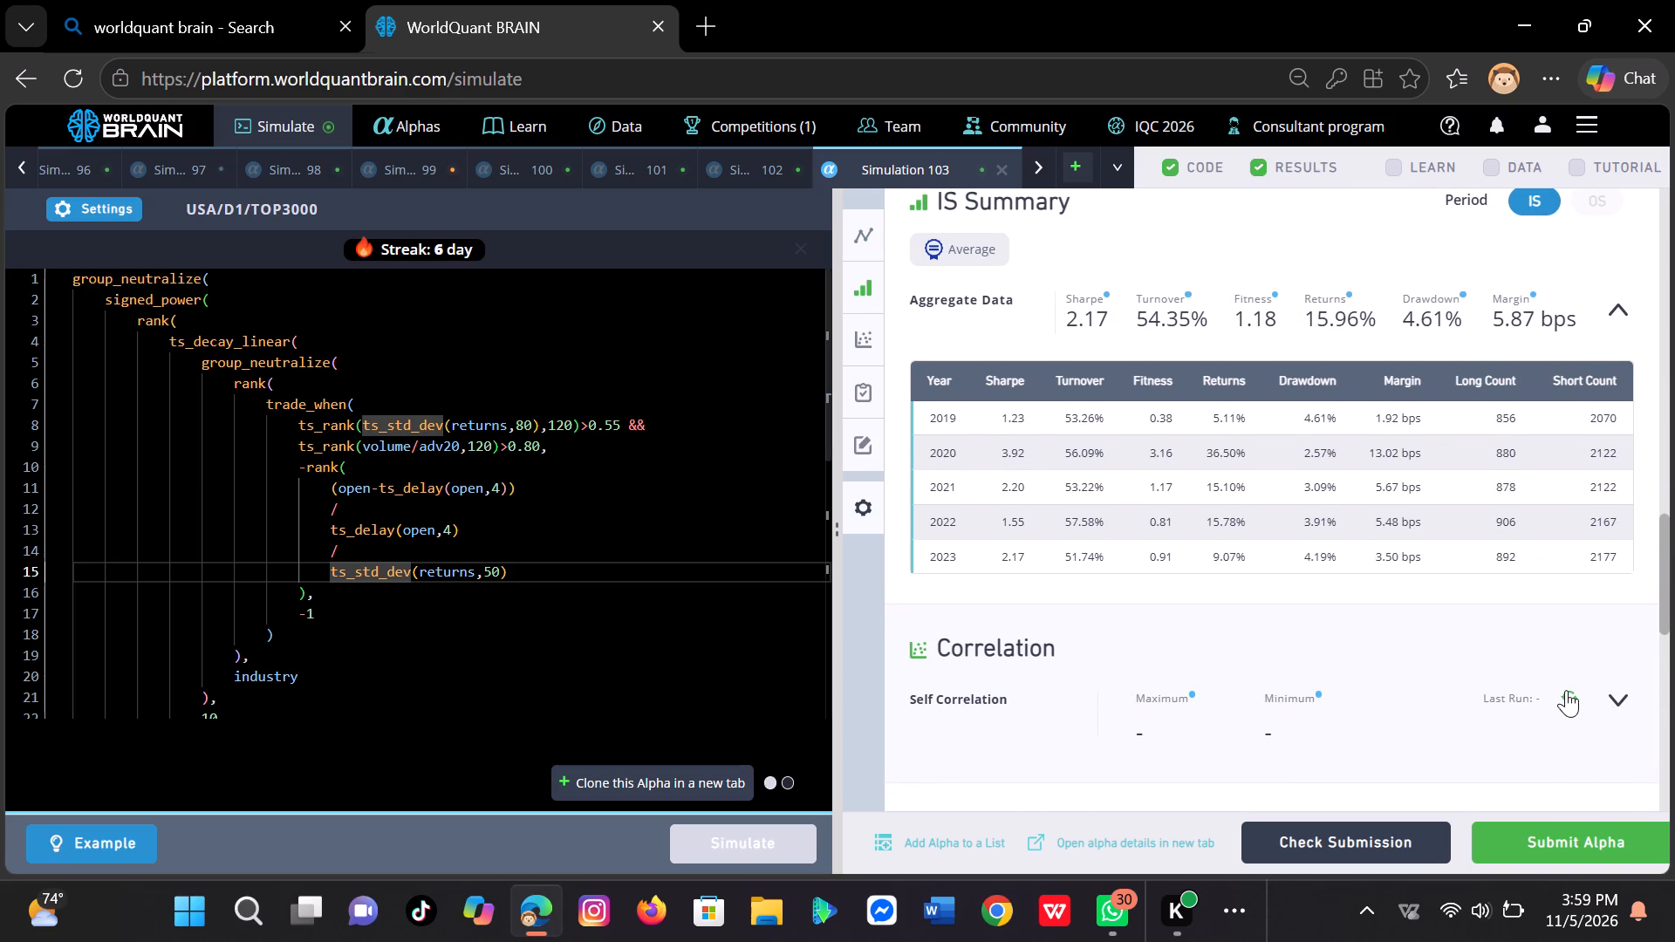
click(1566, 690)
triple_click(1566, 690)
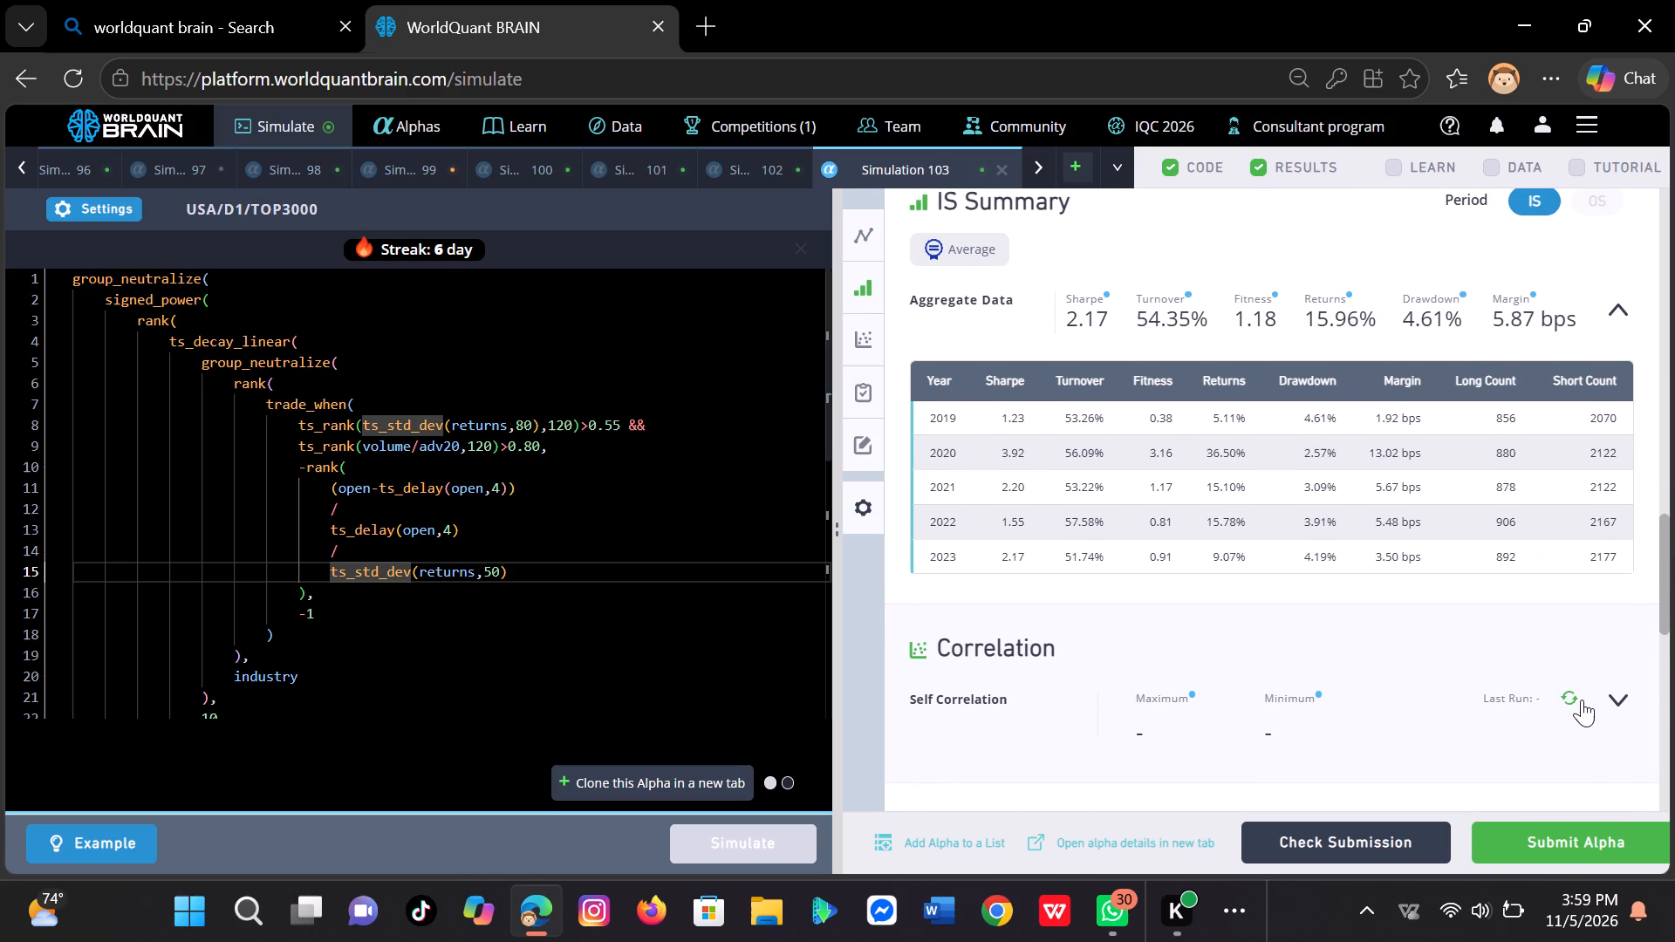
Run the self-correlation check on the simulated open-price alpha.
double_click(1582, 700)
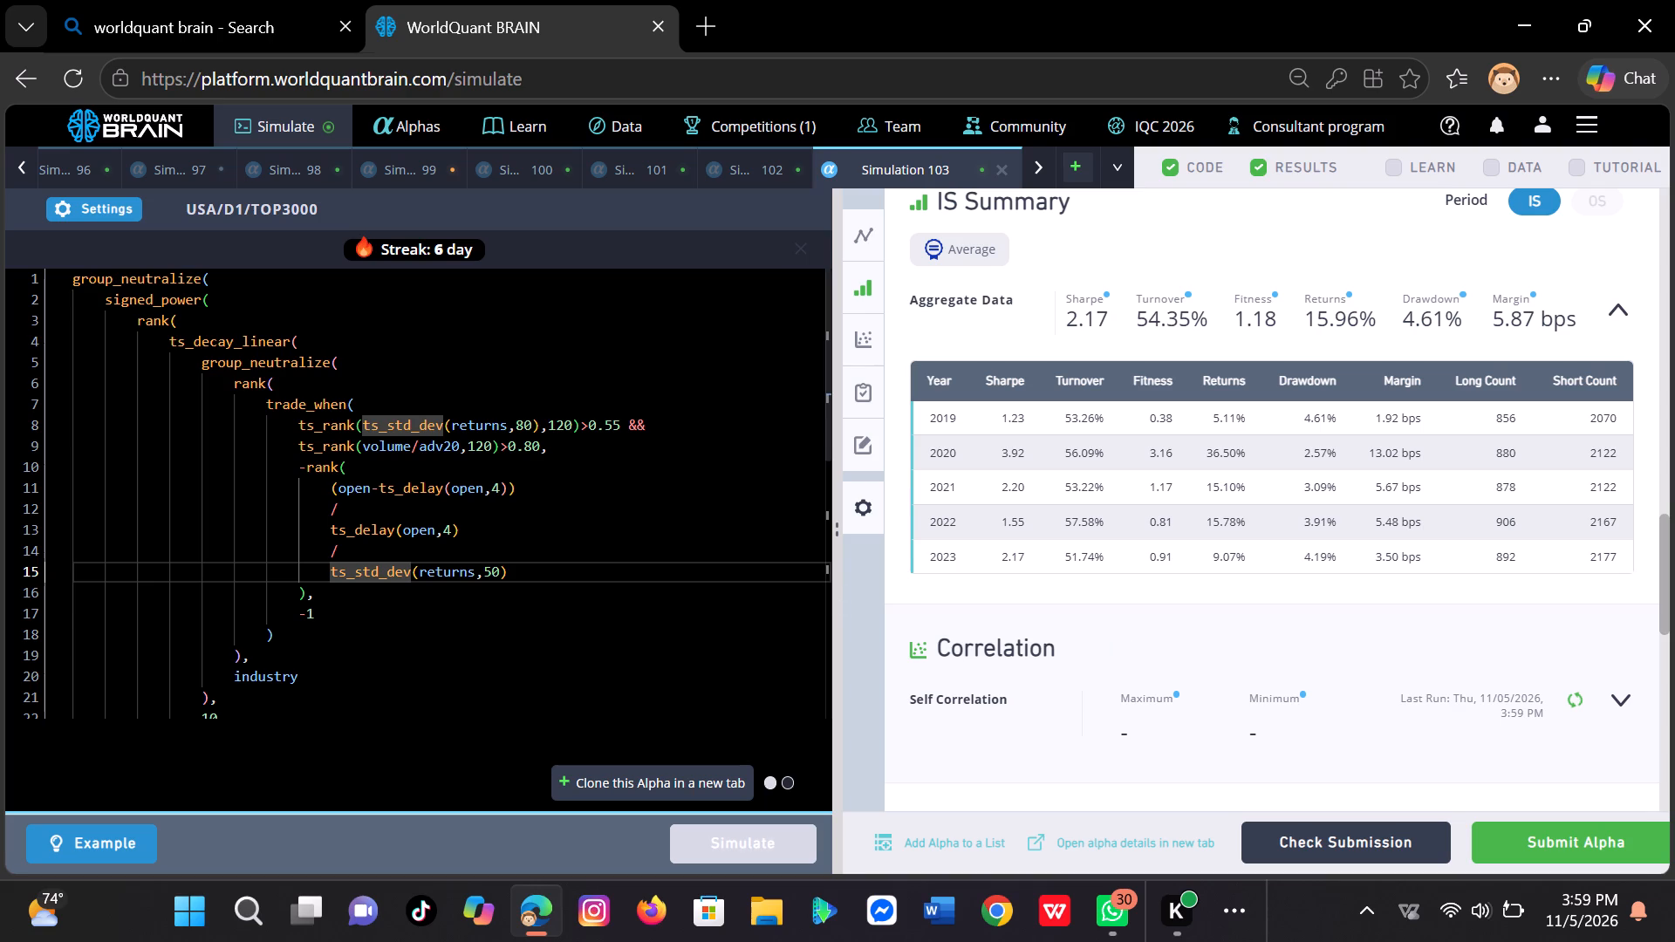
Read through the whole alpha expression, examining its windows, thresholds, trade_when exit values and decay lengths for parameters to vary.
scroll(724, 573, down, 3)
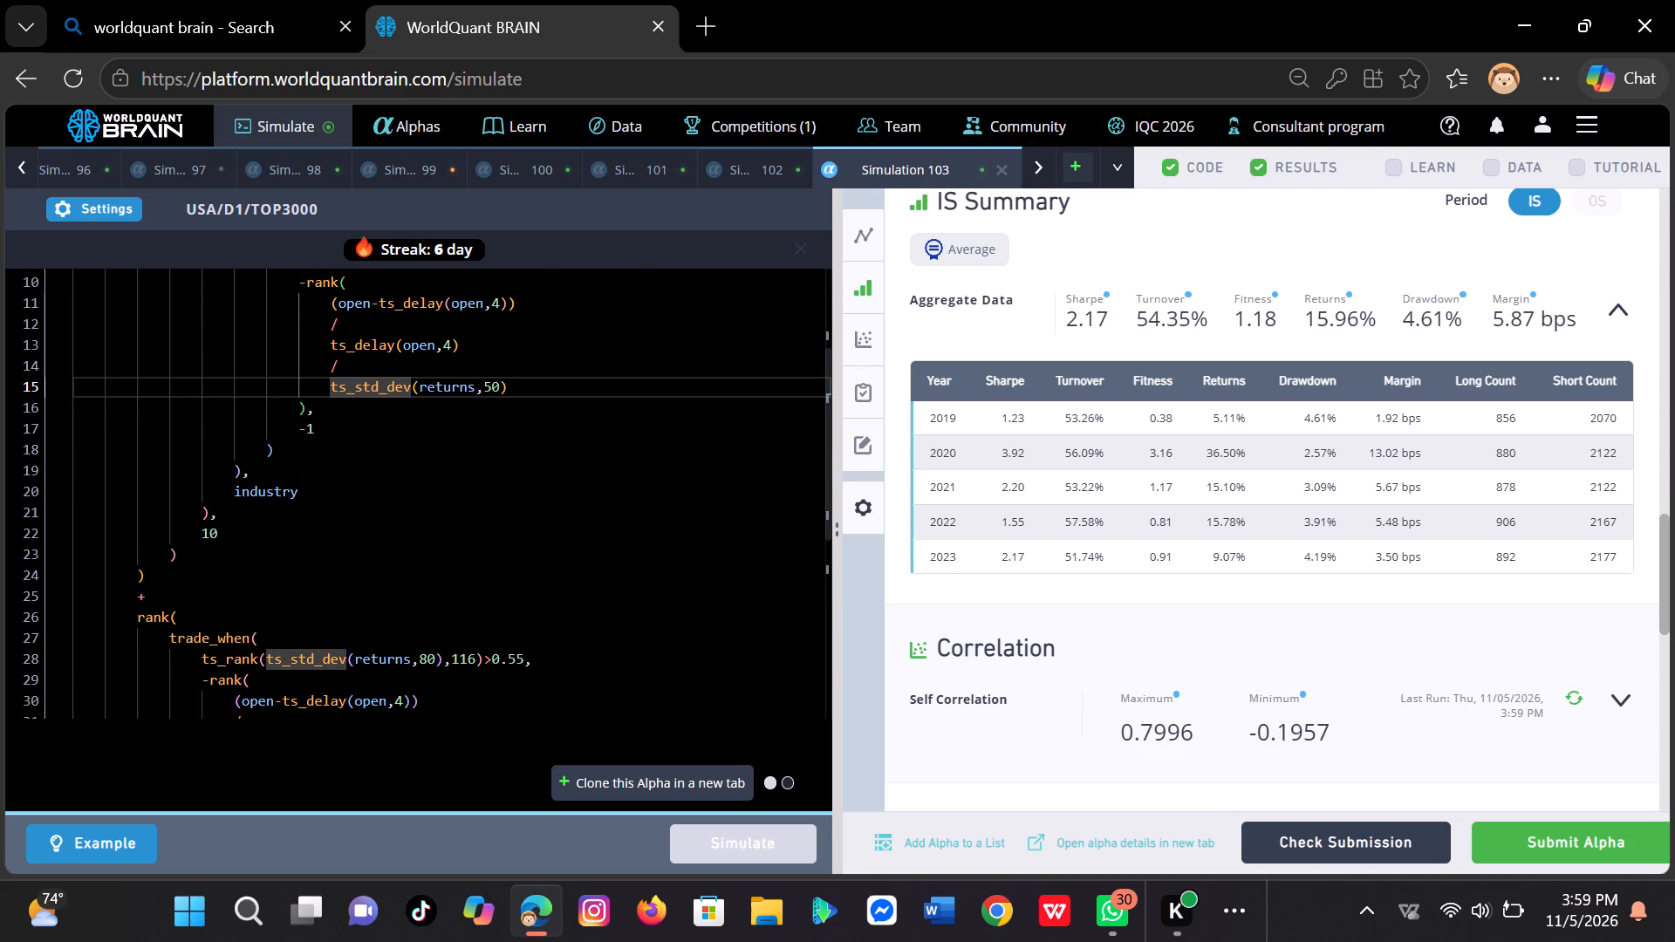
scroll(724, 573, down, 8)
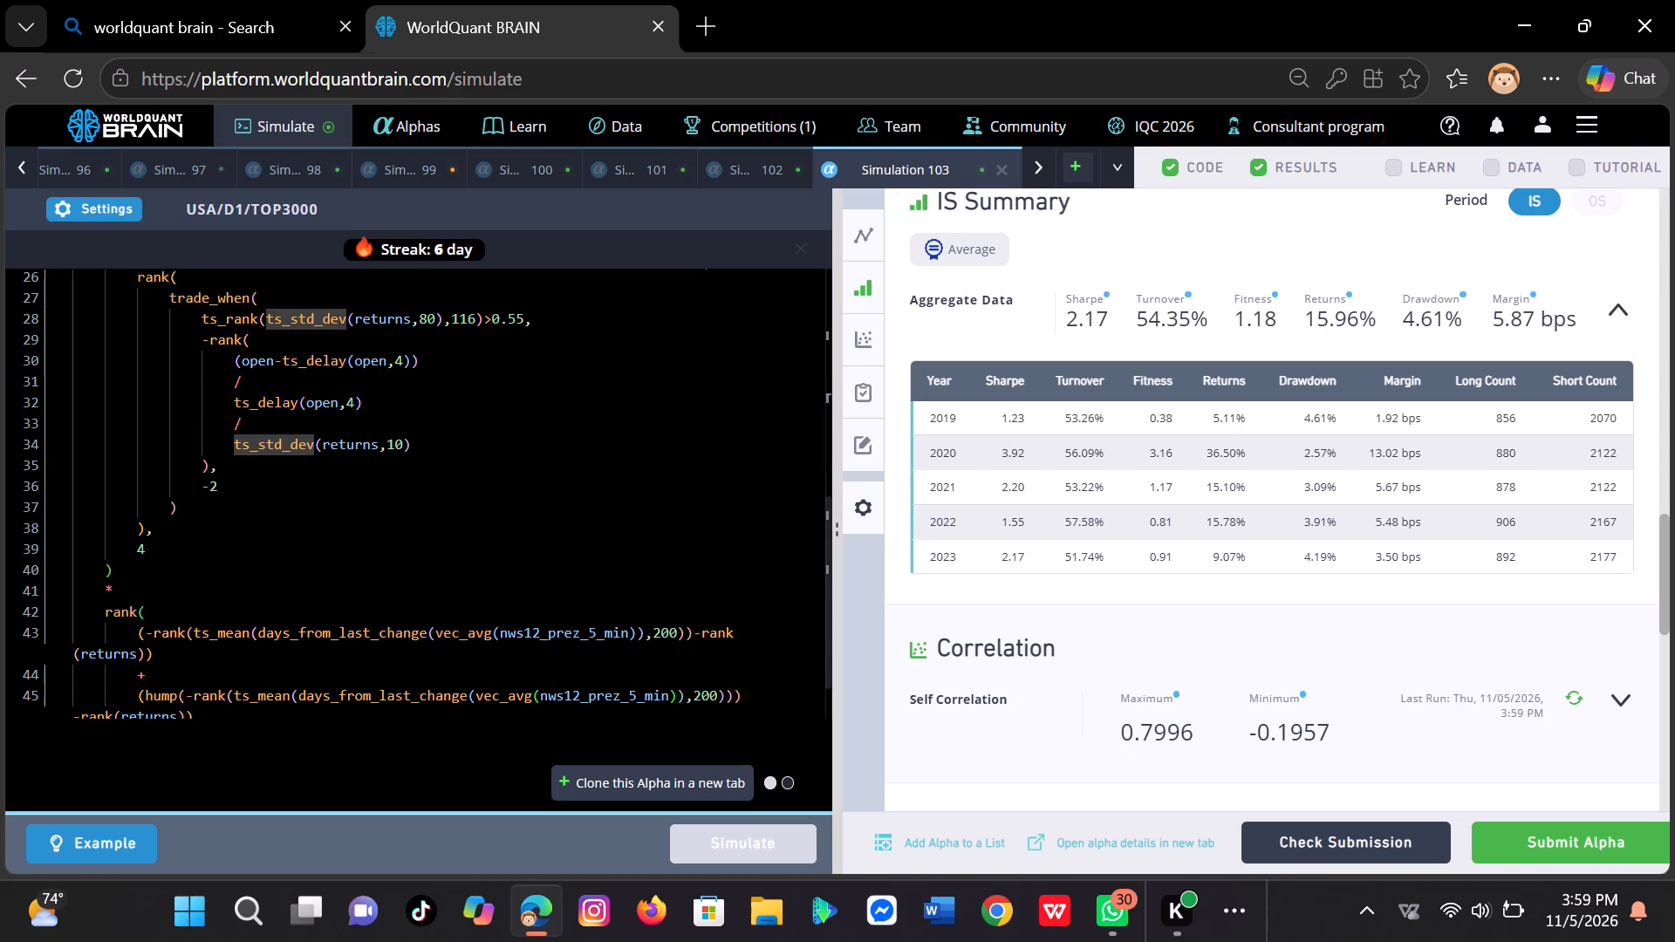
scroll(724, 573, up, 1)
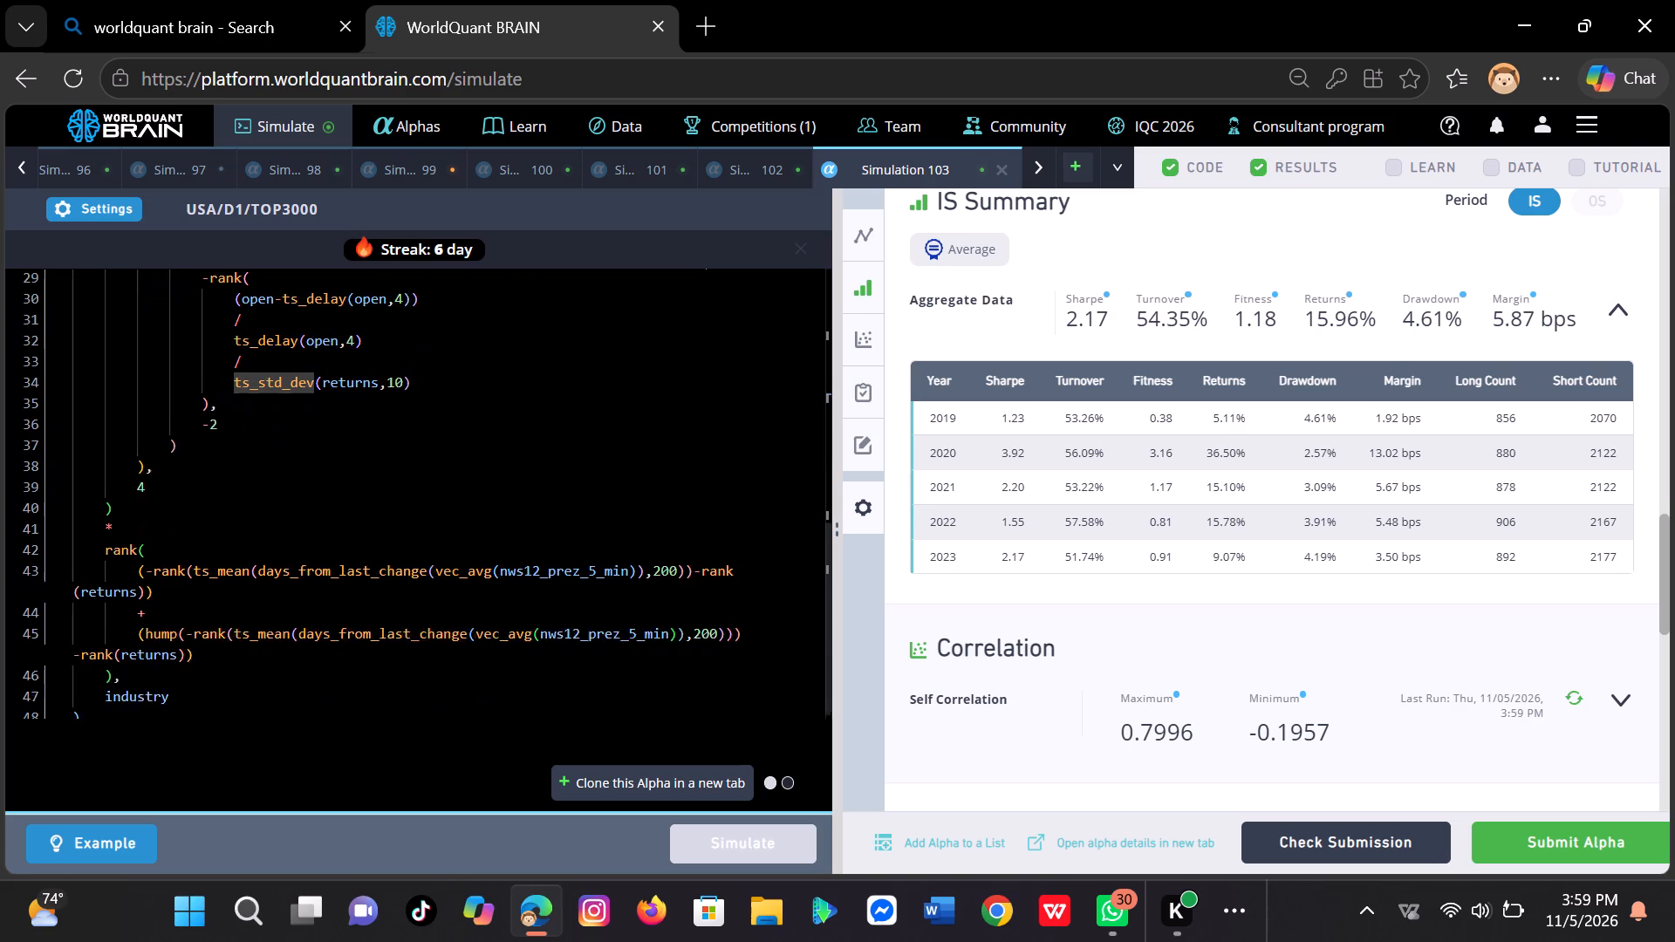
scroll(724, 573, up, 2)
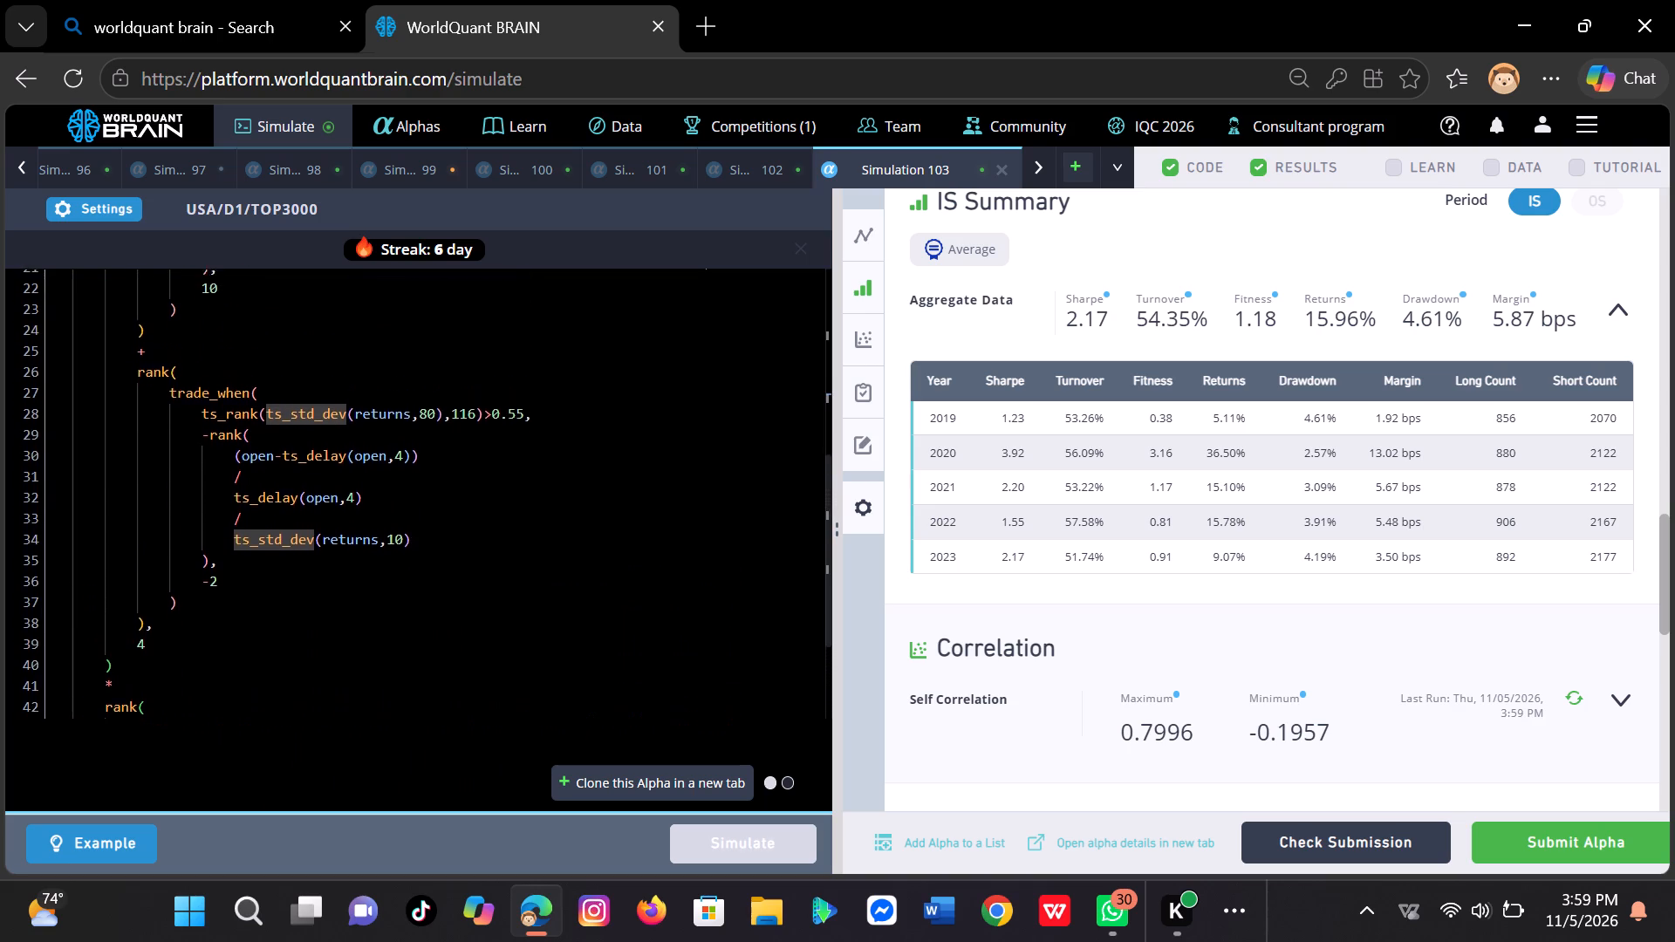
scroll(724, 573, up, 2)
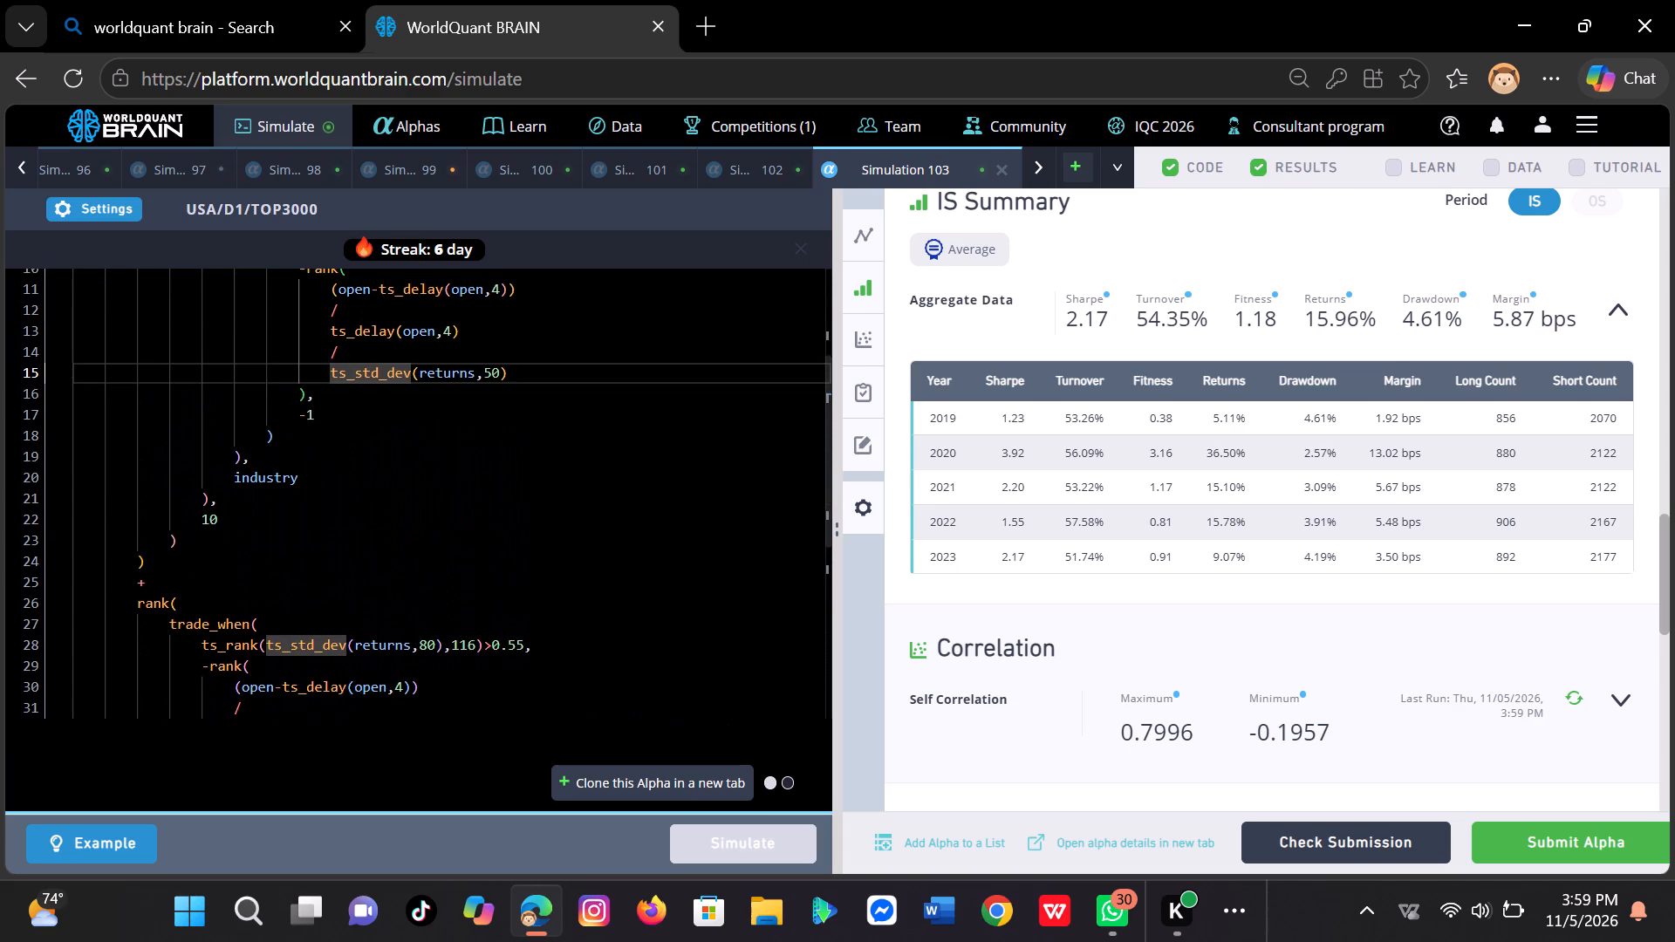
scroll(724, 573, up, 2)
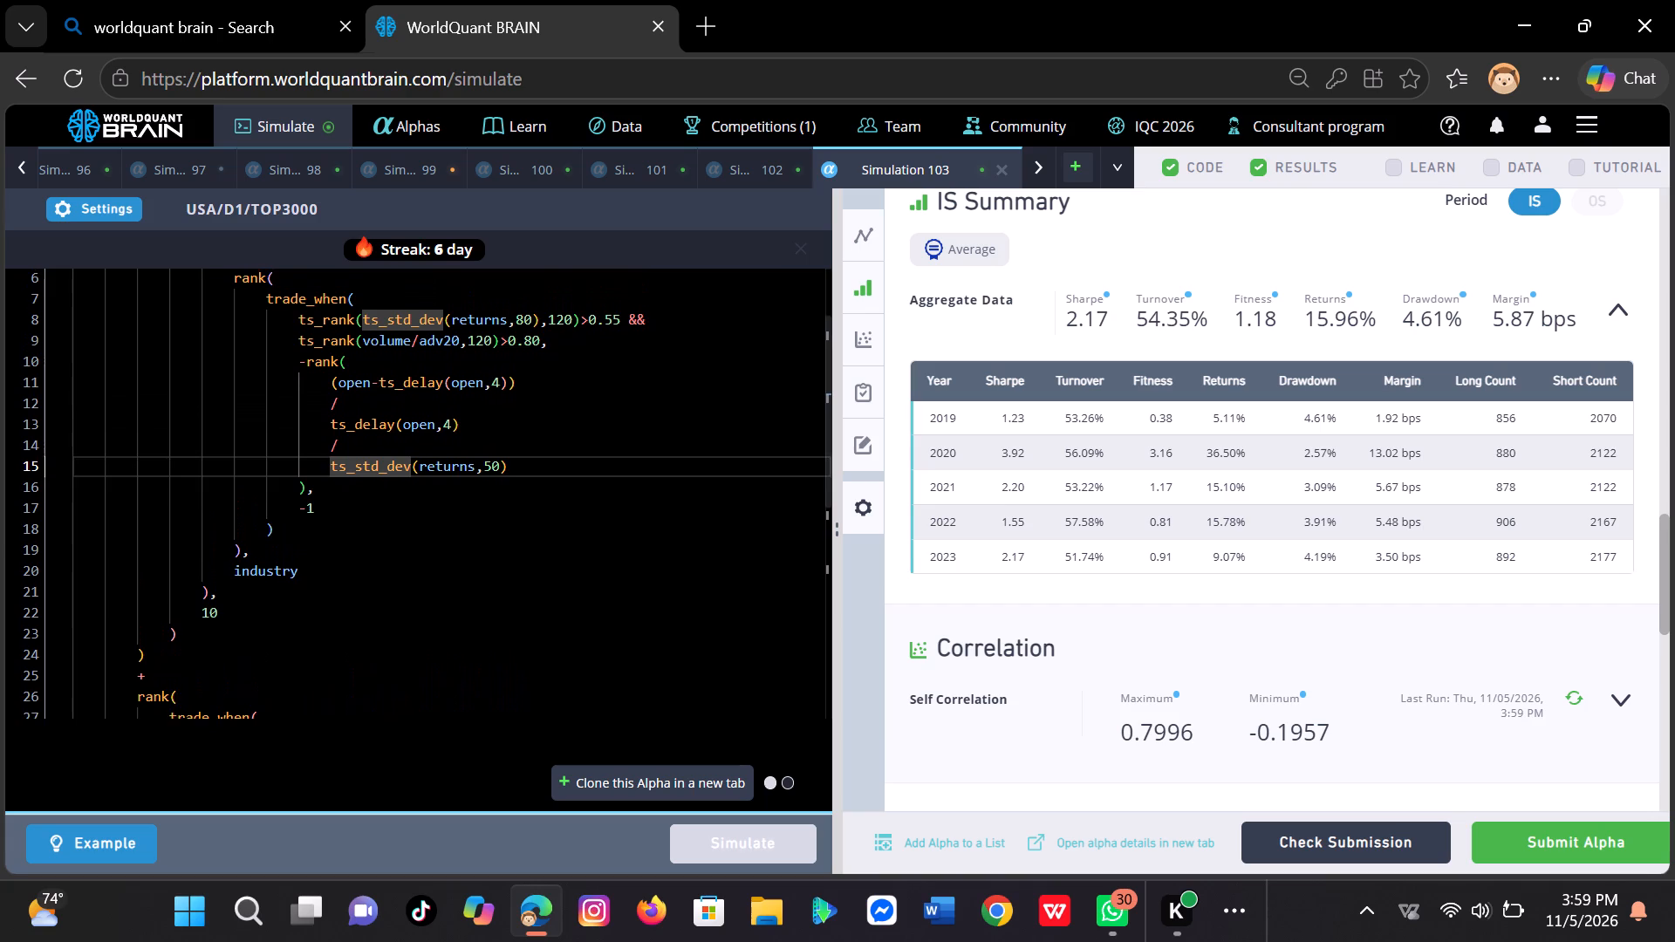
scroll(724, 573, up, 3)
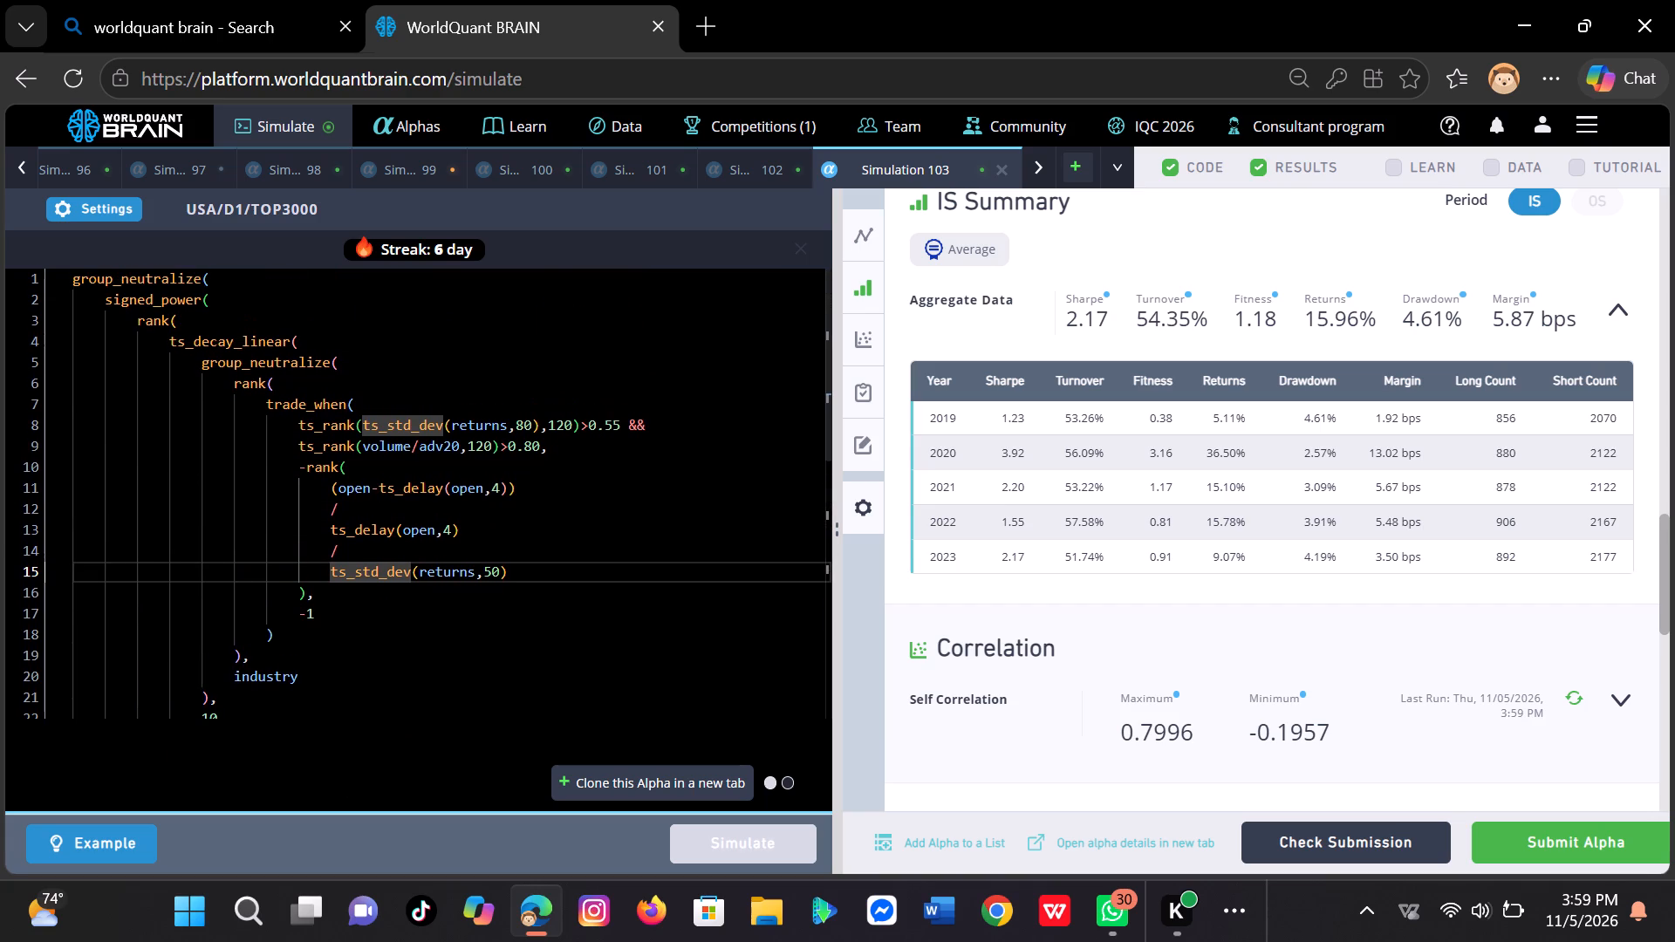
scroll(724, 573, up, 1)
scroll(724, 573, down, 2)
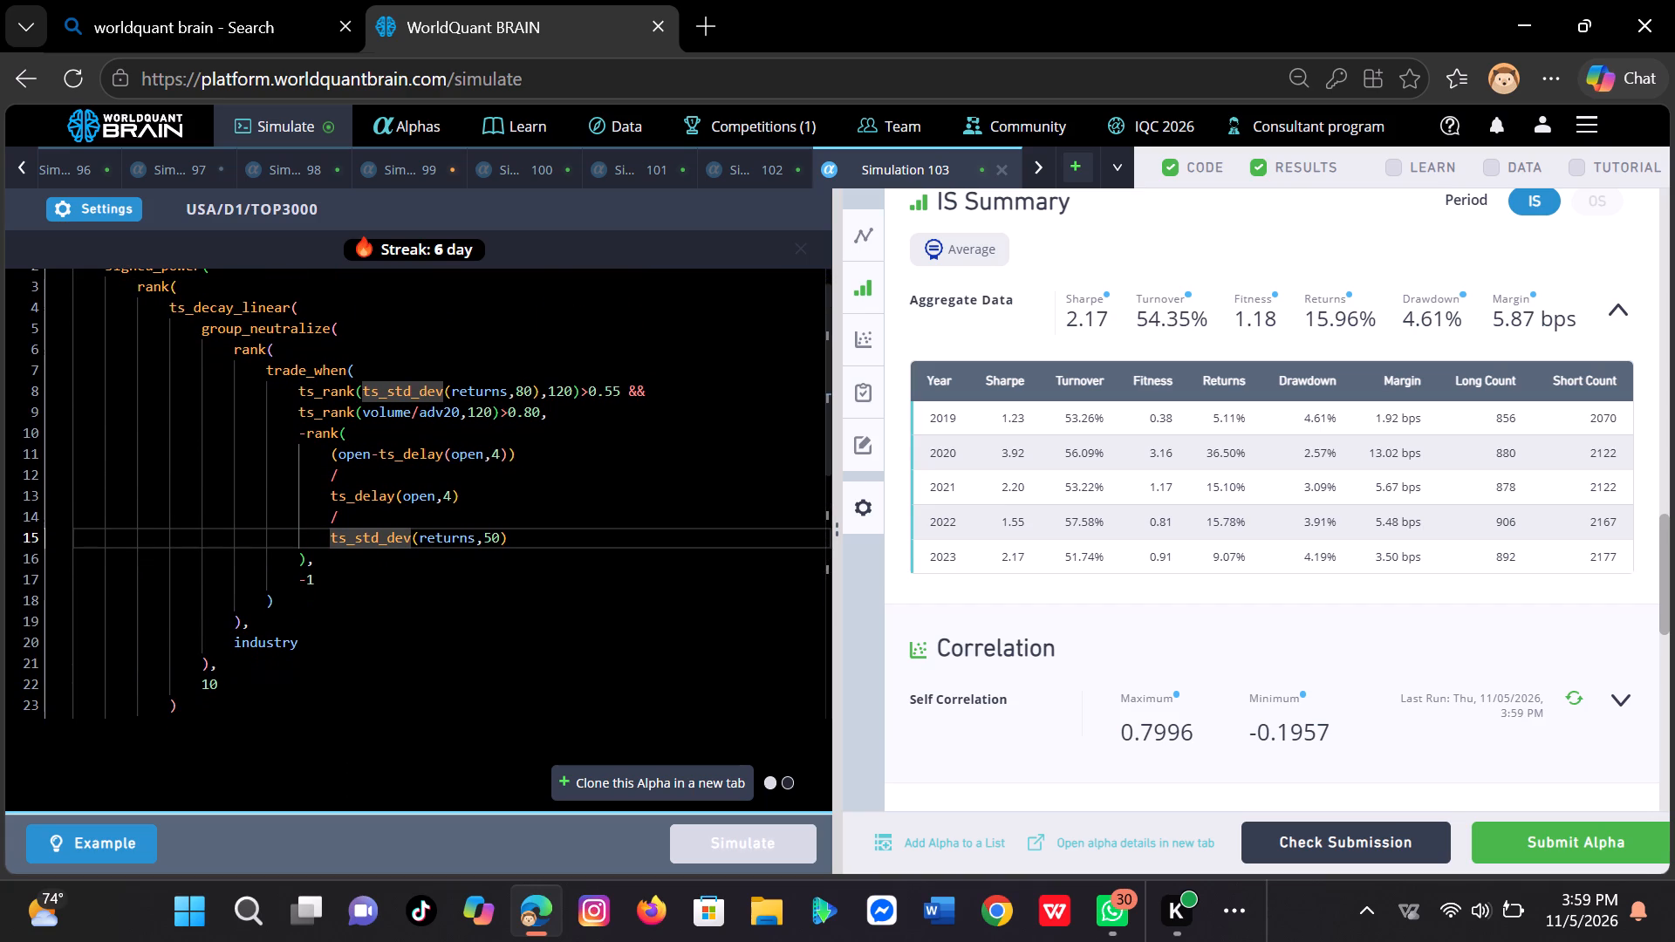
scroll(724, 573, down, 3)
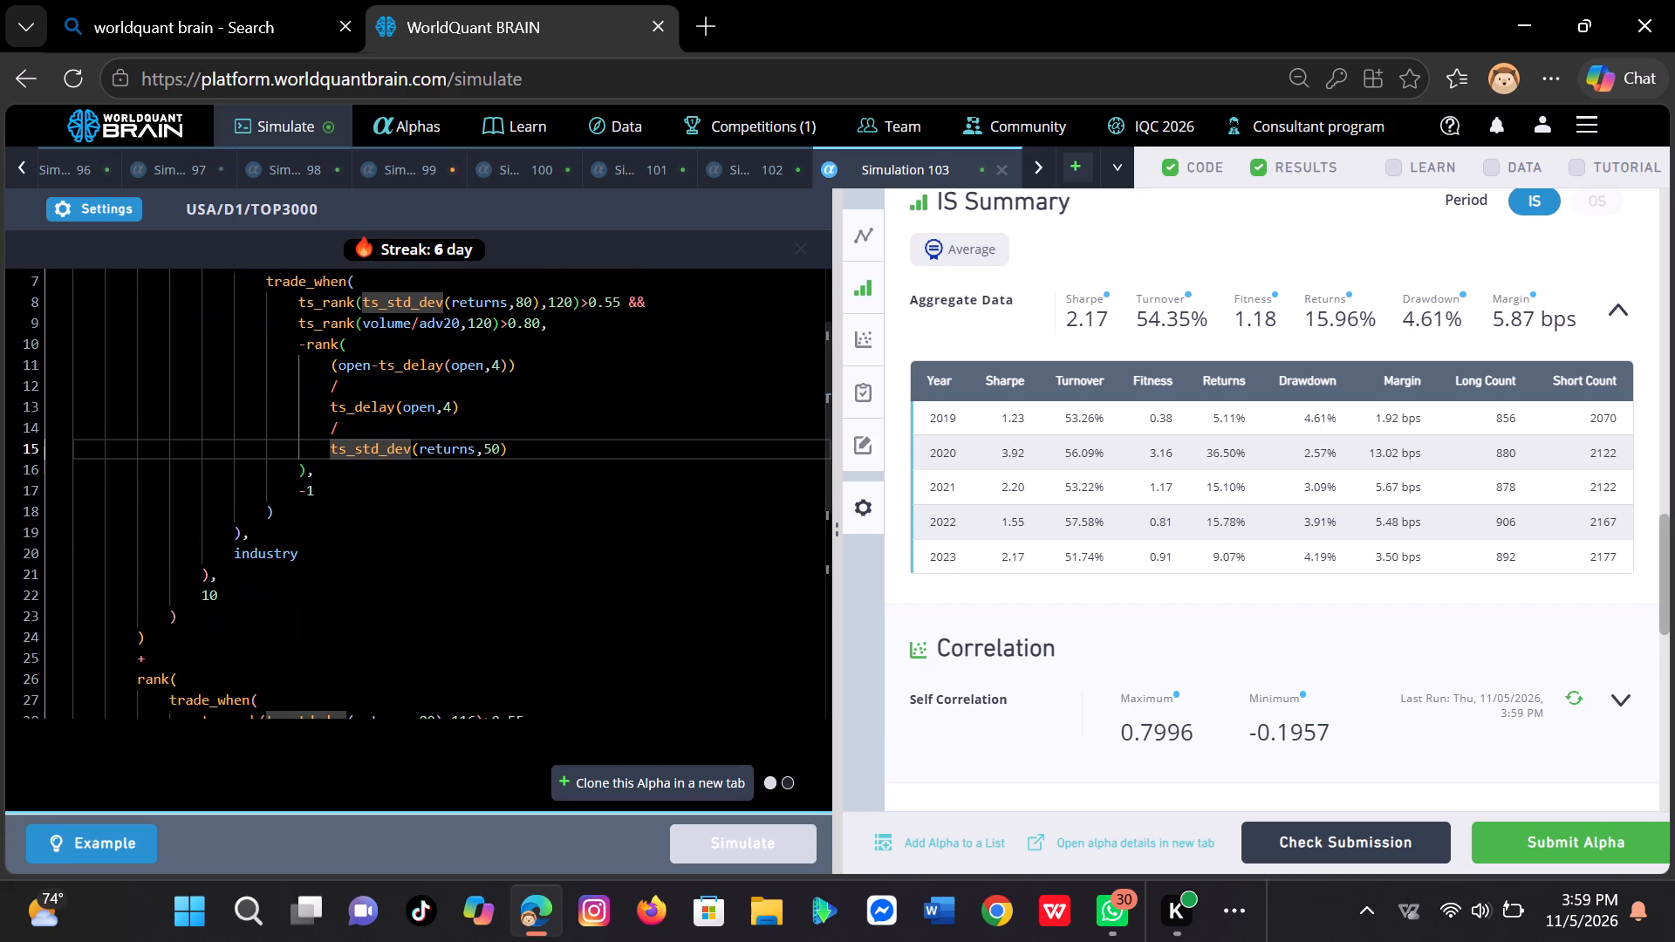
scroll(724, 573, down, 2)
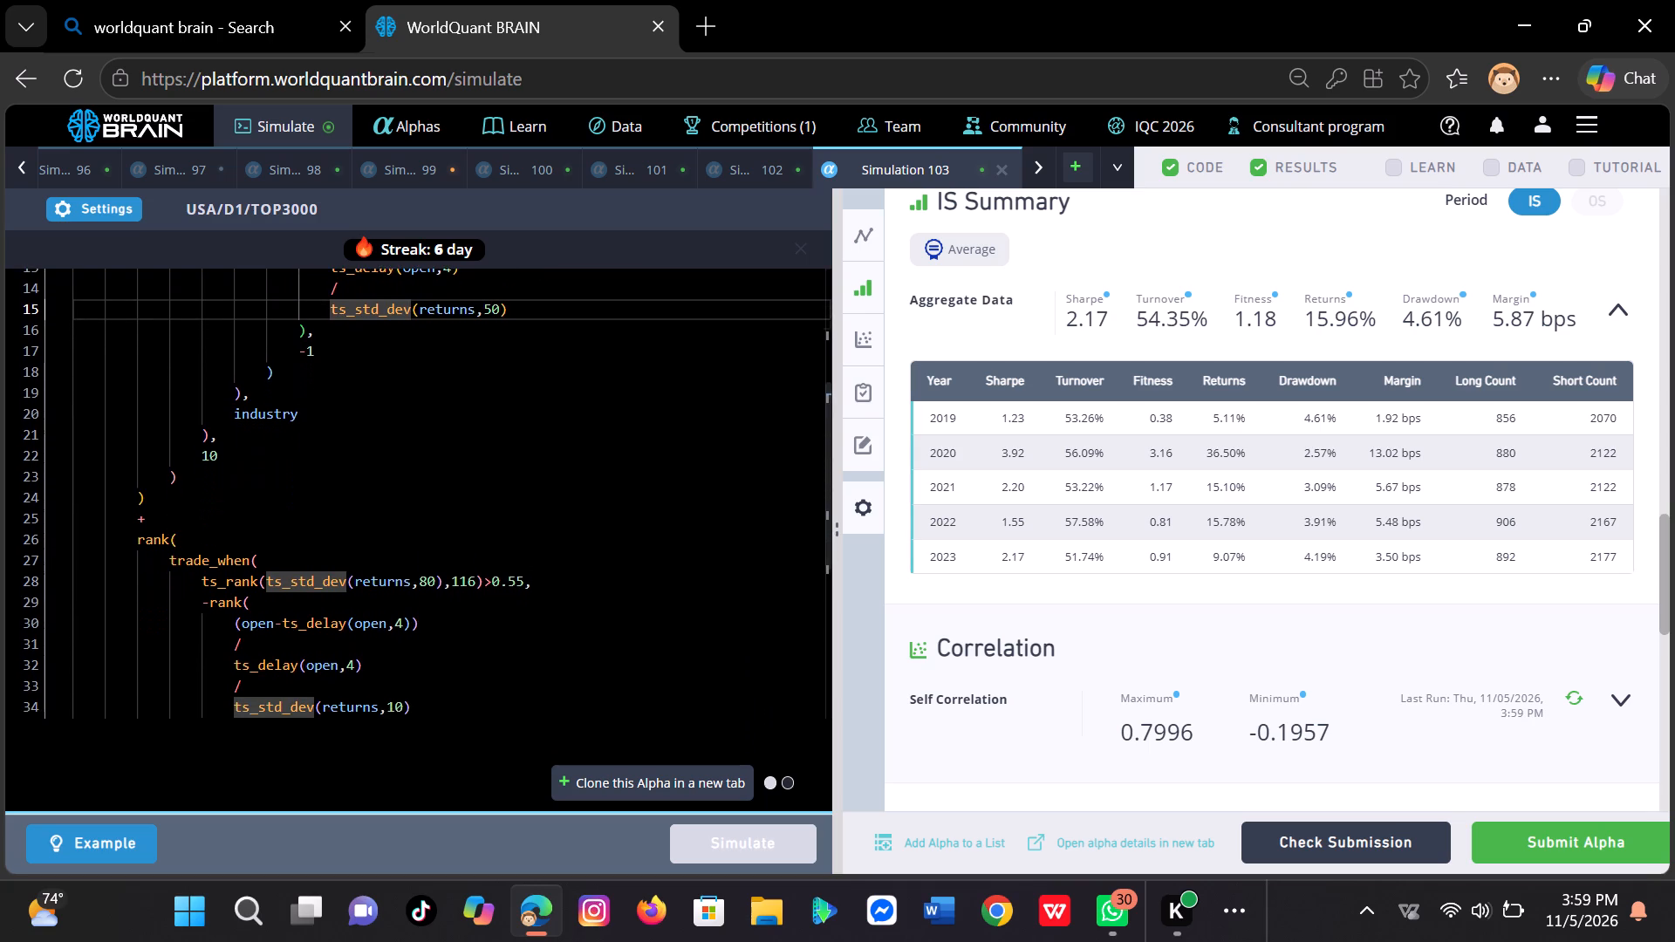
scroll(724, 573, down, 5)
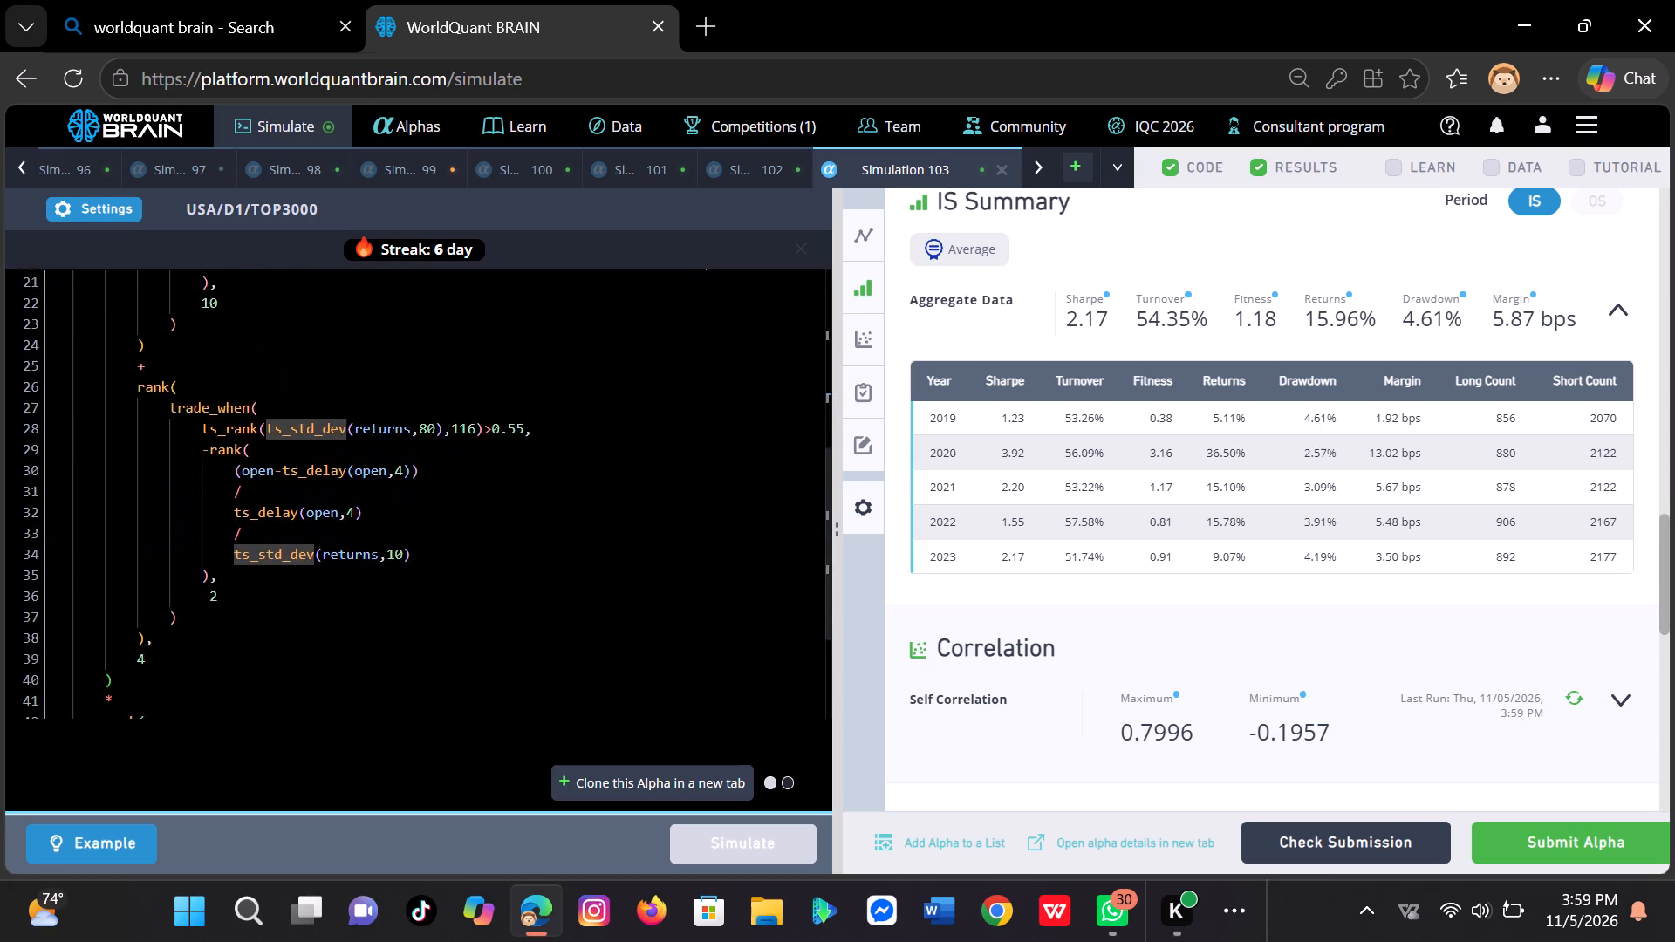
scroll(724, 573, down, 5)
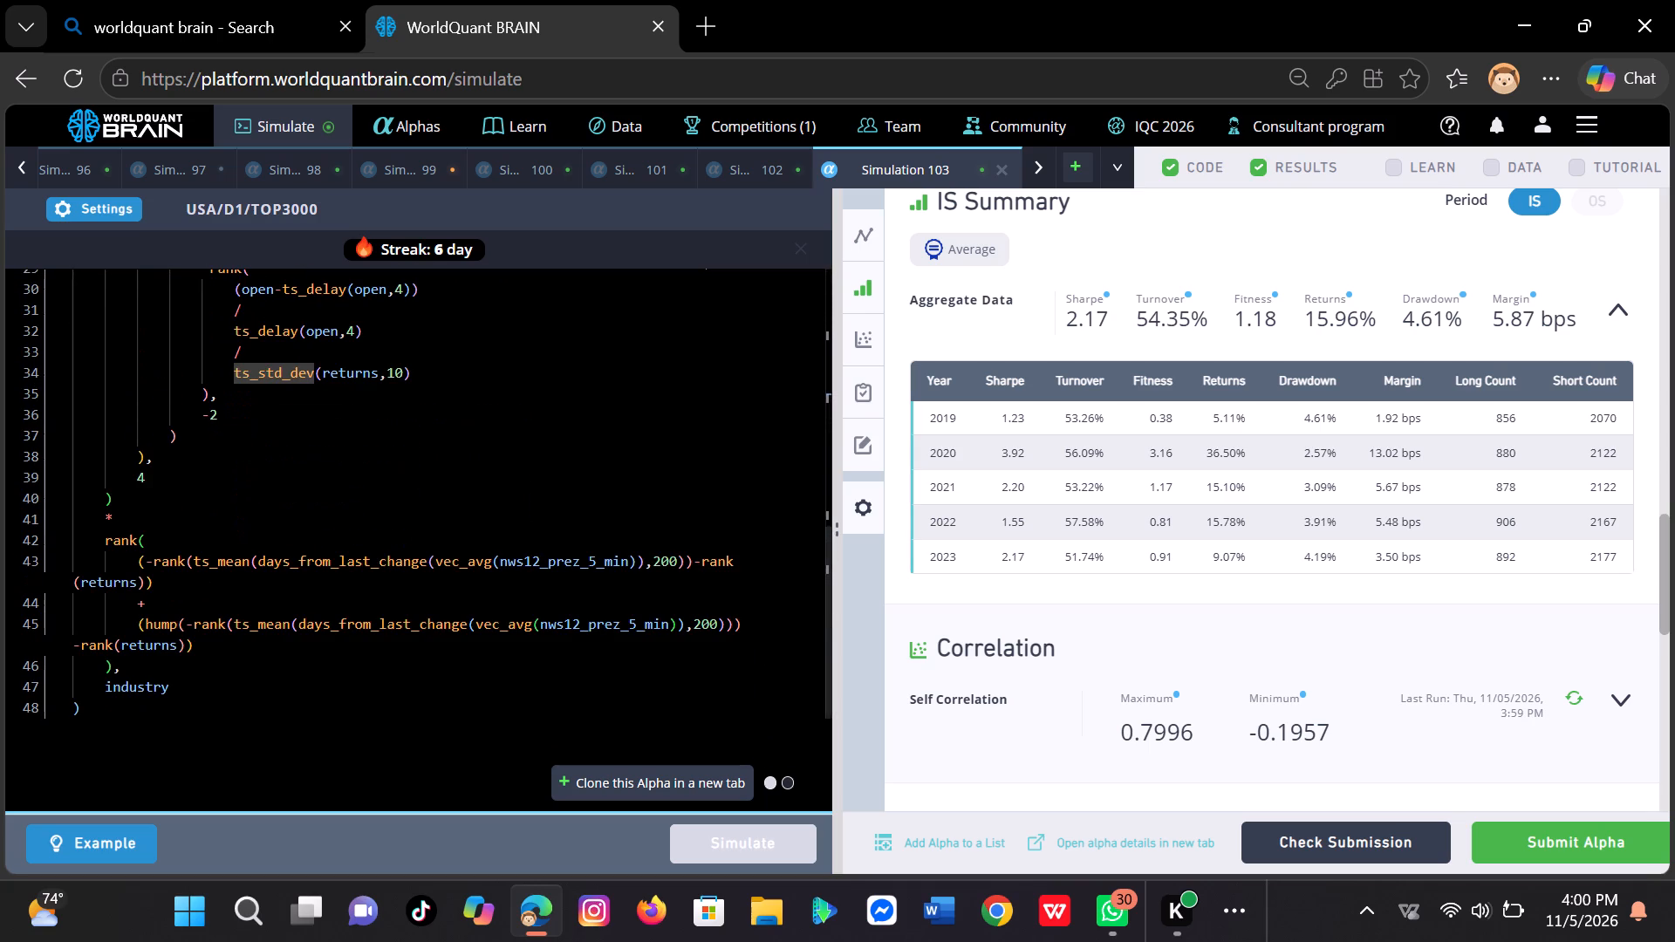
Set the first ts_decay_linear window on line 22 of the expression to 20.
scroll(724, 573, up, 1)
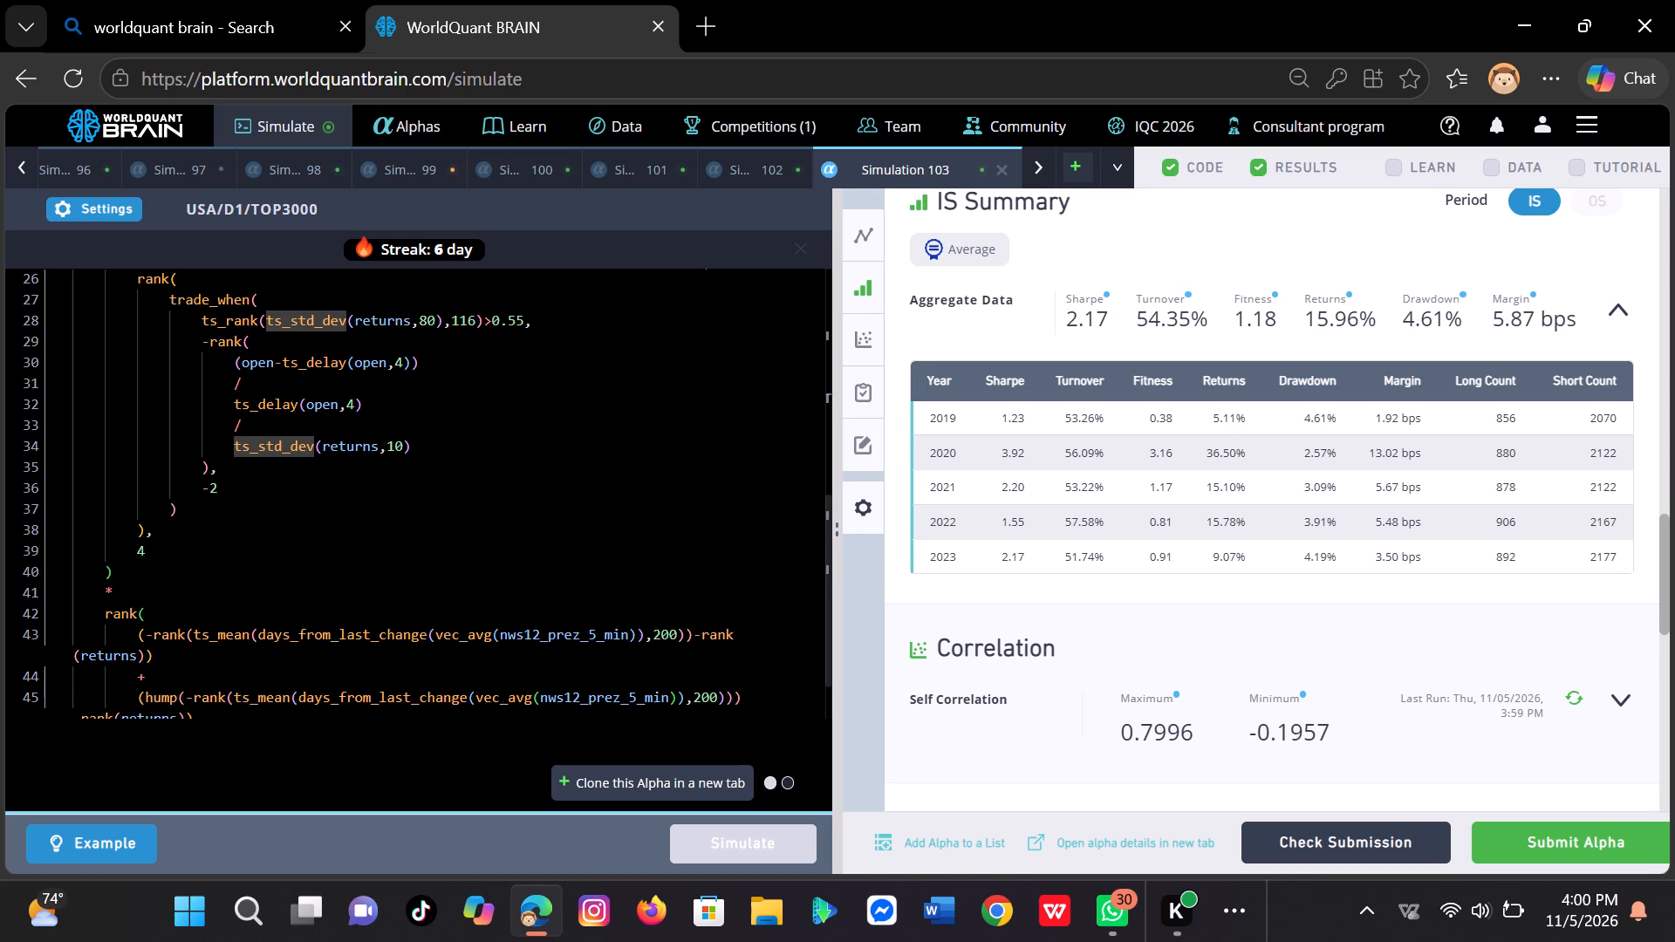
scroll(309, 569, up, 4)
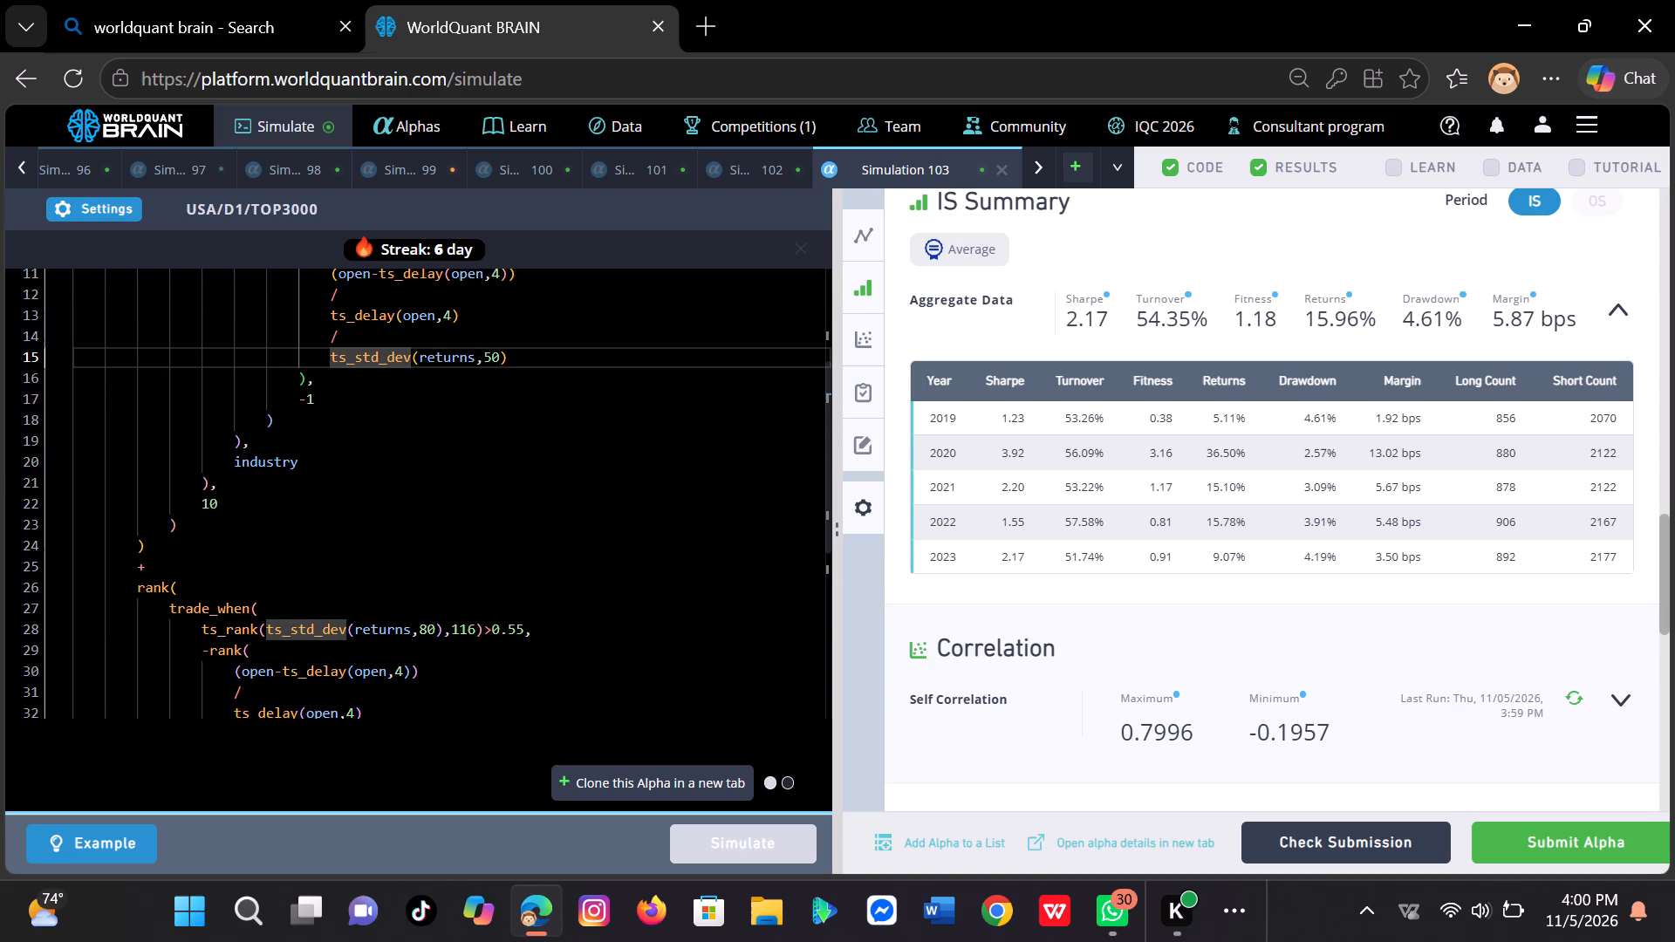
click(205, 502)
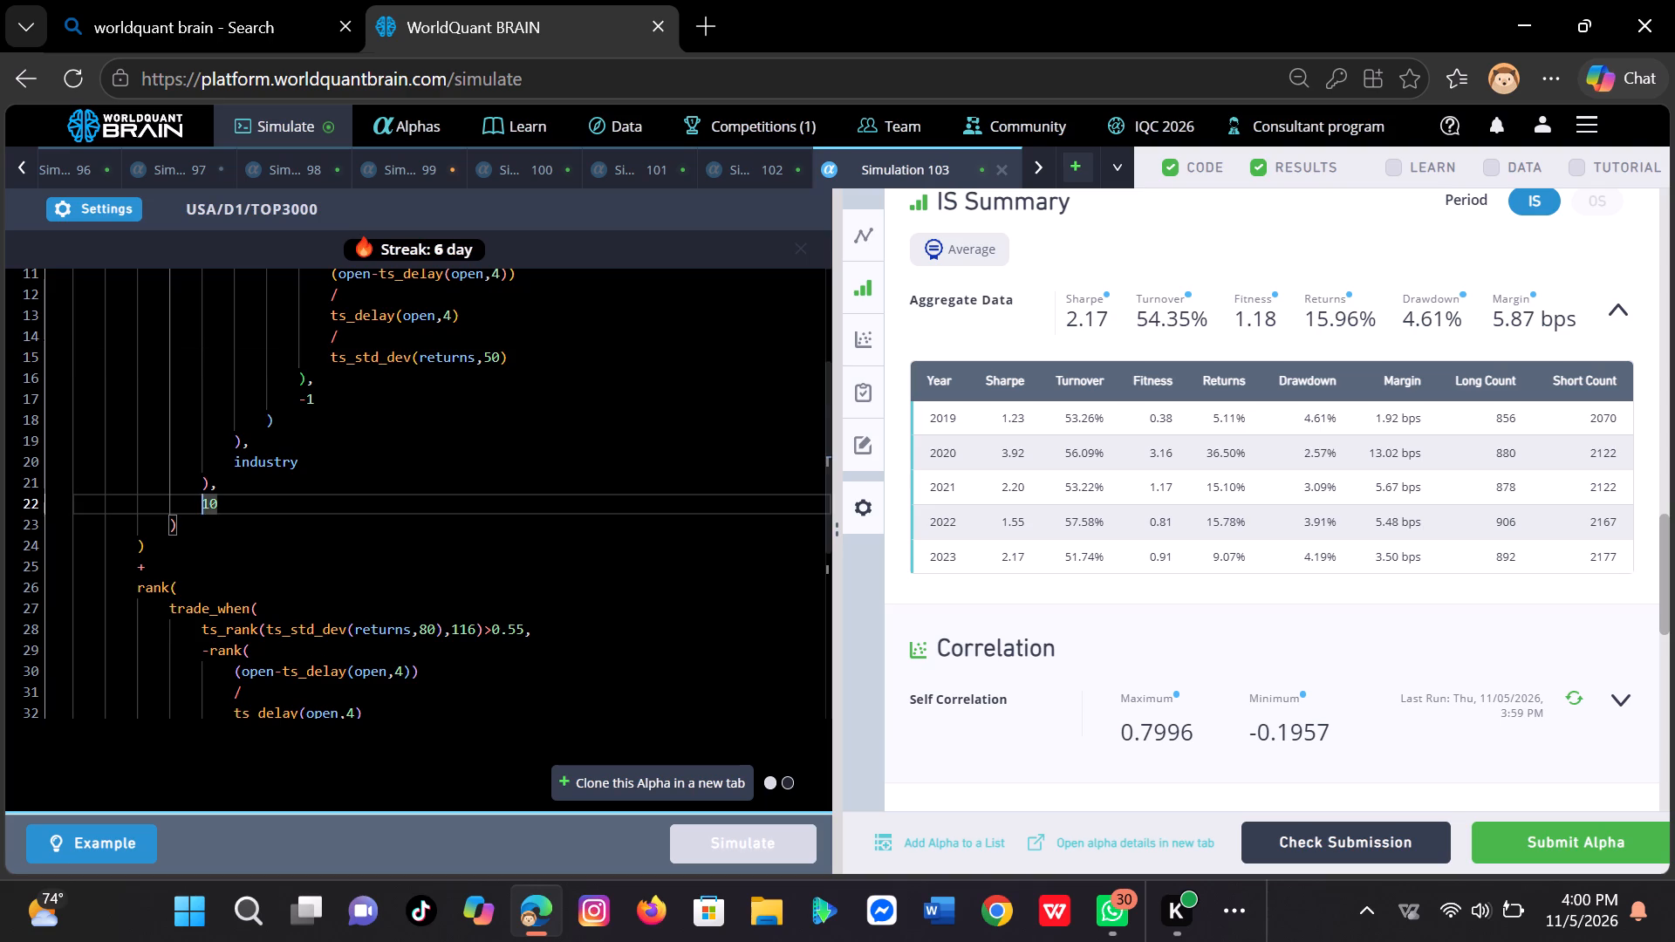
click(209, 502)
key(BackSpace)
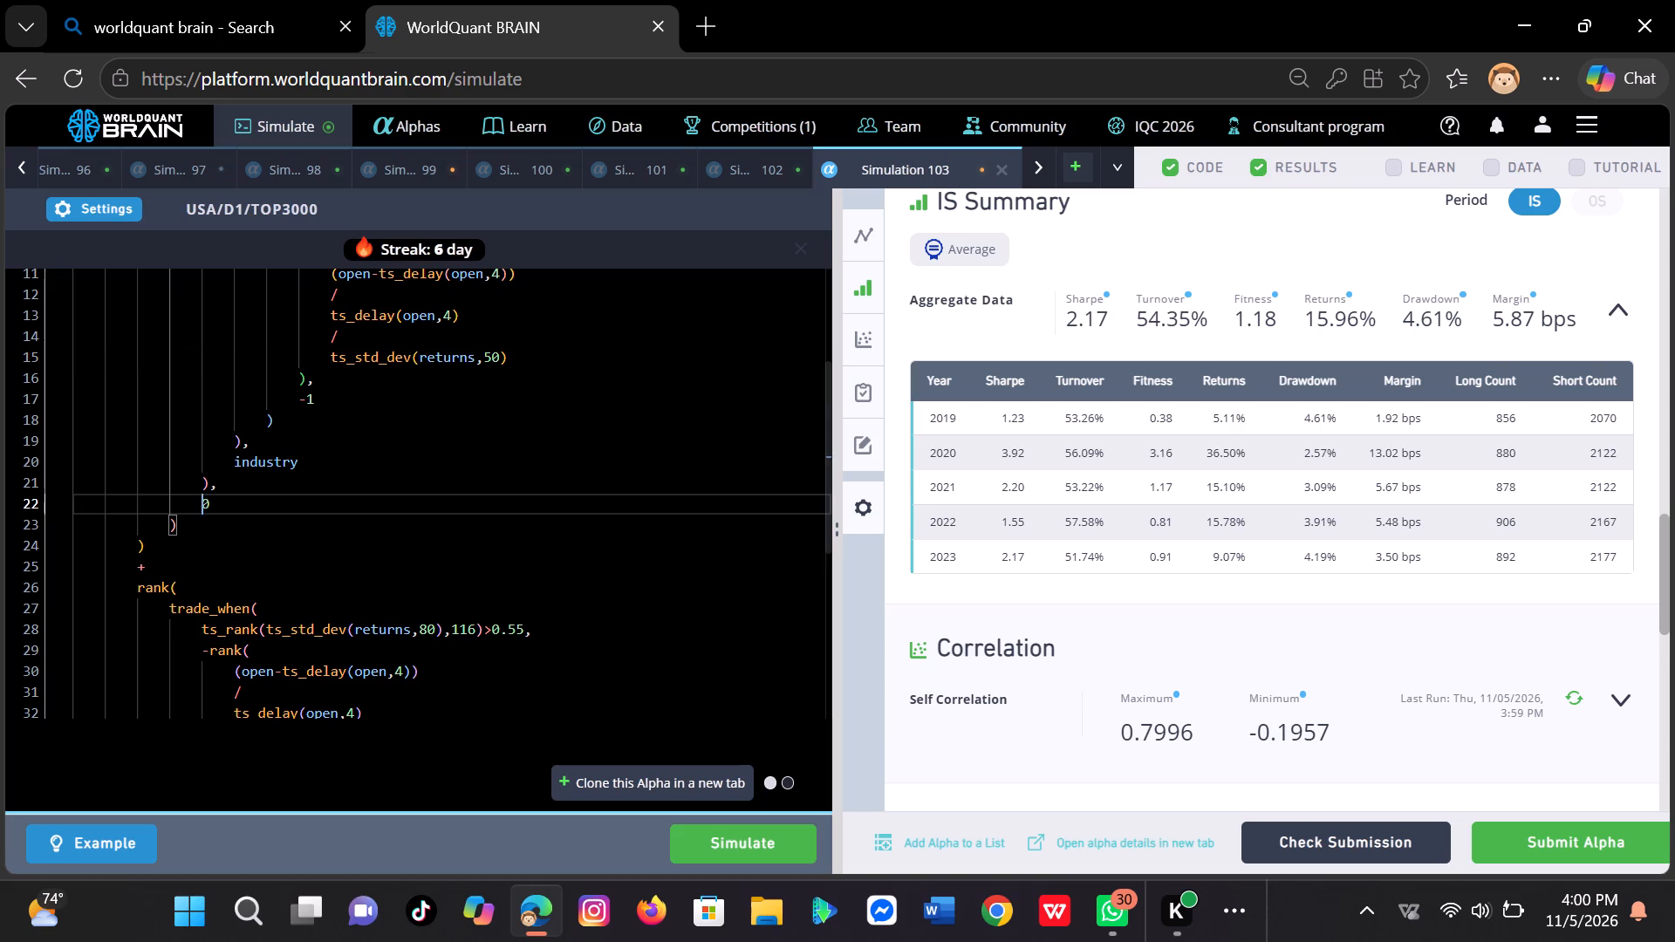
key(2)
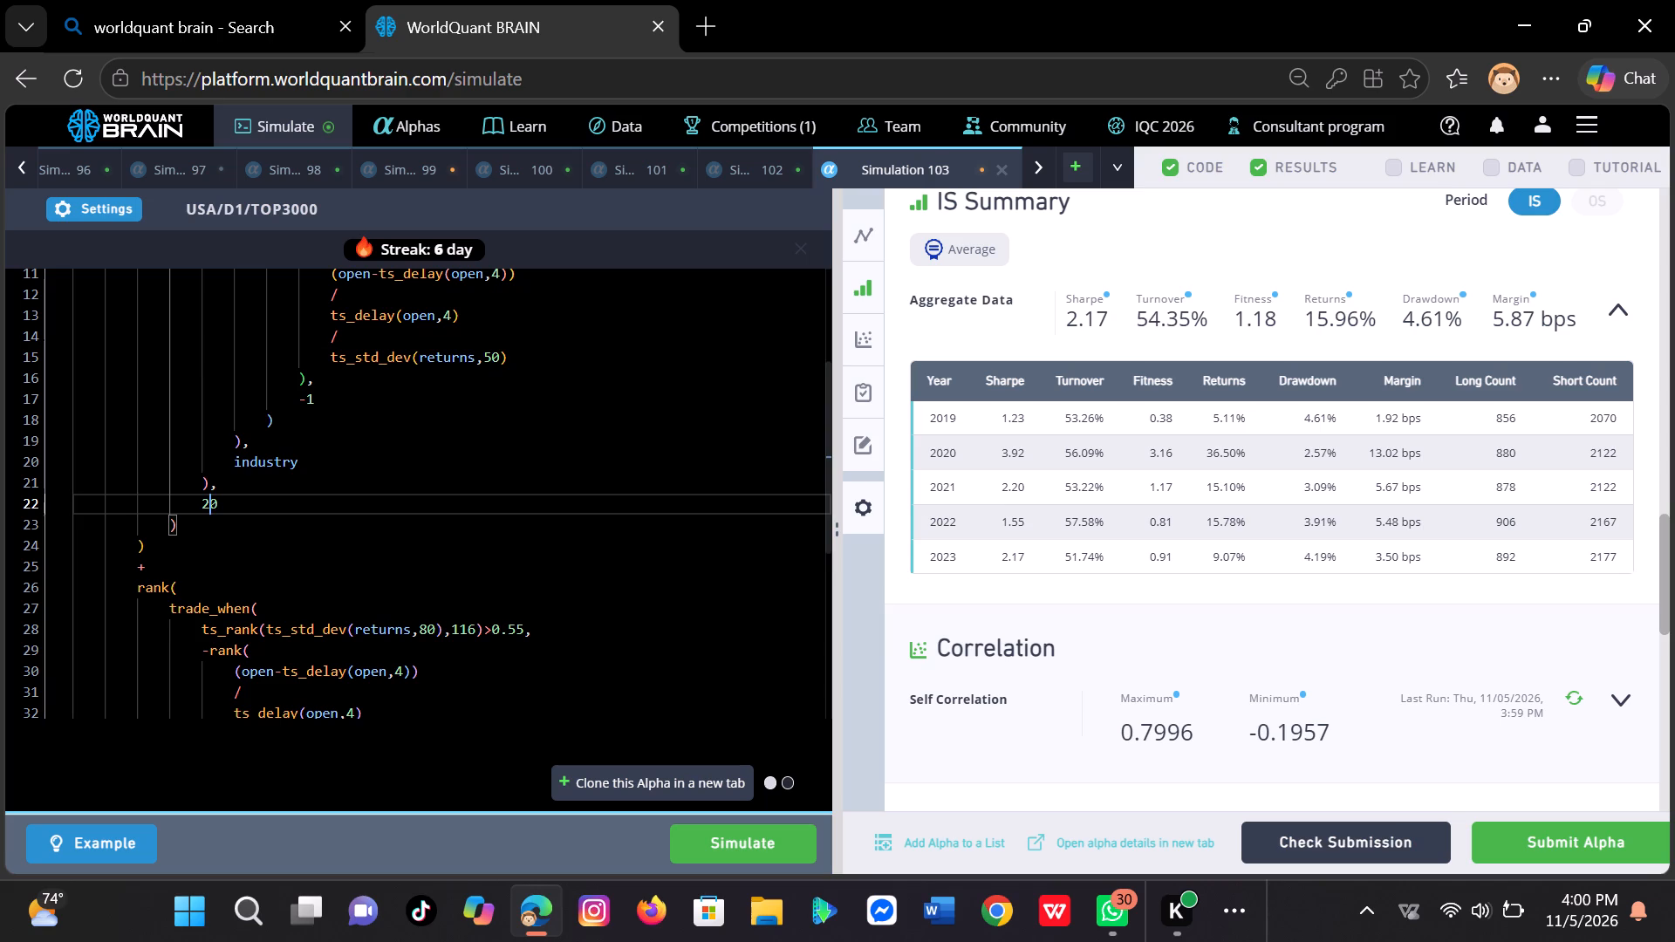
Set the exit value of the first trade_when on line 17 to -4.
click(317, 399)
key(BackSpace)
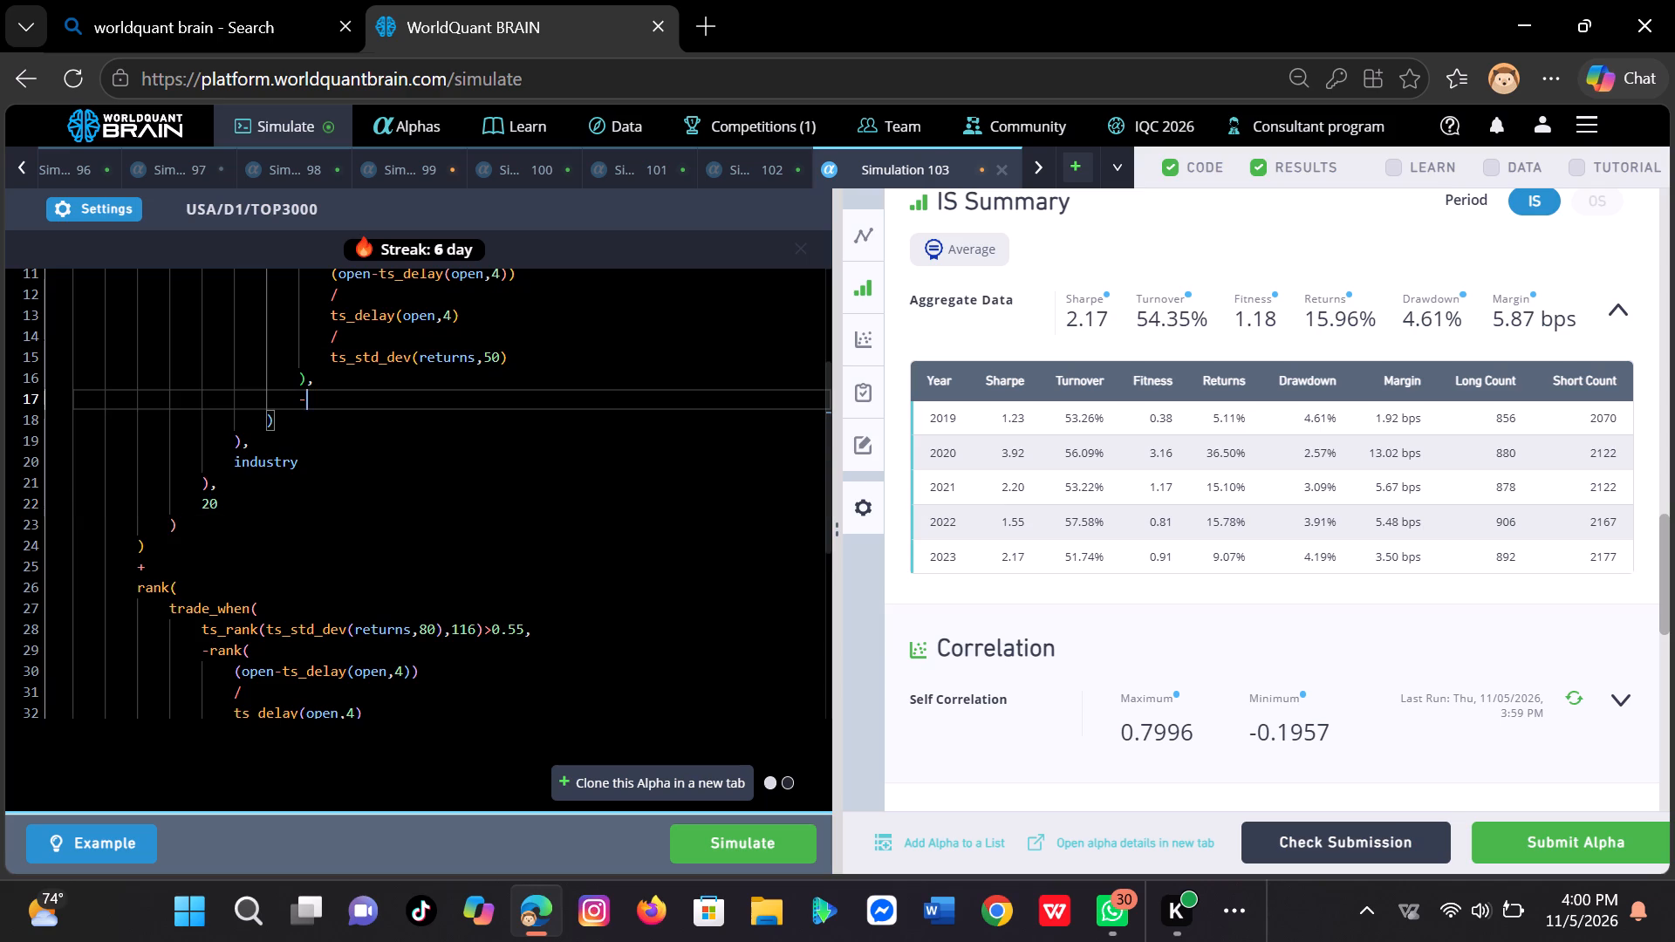
key(4)
Set the ts_rank volatility threshold on line 8 to 0.50 and simulate the modified alpha.
scroll(392, 393, up, 2)
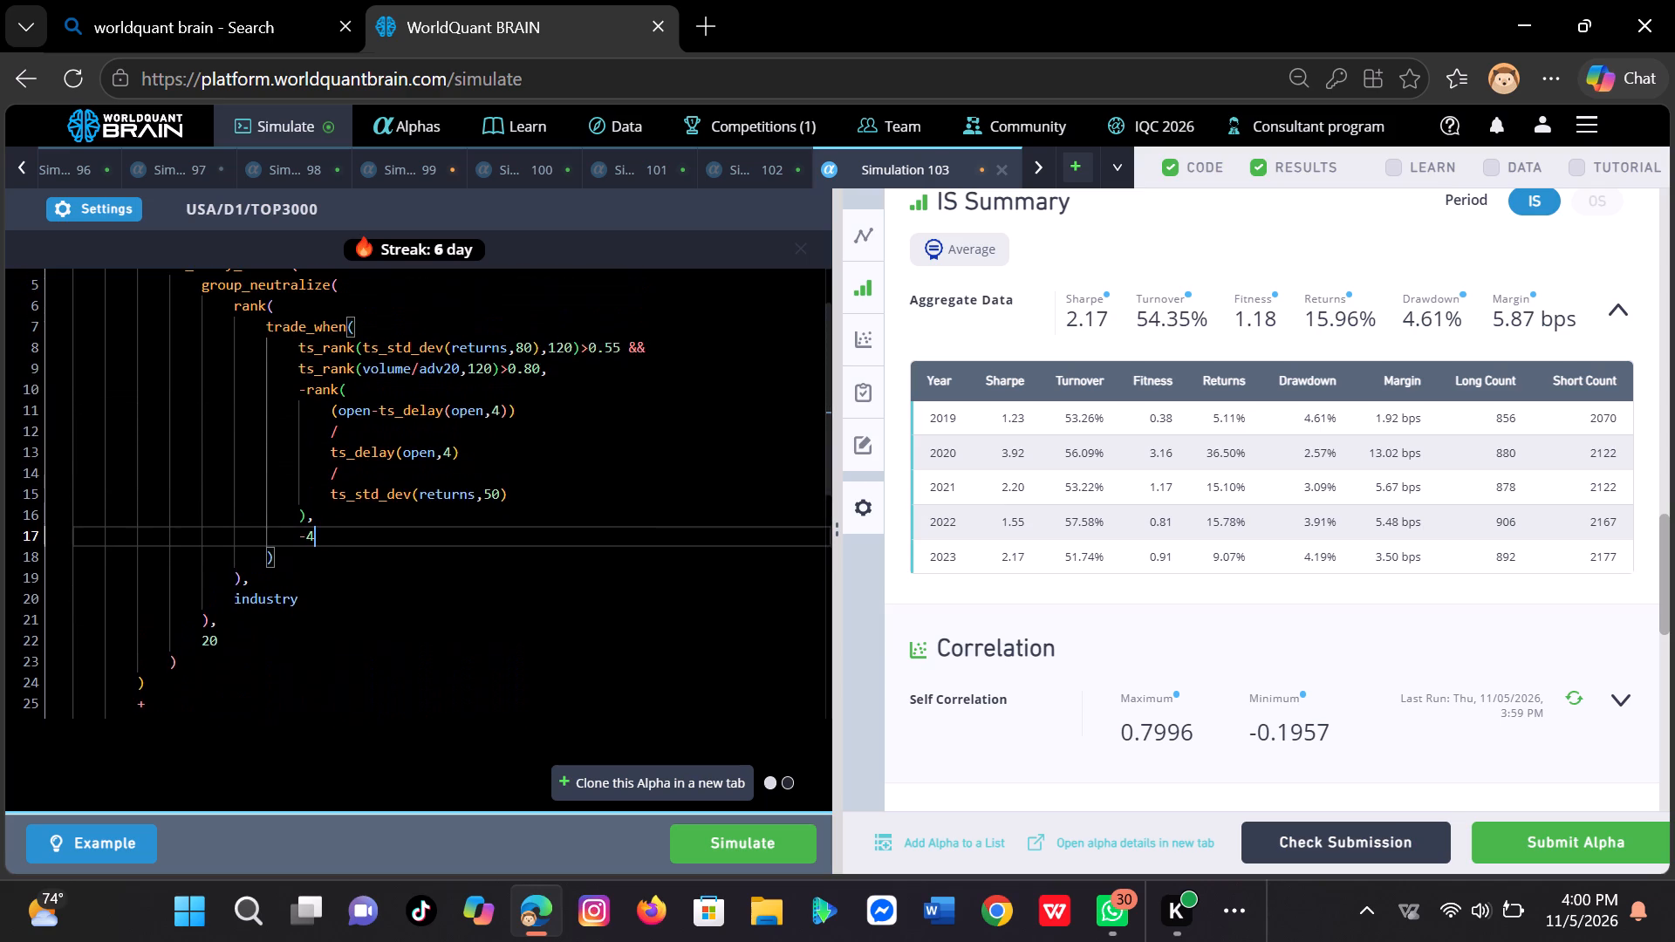
scroll(392, 393, up, 5)
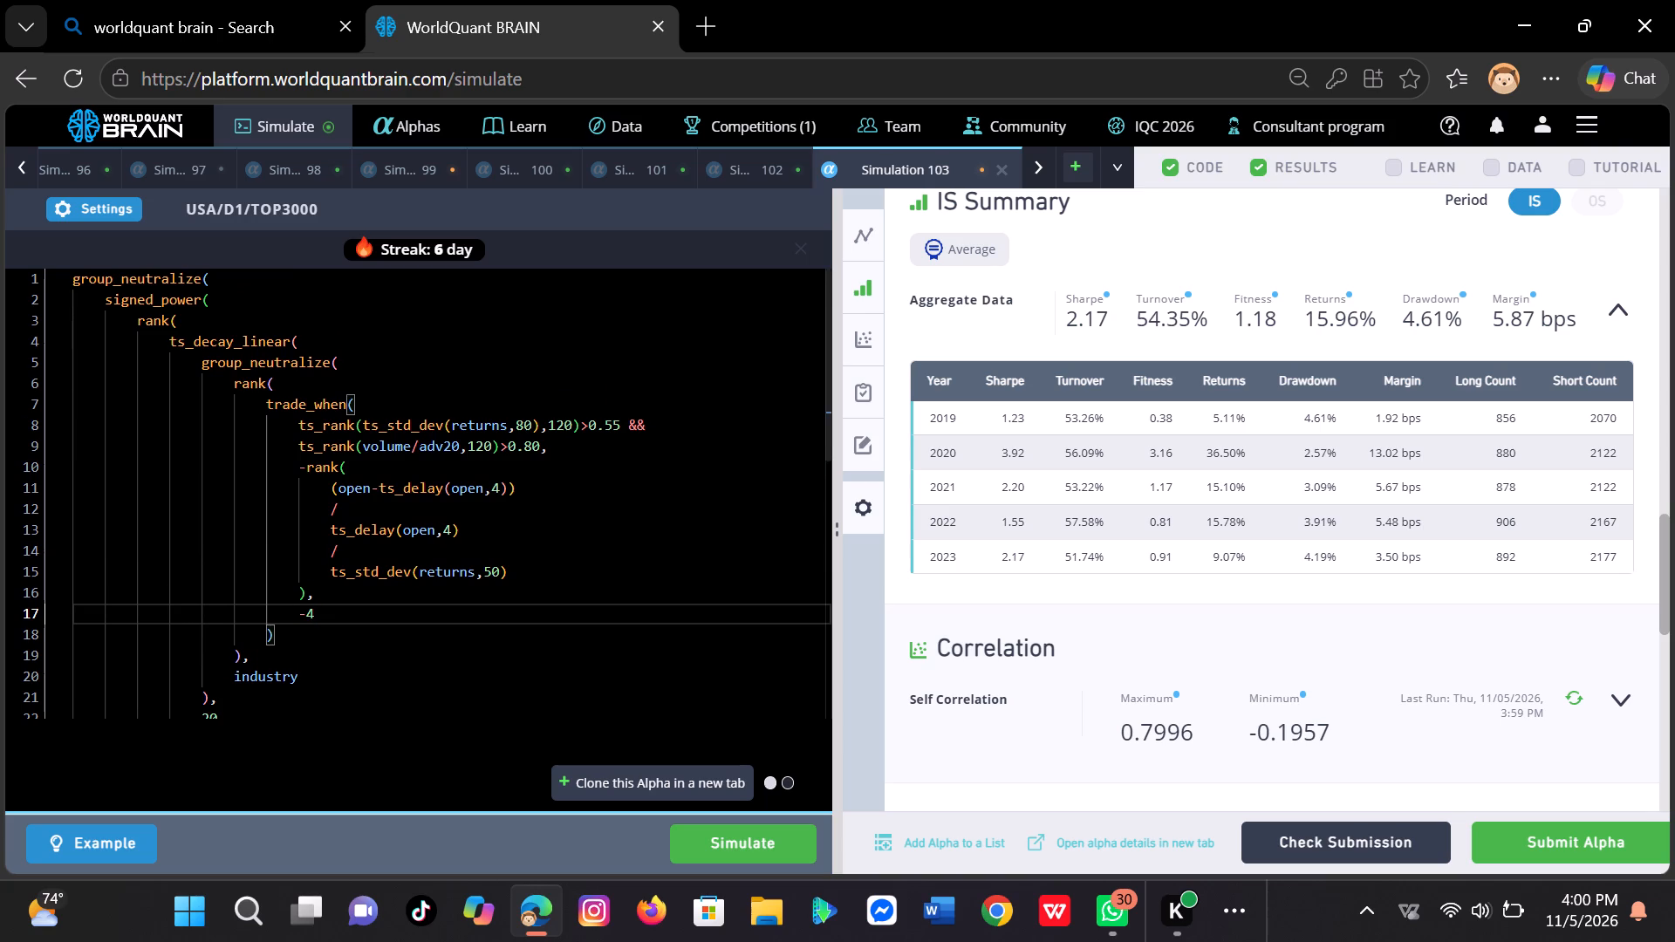
click(619, 421)
key(BackSpace)
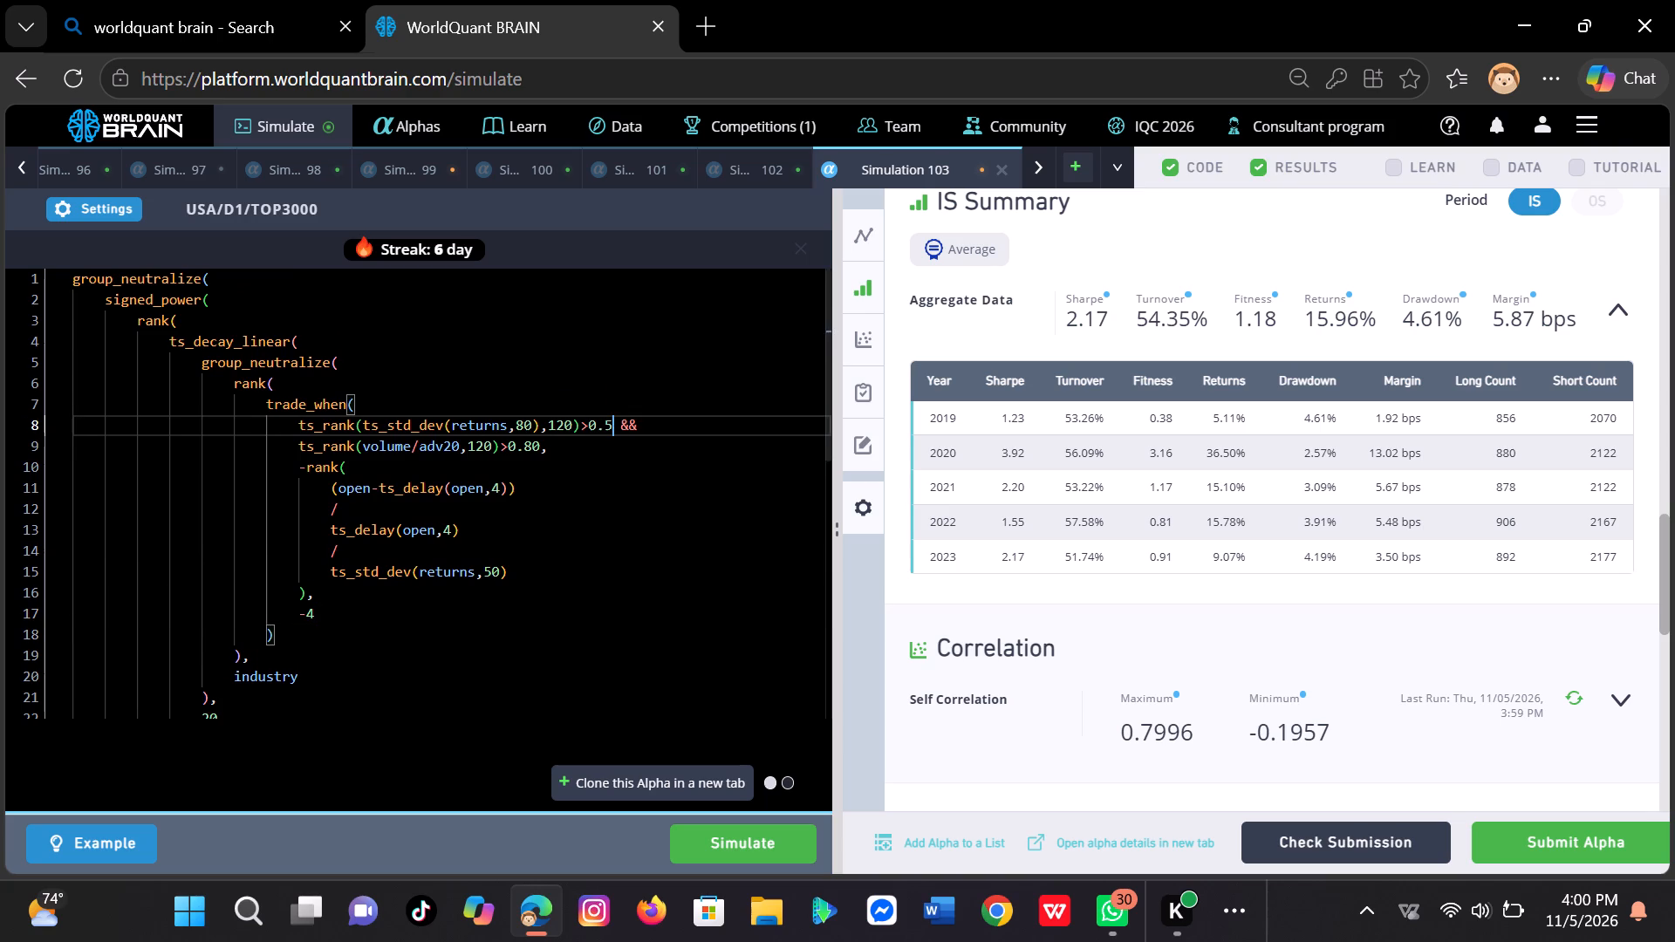
key(0)
click(747, 843)
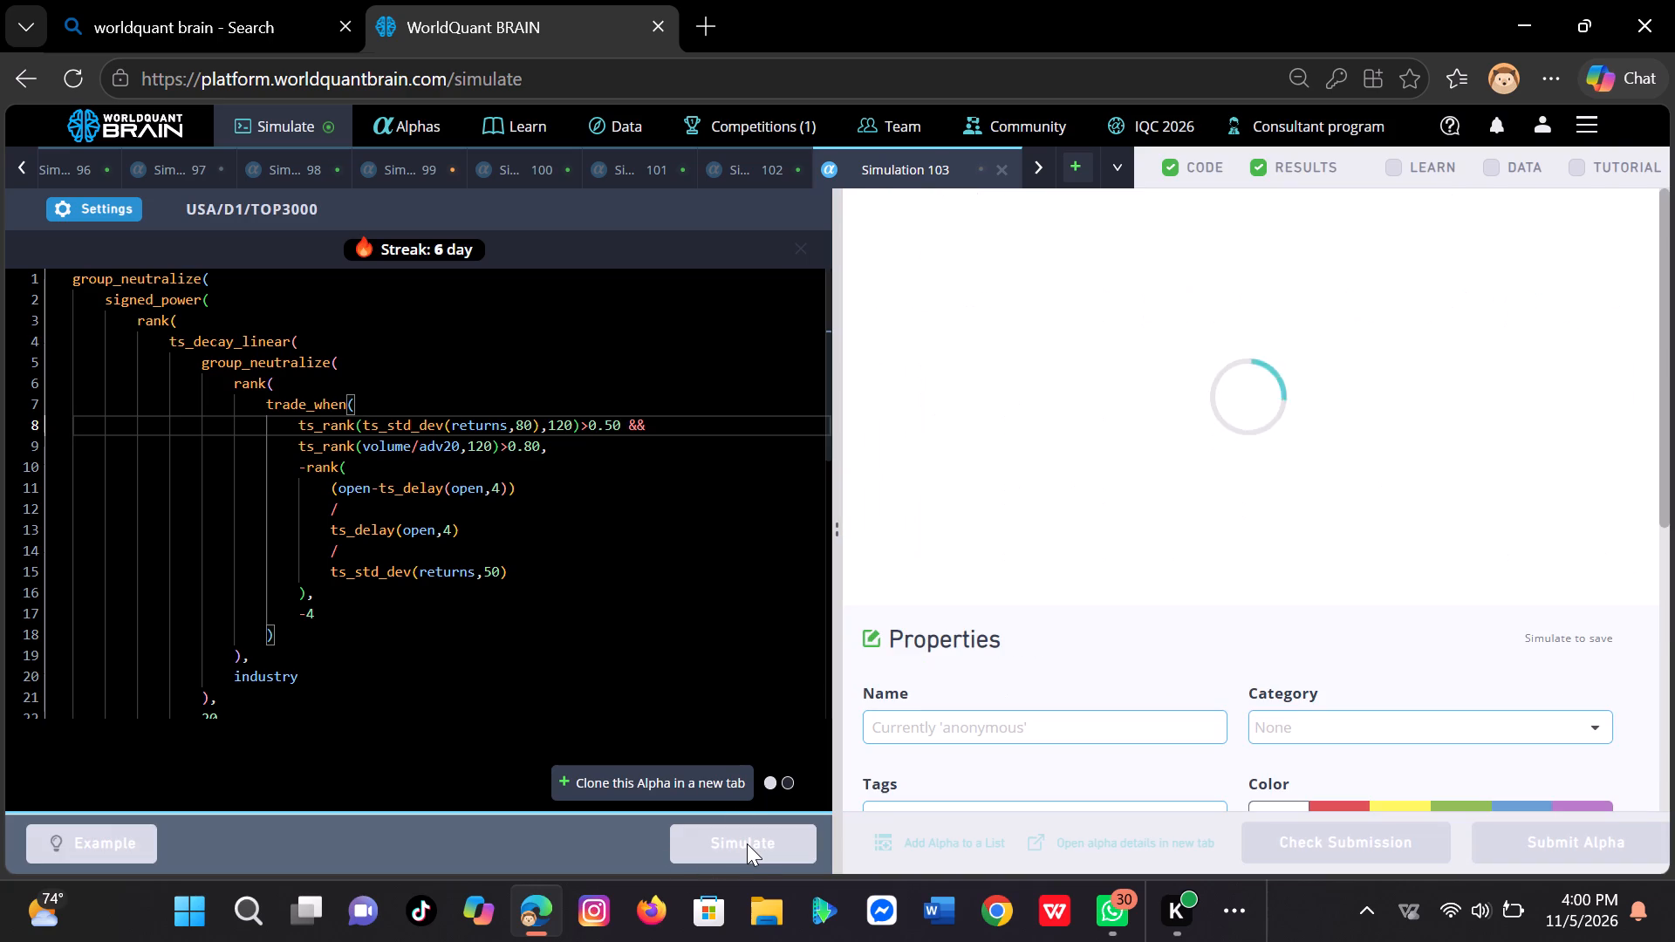
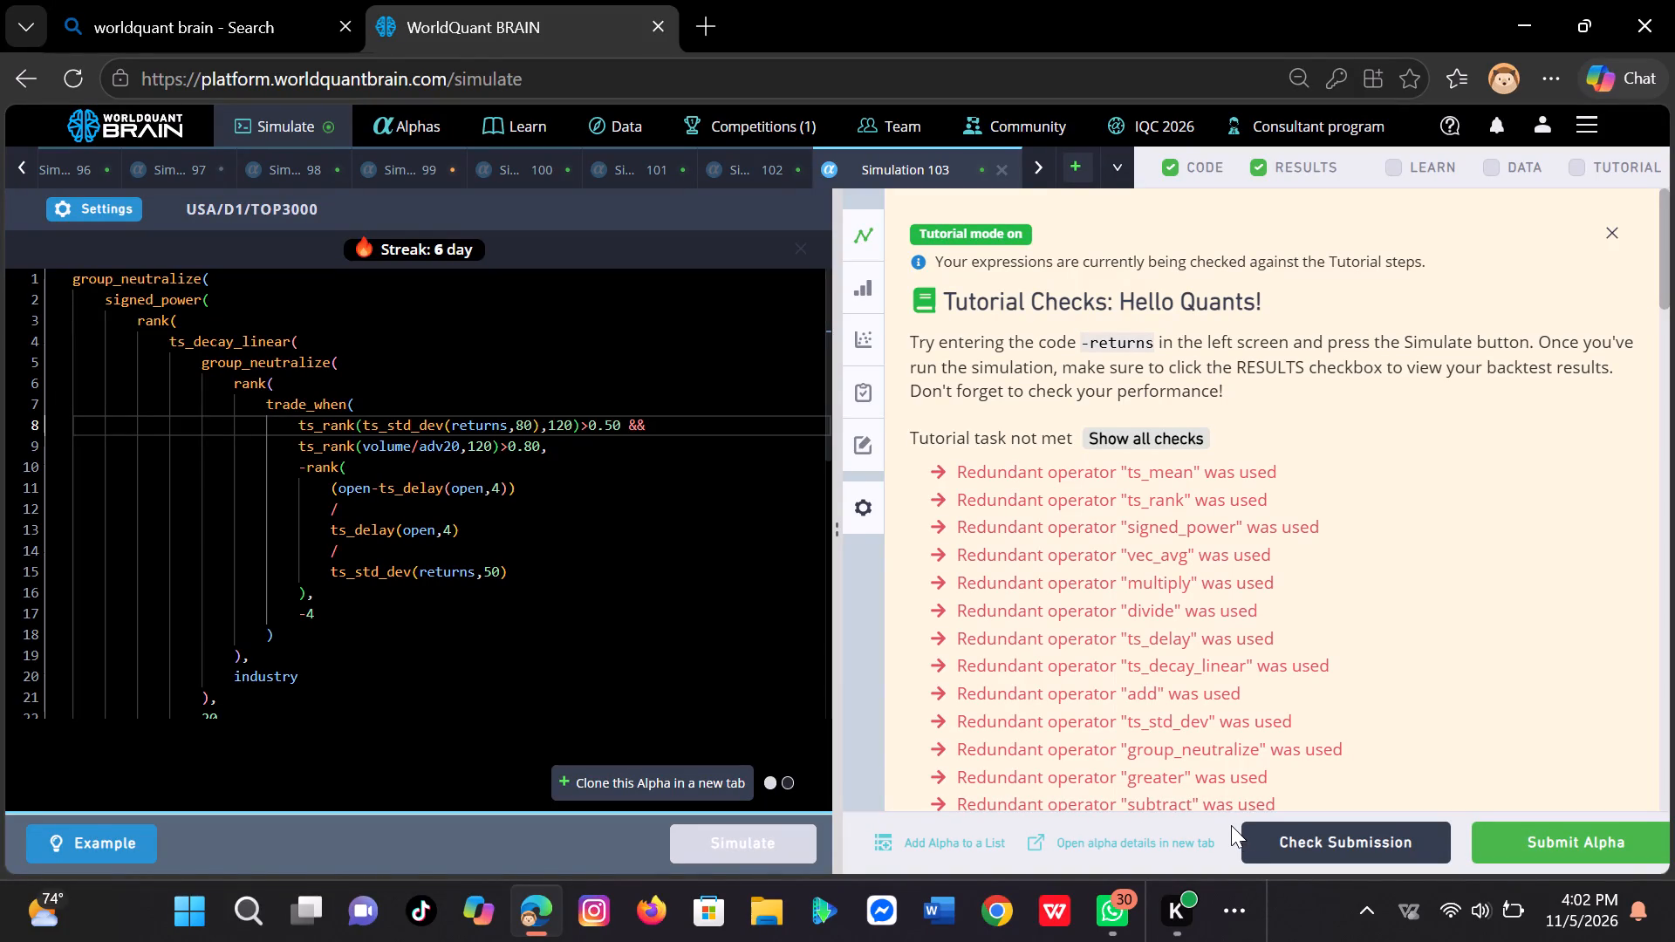
Review the simulated alpha's IS Summary and run its self-correlation check.
scroll(1214, 679, down, 2)
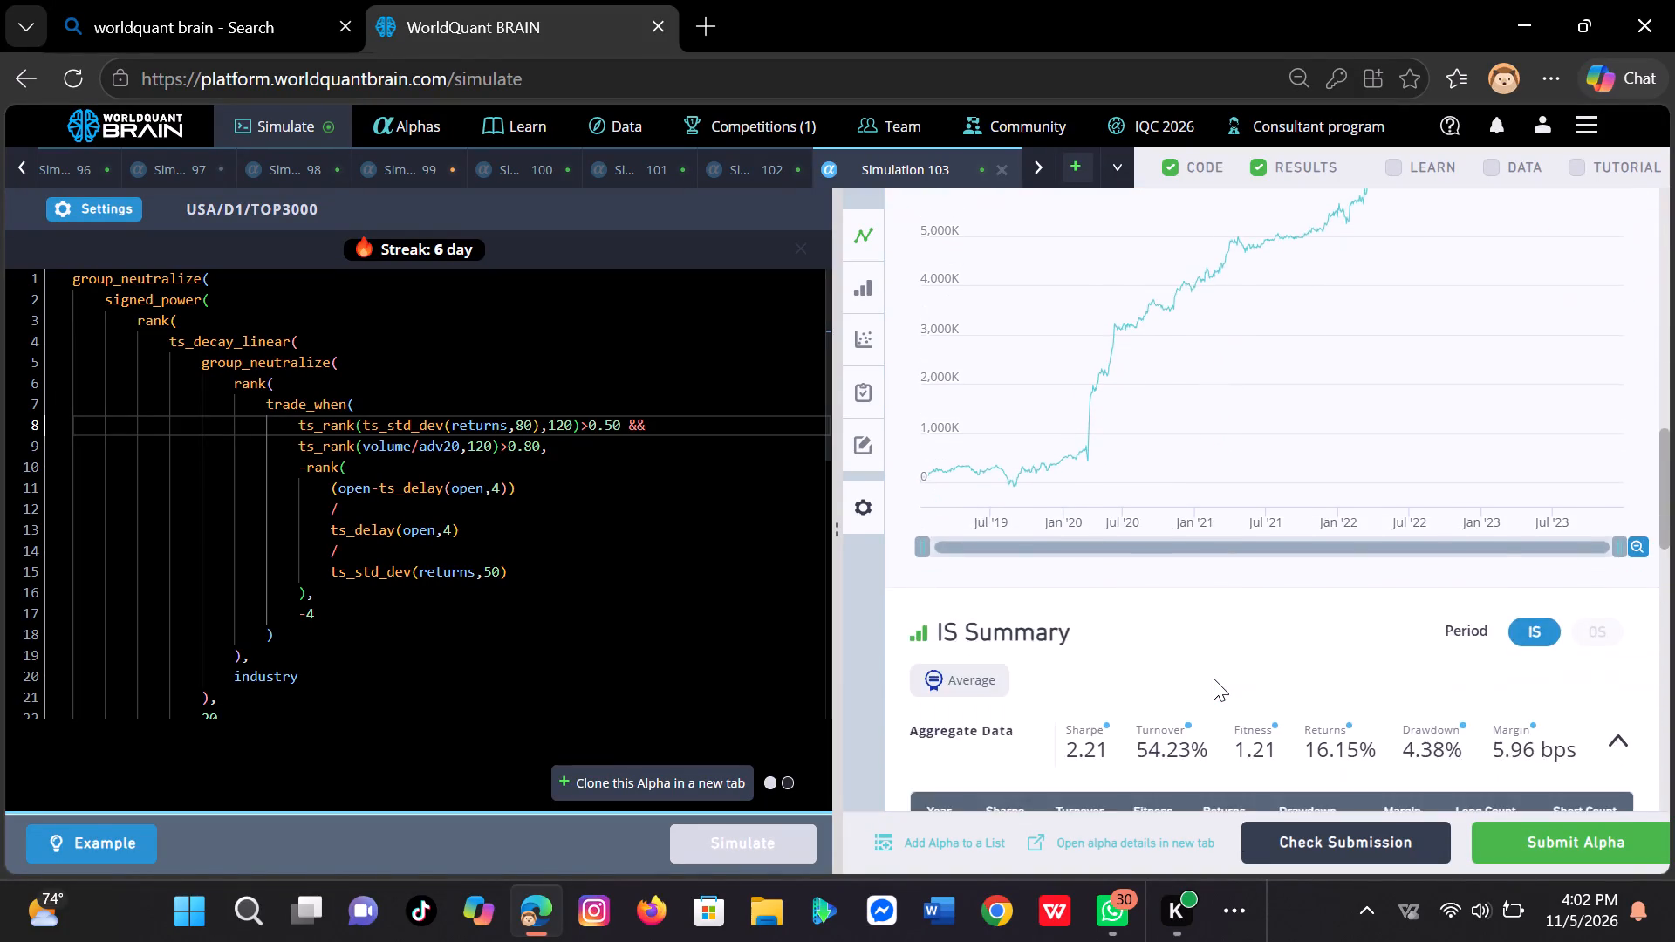
scroll(1214, 679, down, 1)
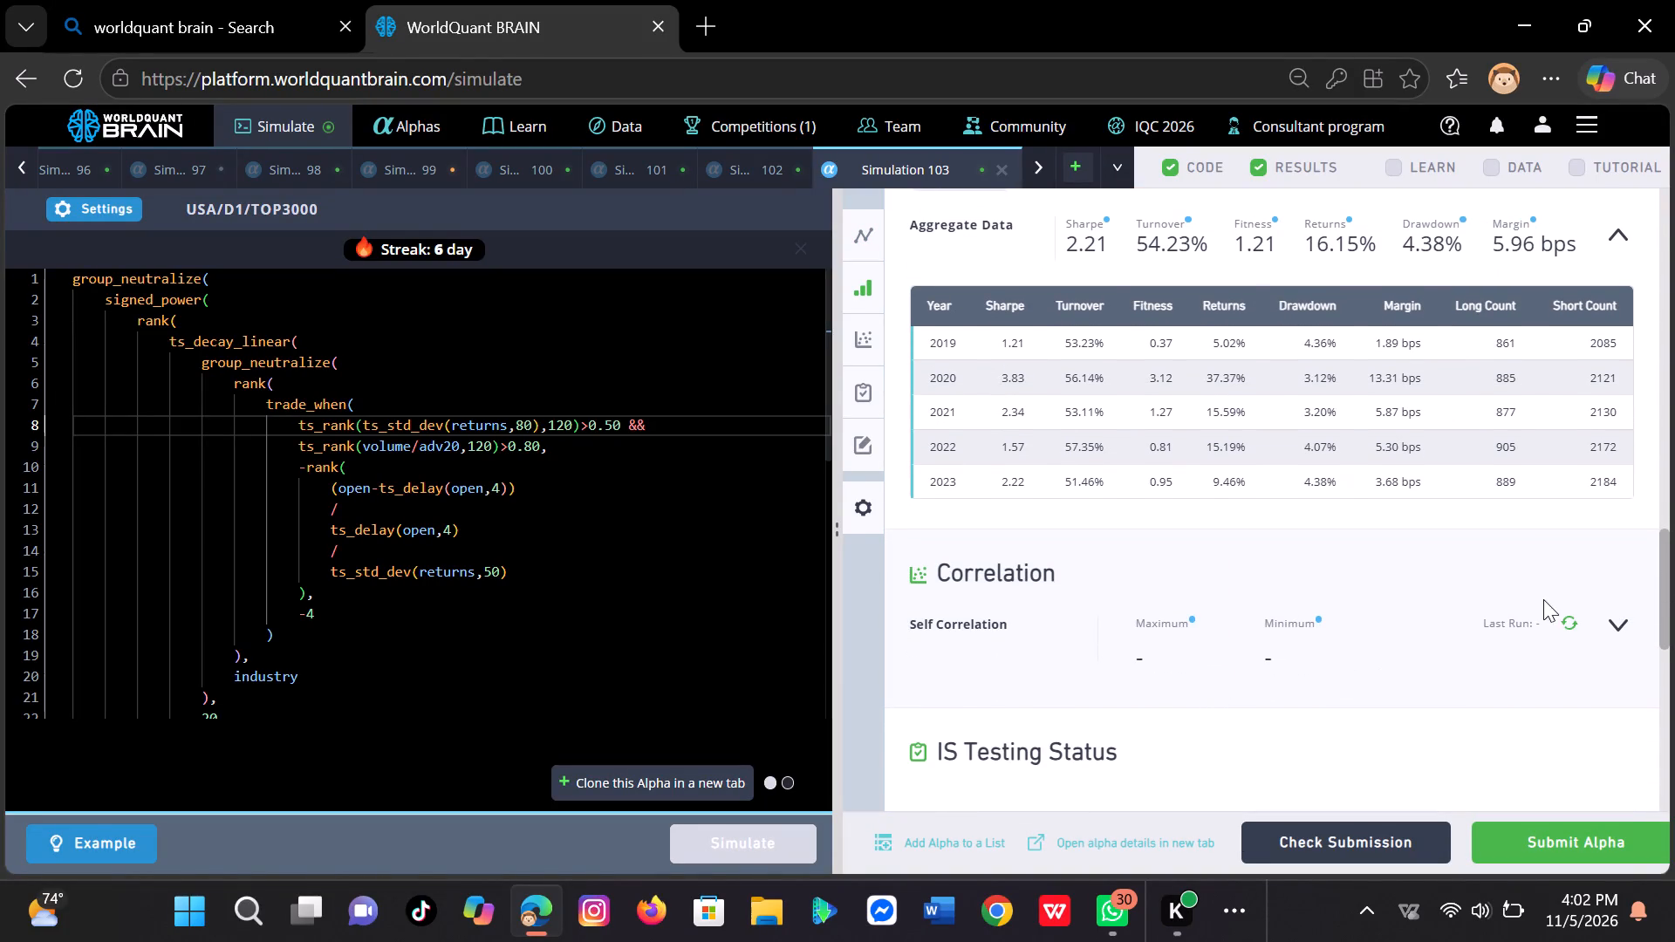
click(1580, 625)
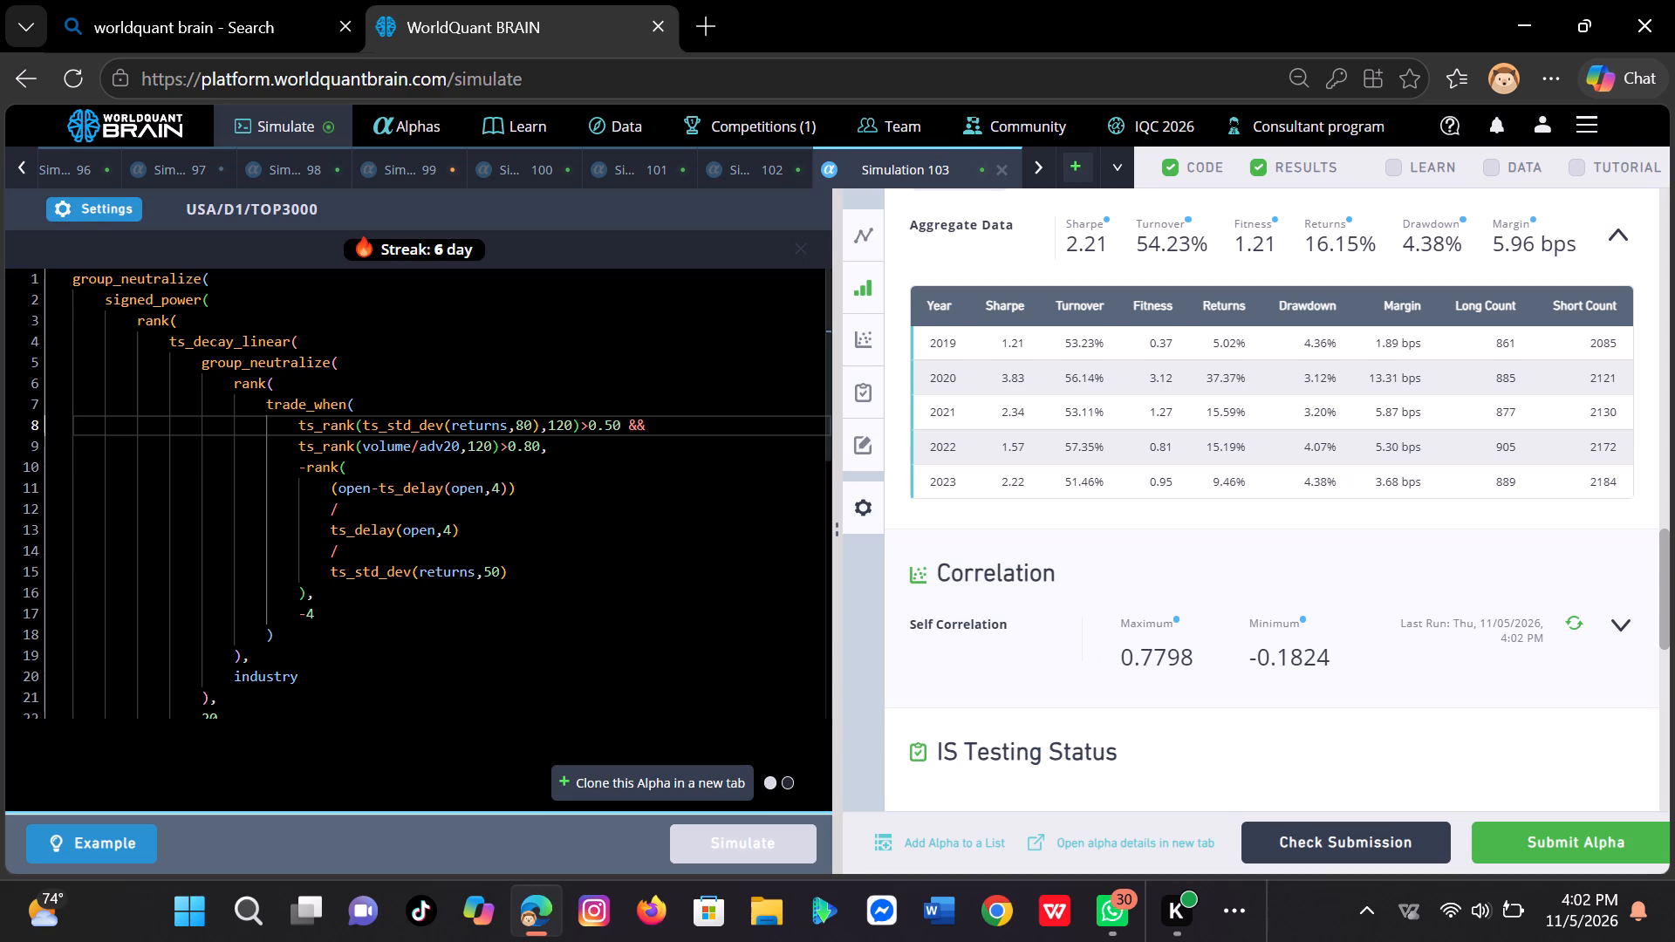
Change the simulation universe to TOP2000, apply the settings and simulate the alpha again.
click(73, 210)
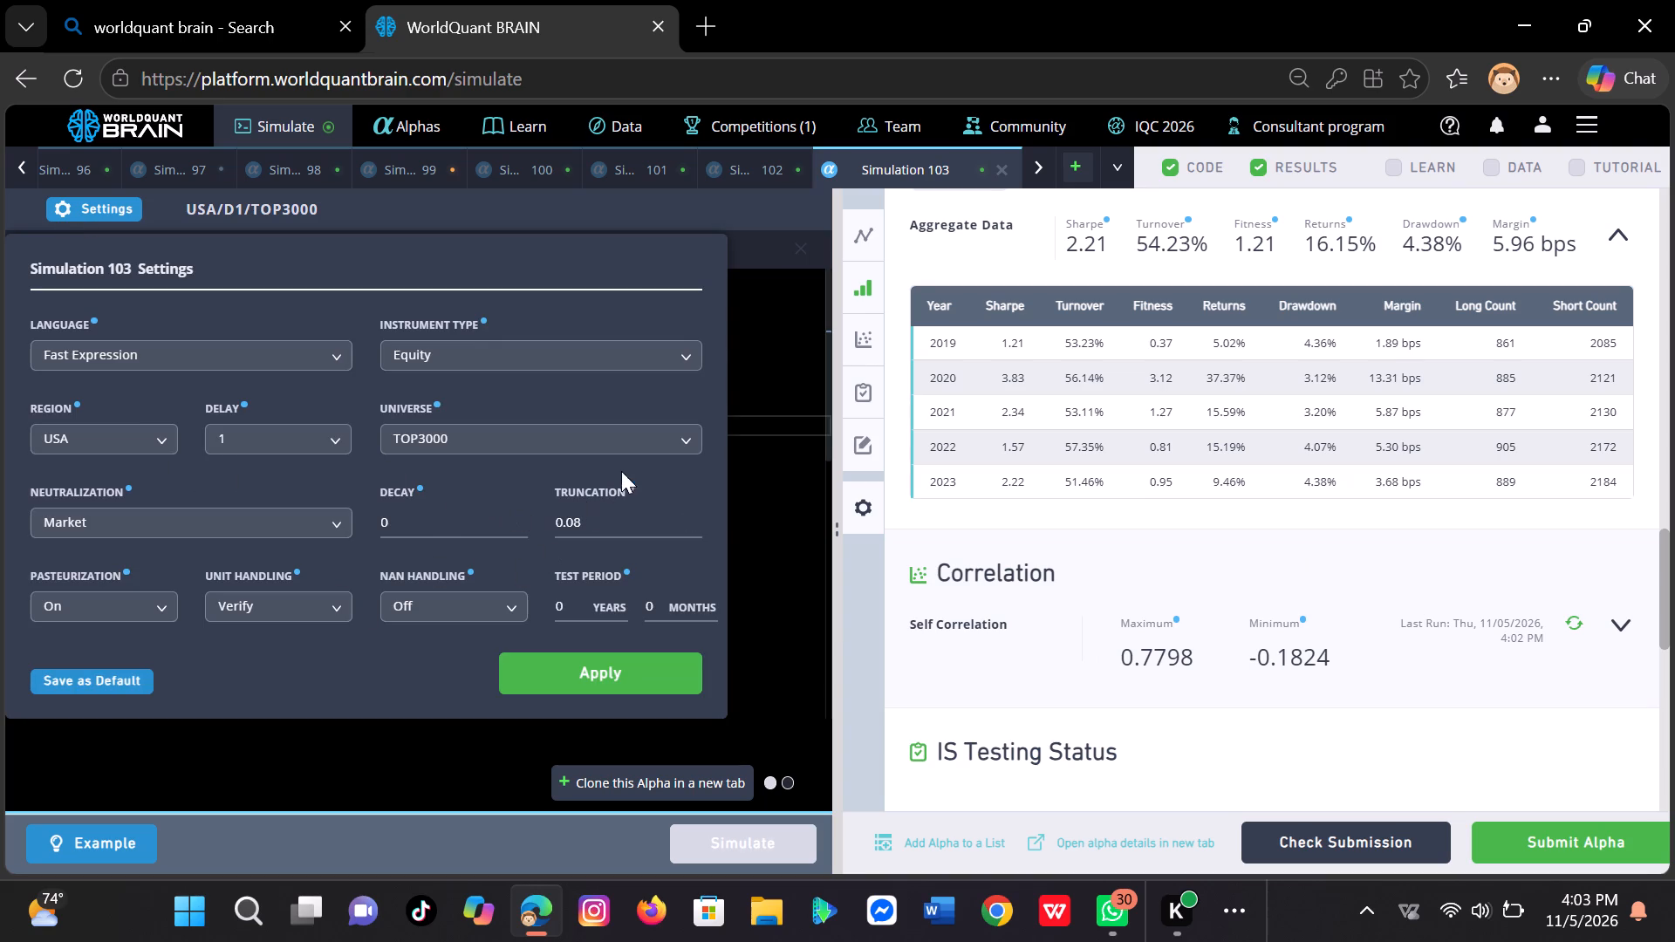
click(695, 441)
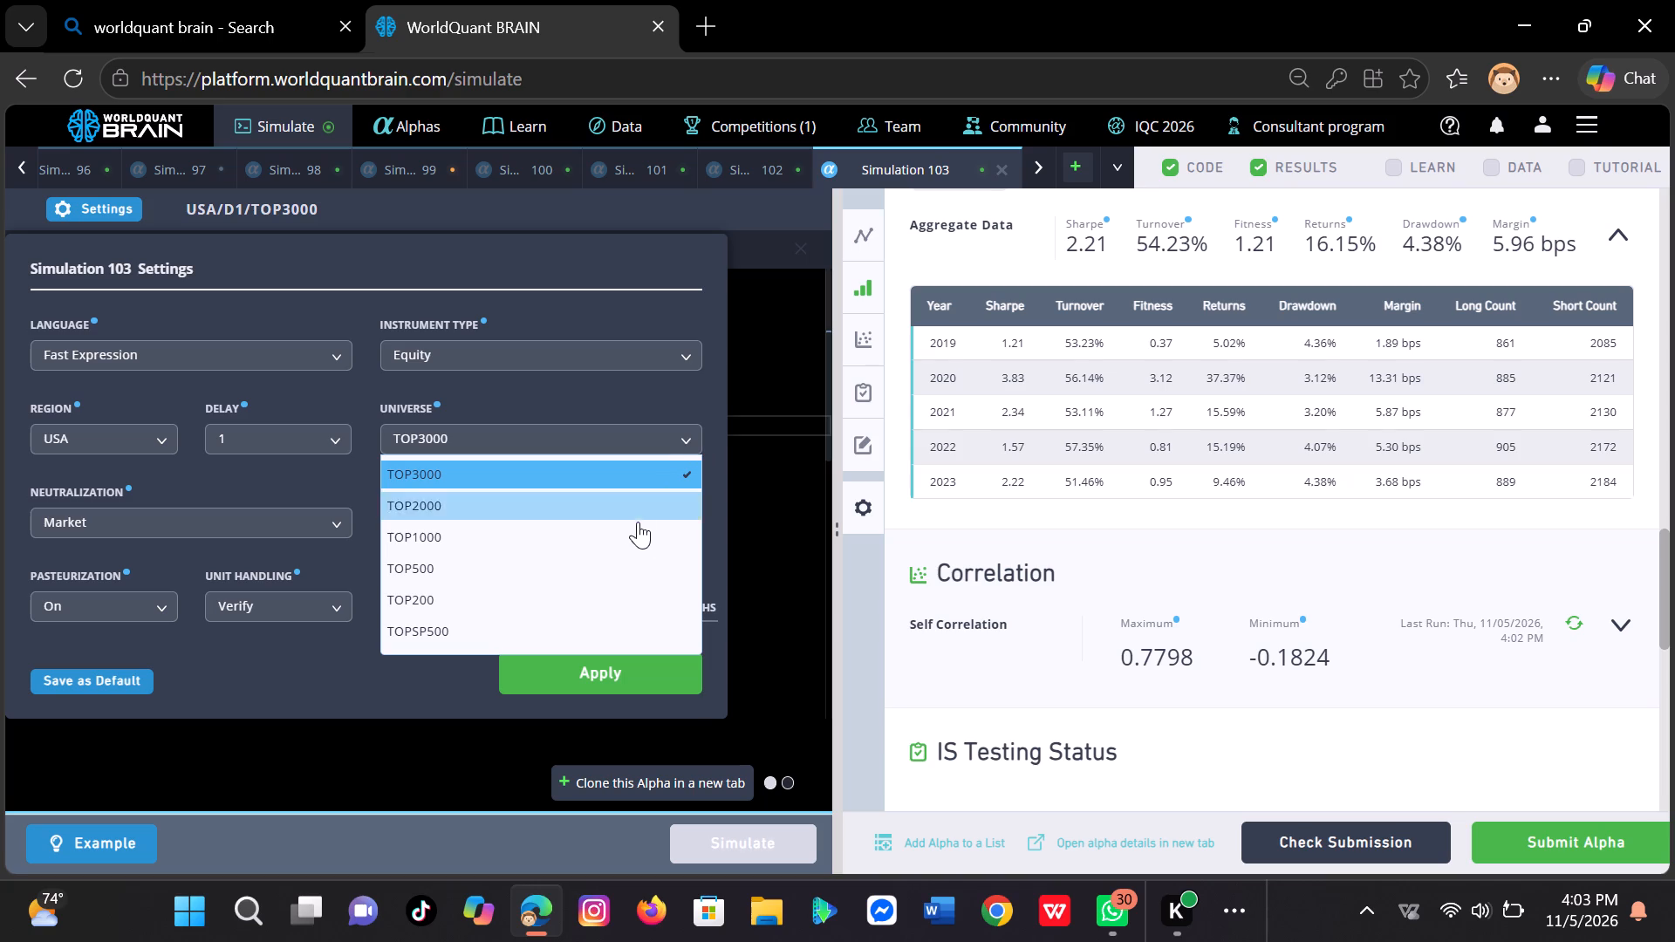
click(650, 500)
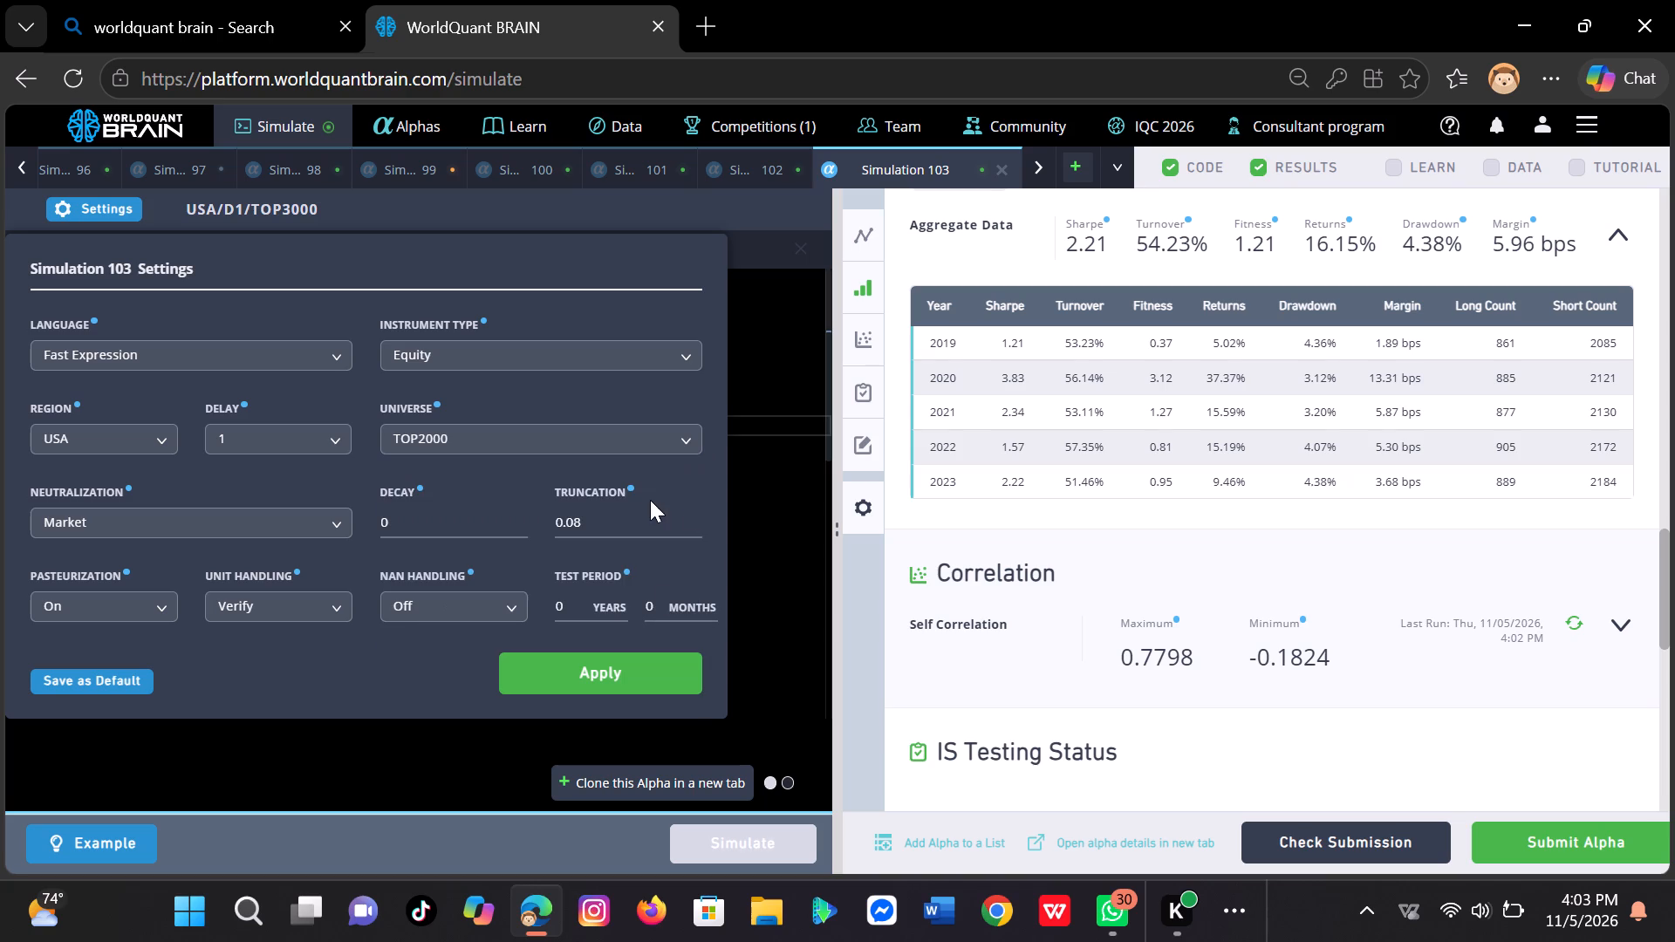
click(625, 682)
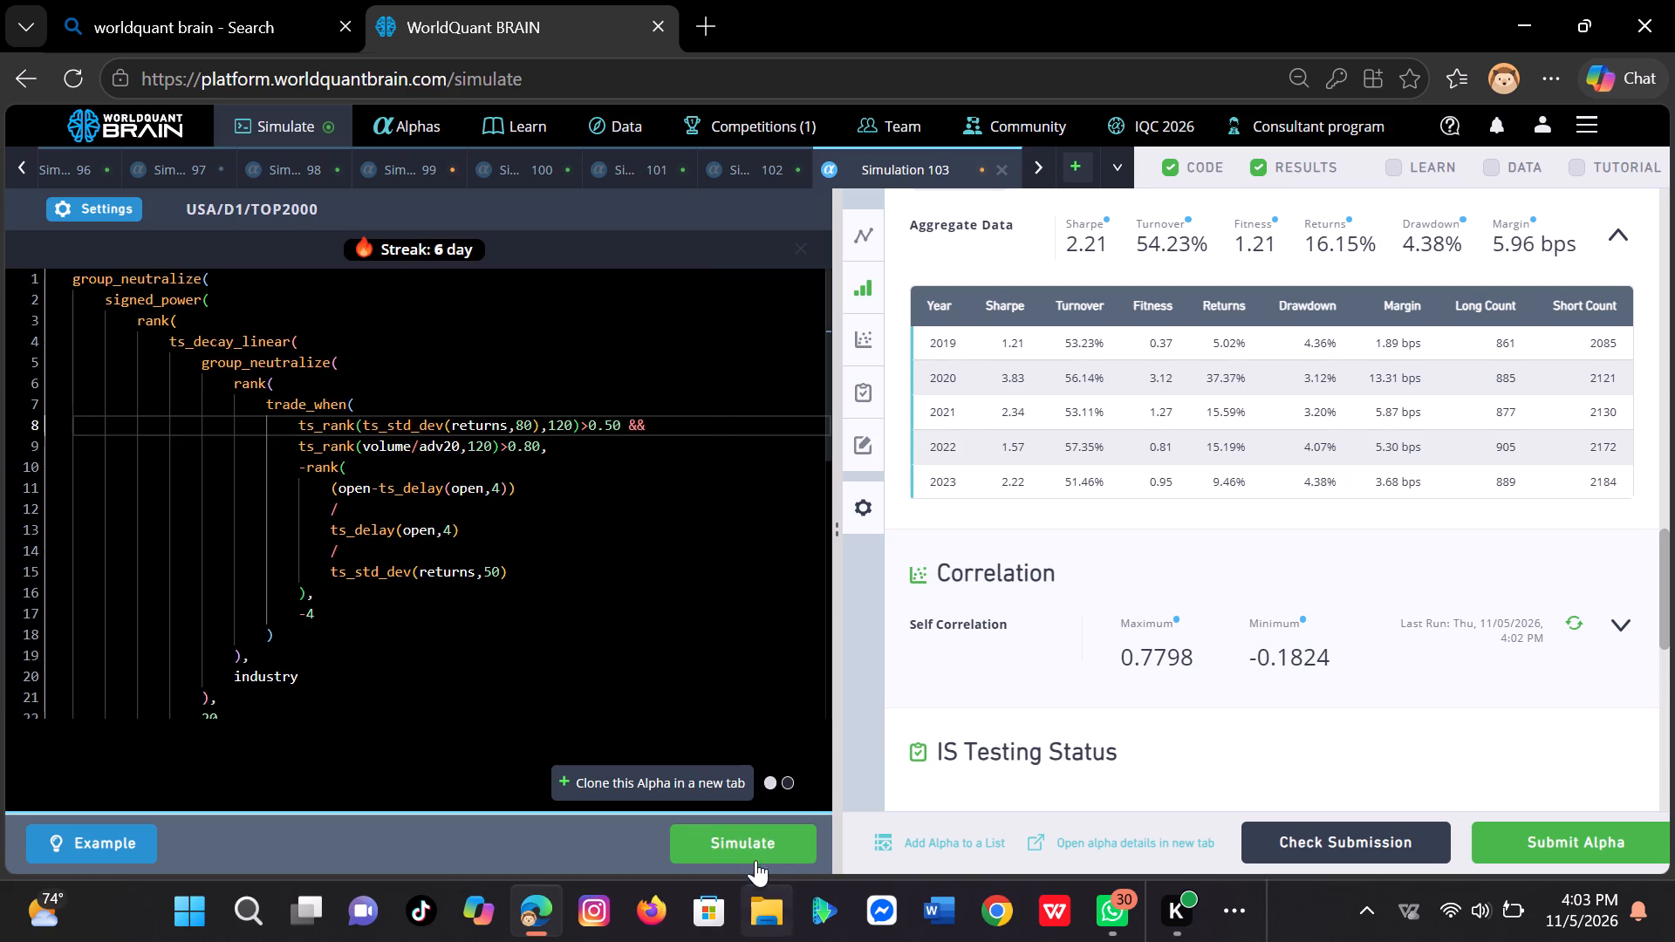
click(755, 844)
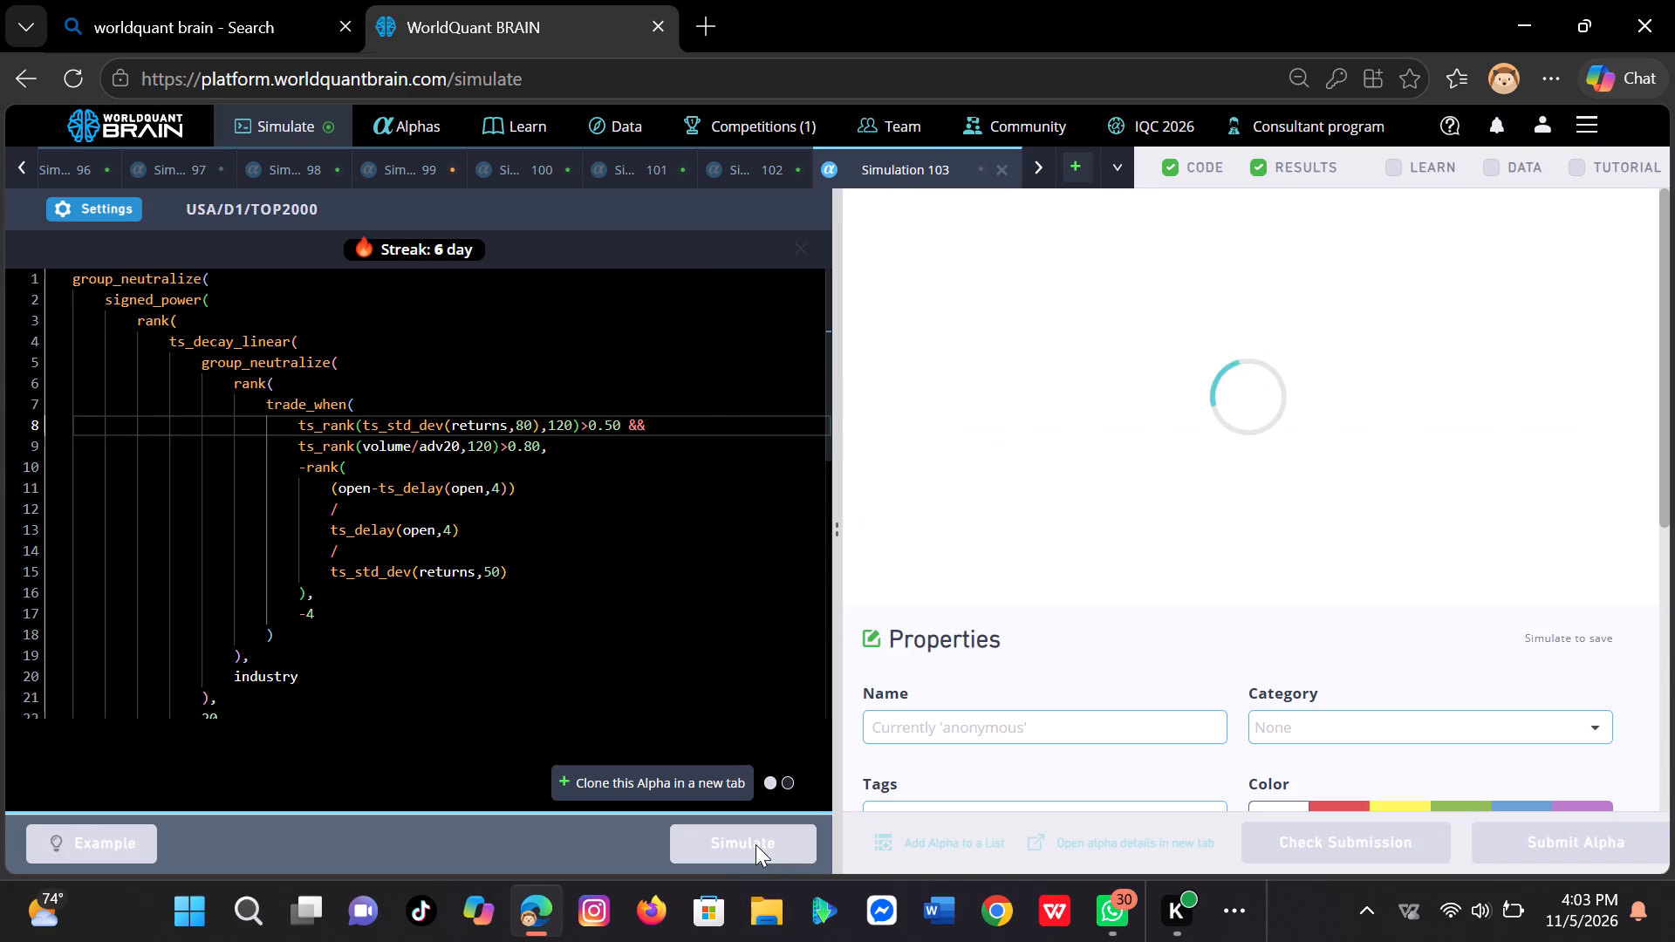
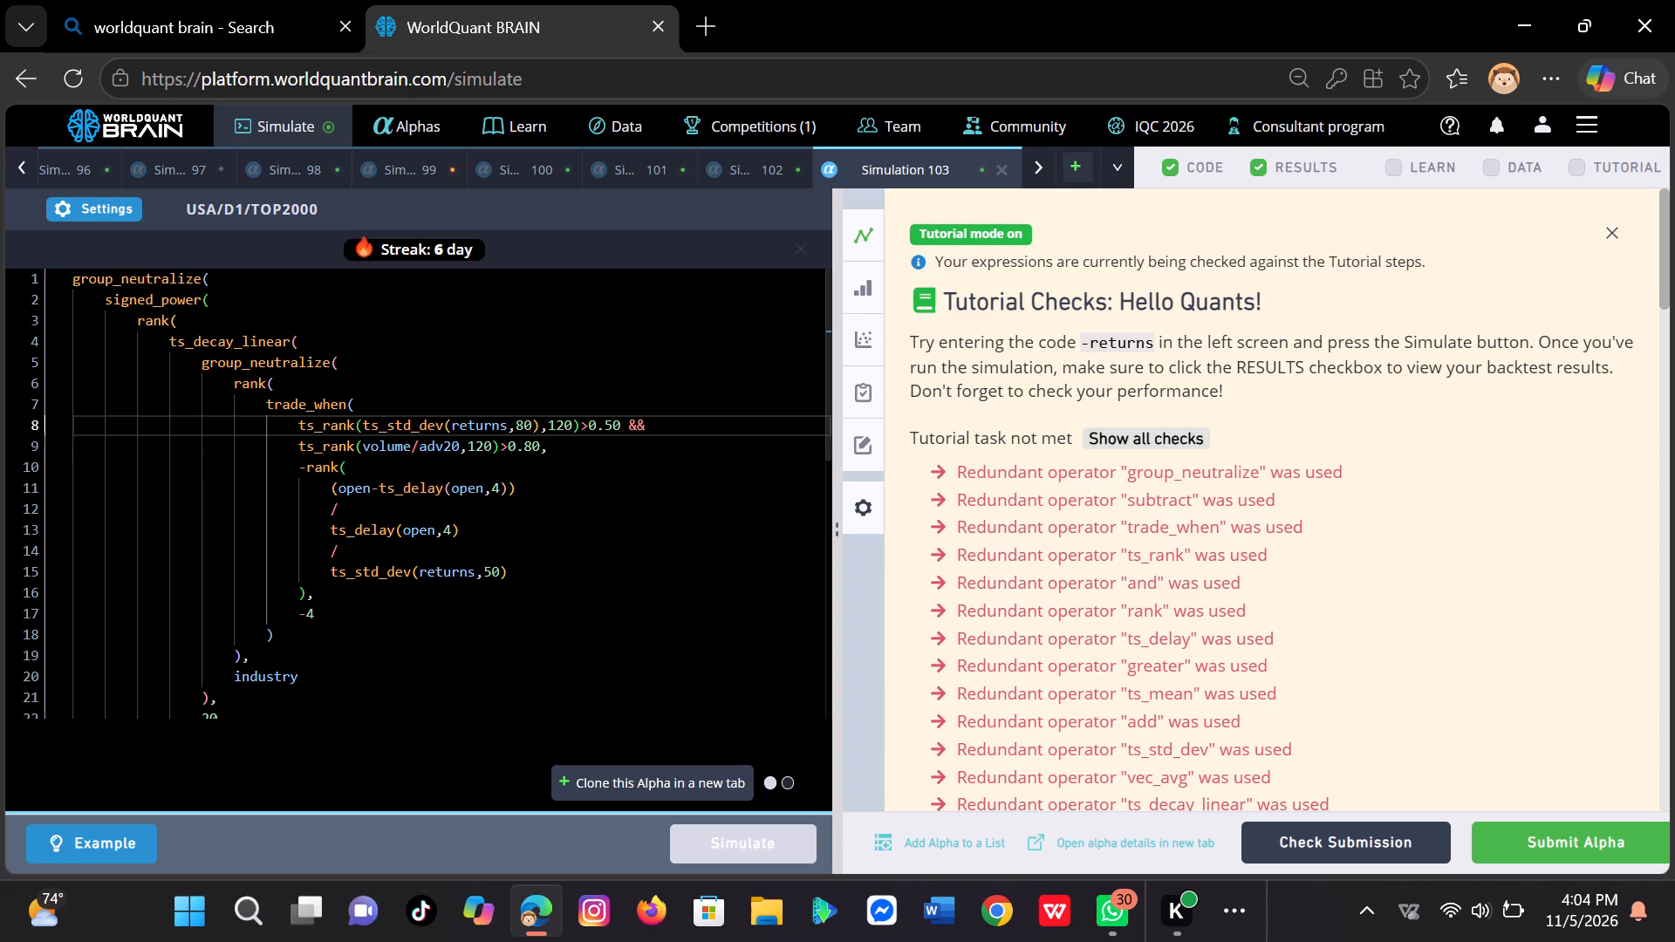
Run the self-correlation check on the alpha simulated with the TOP2000 universe.
scroll(996, 463, down, 3)
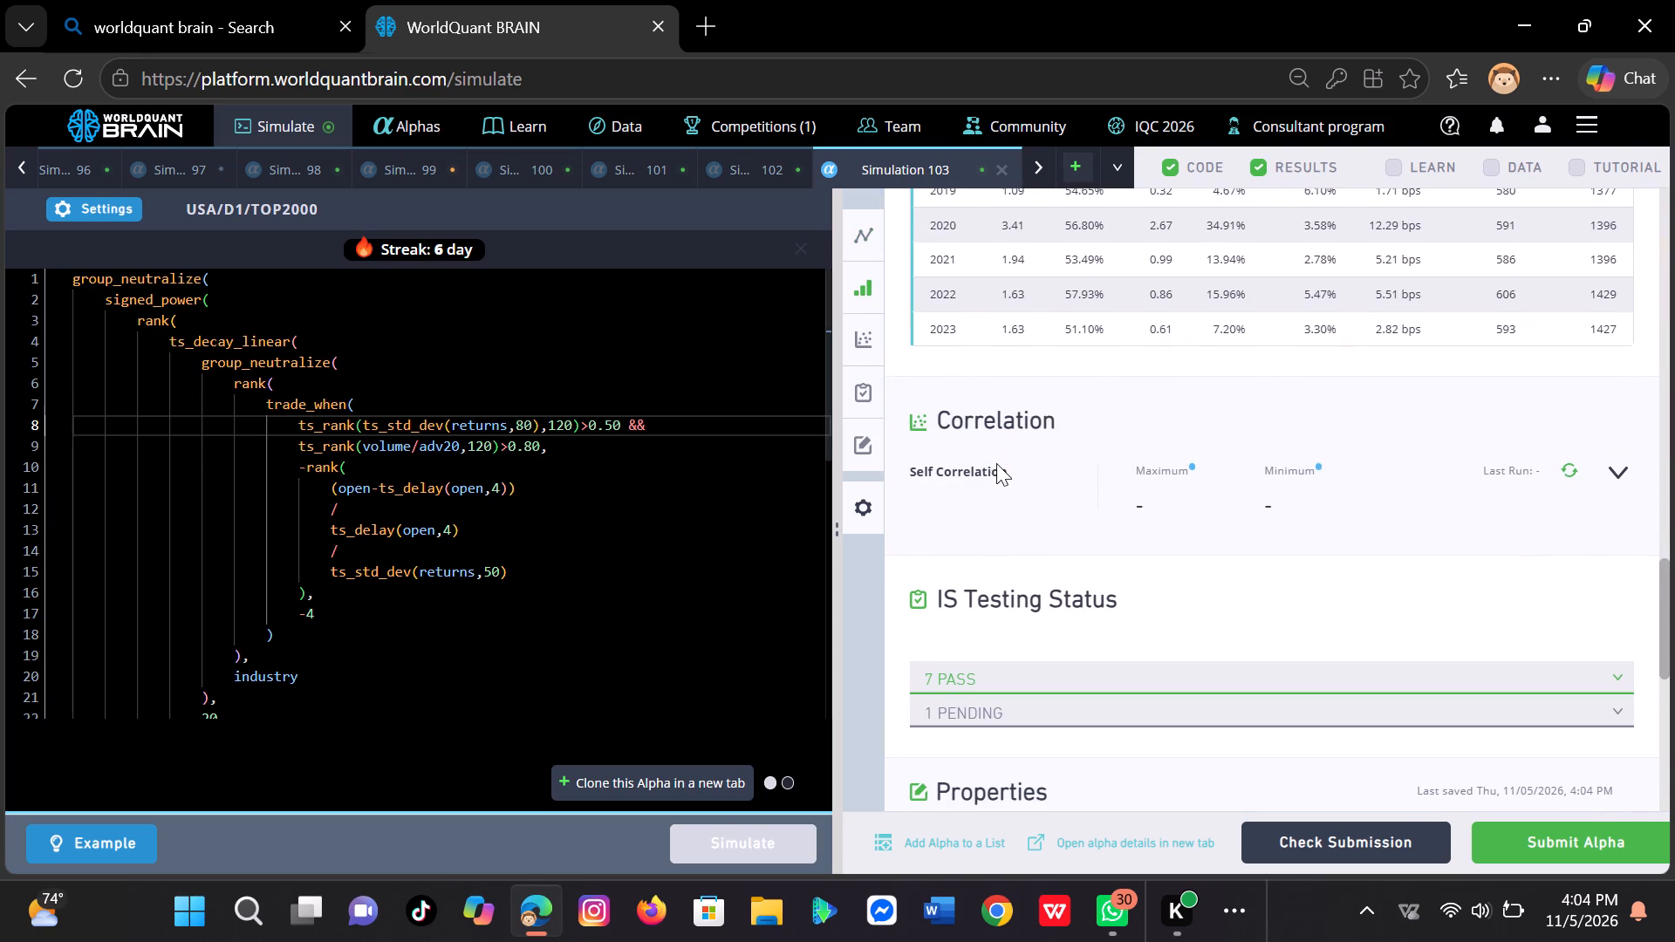
click(1576, 472)
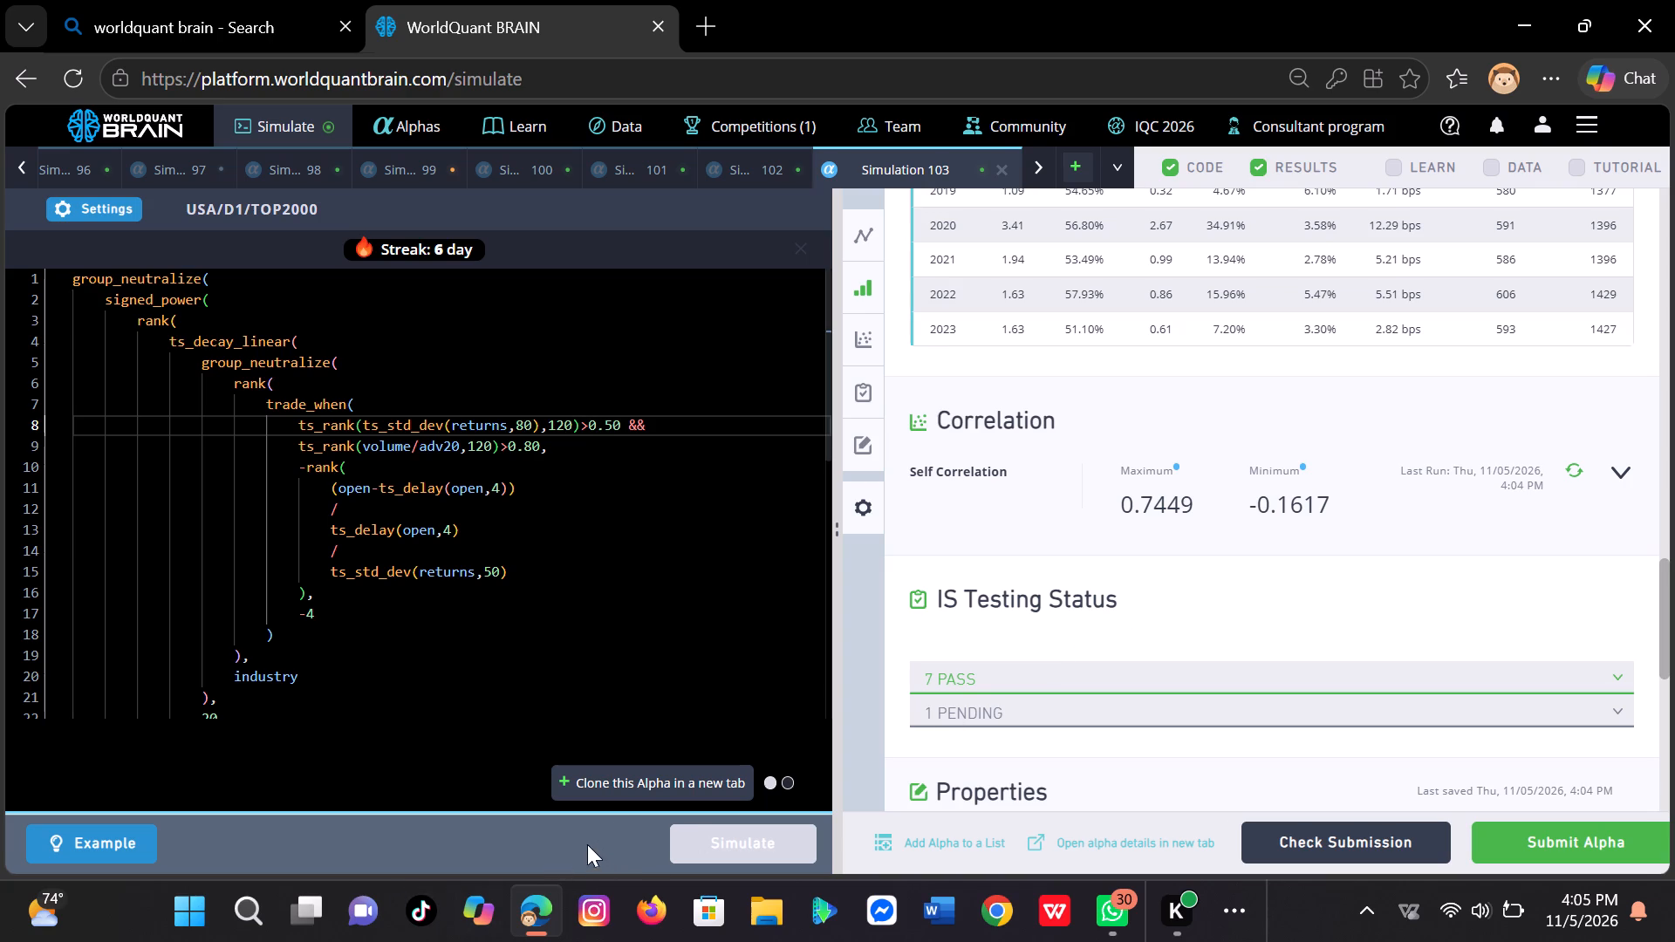
Clone the alpha into a new simulation, set its truncation to 0.09, apply the settings and simulate it.
click(637, 781)
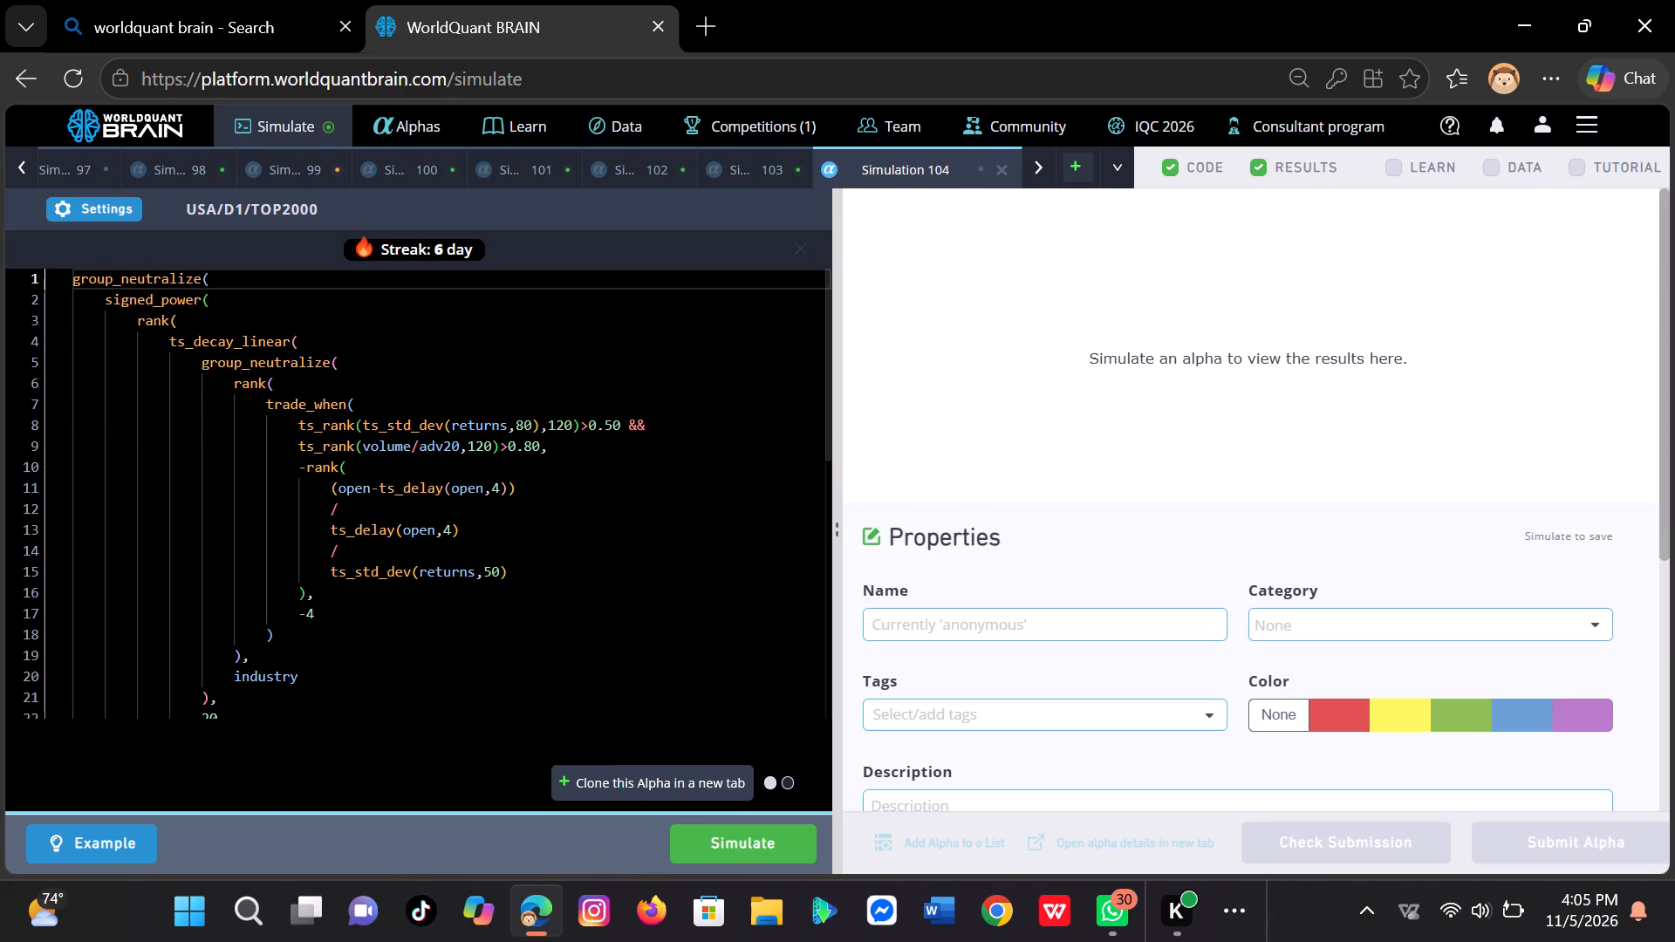
scroll(402, 491, up, 2)
click(124, 198)
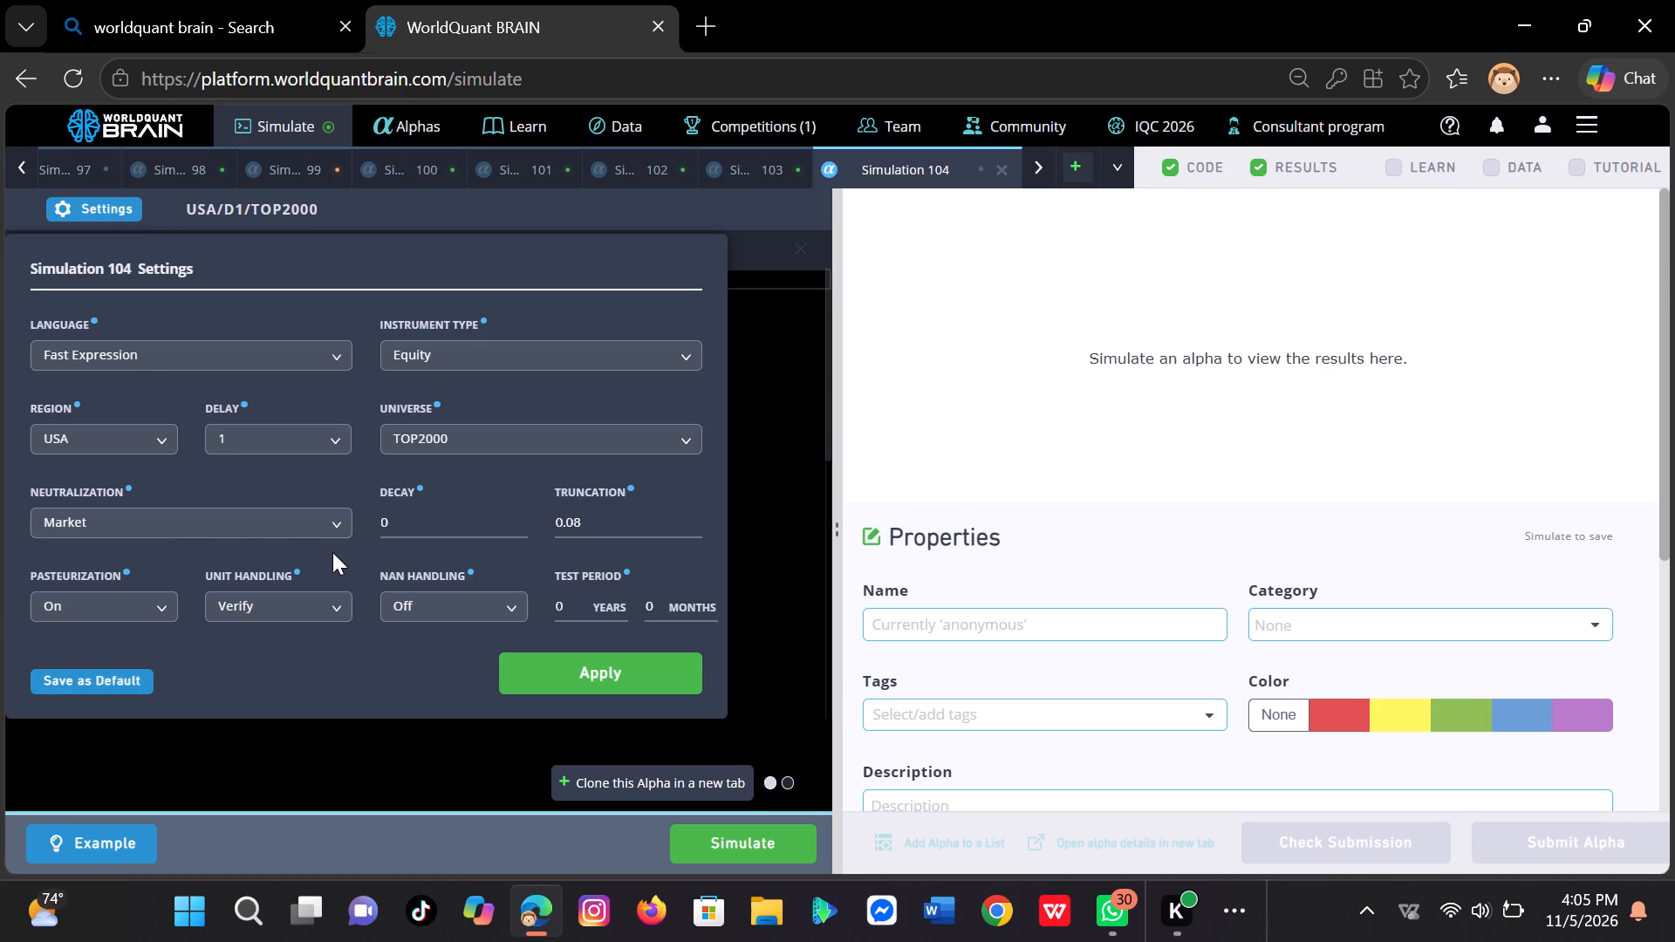
click(590, 530)
key(BackSpace)
key(9)
click(598, 664)
click(729, 834)
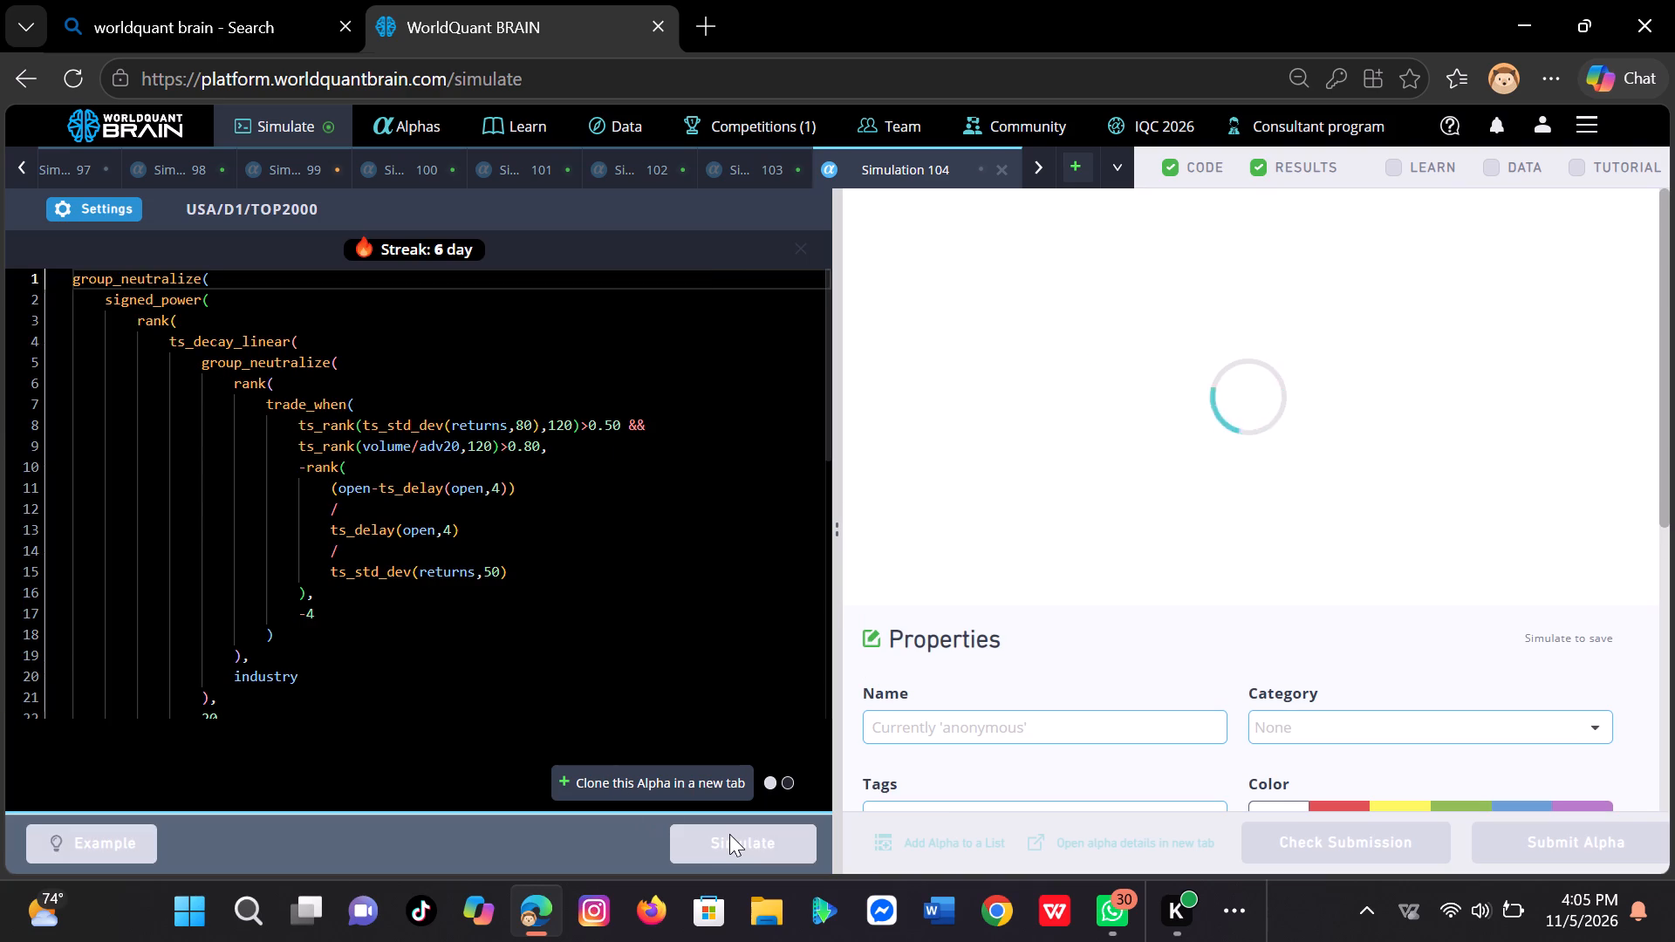
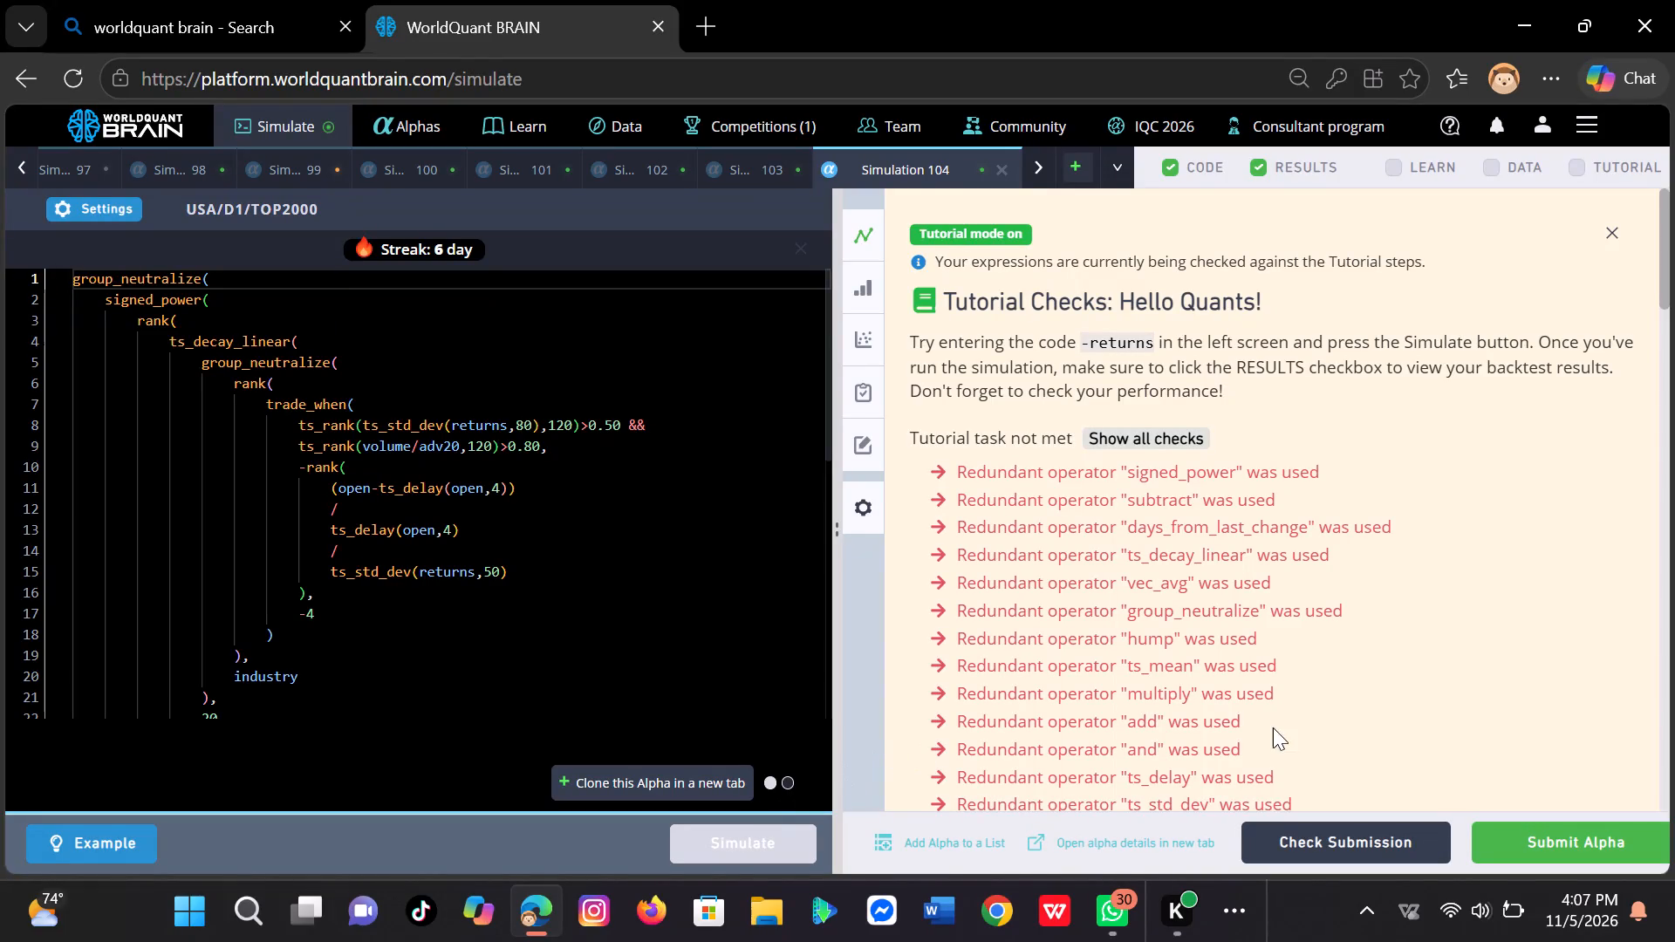
Review the yearly performance summary of the alpha with 0.09 truncation and run its self-correlation check.
scroll(1344, 718, down, 3)
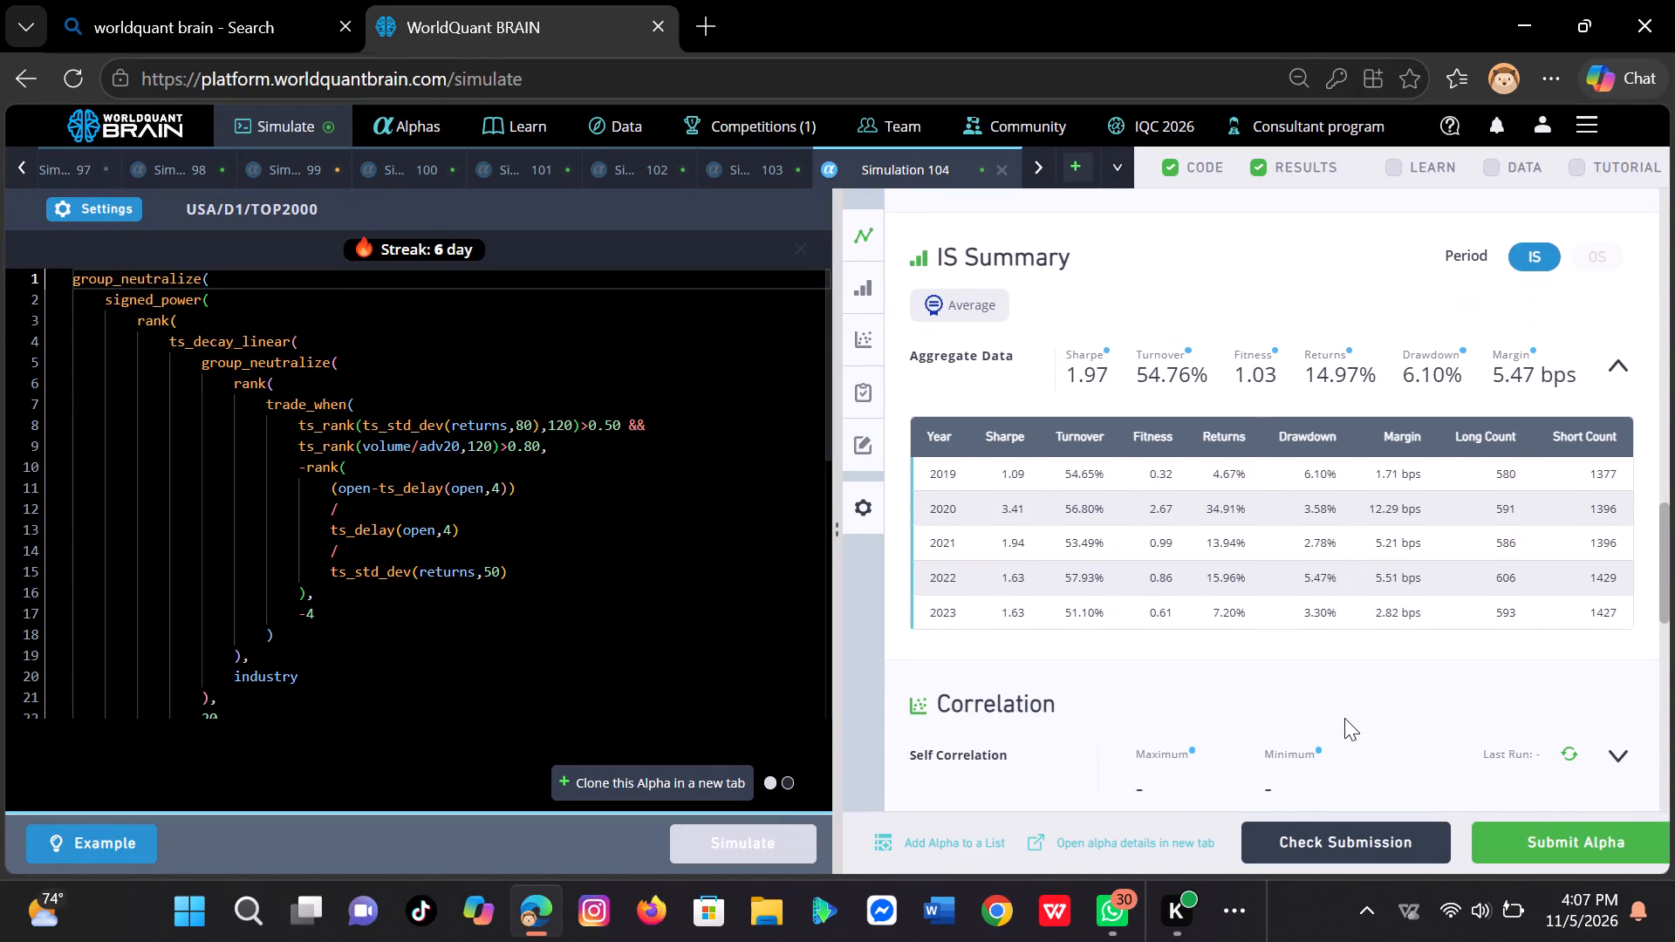
scroll(1344, 718, up, 1)
scroll(1344, 718, down, 1)
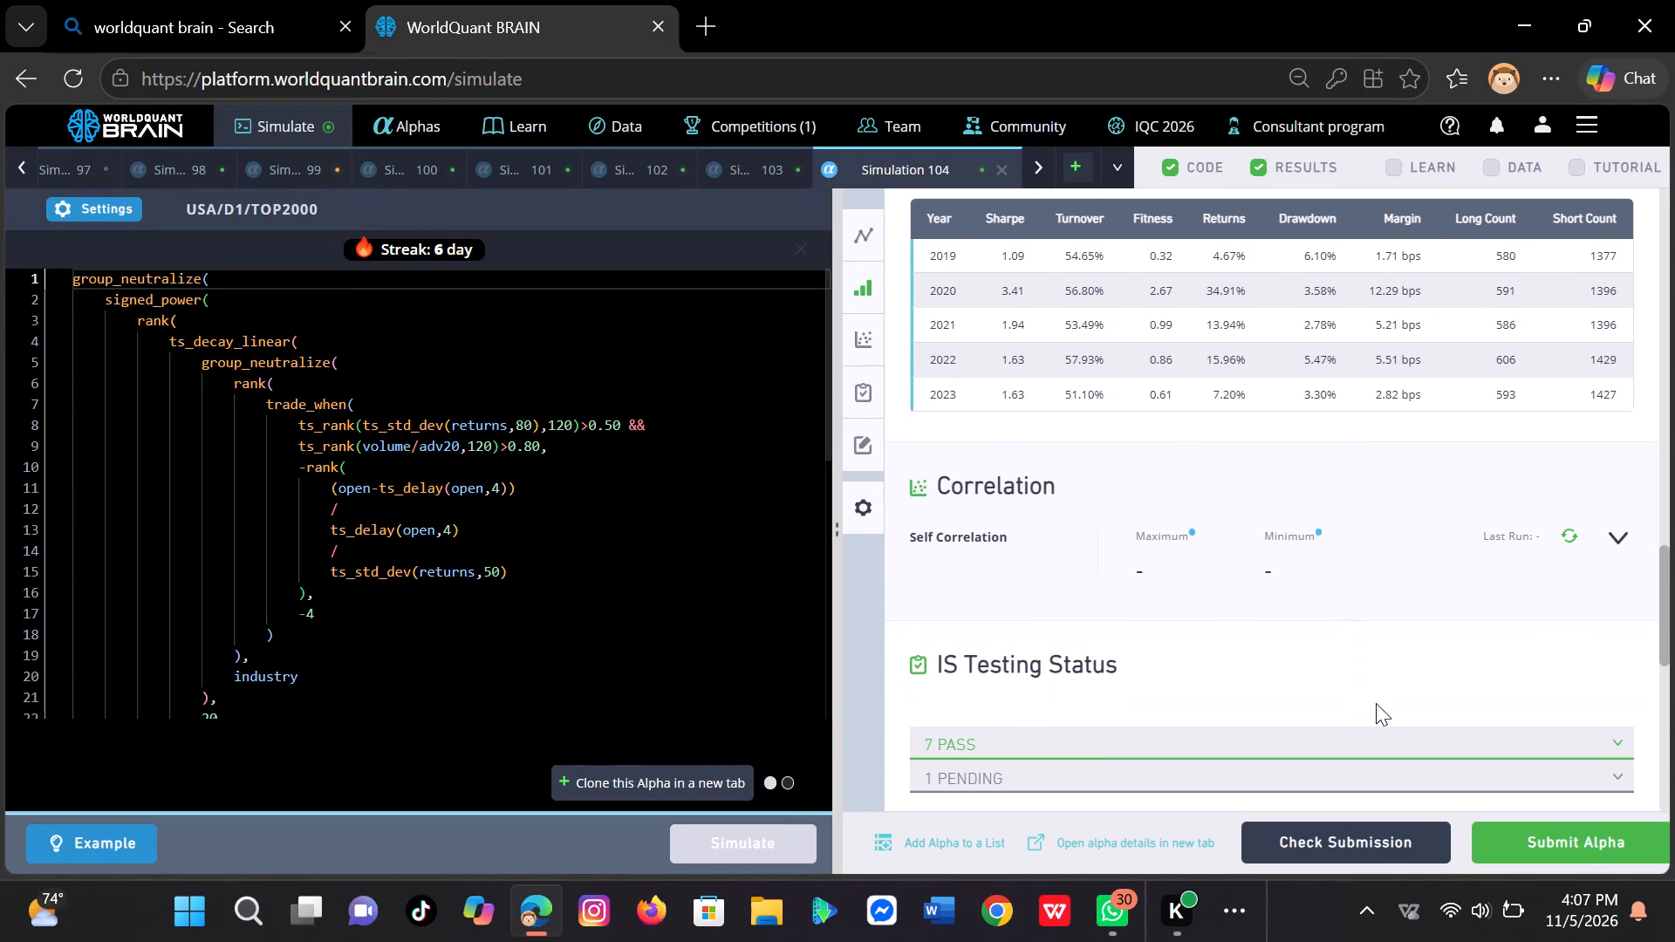
click(1578, 545)
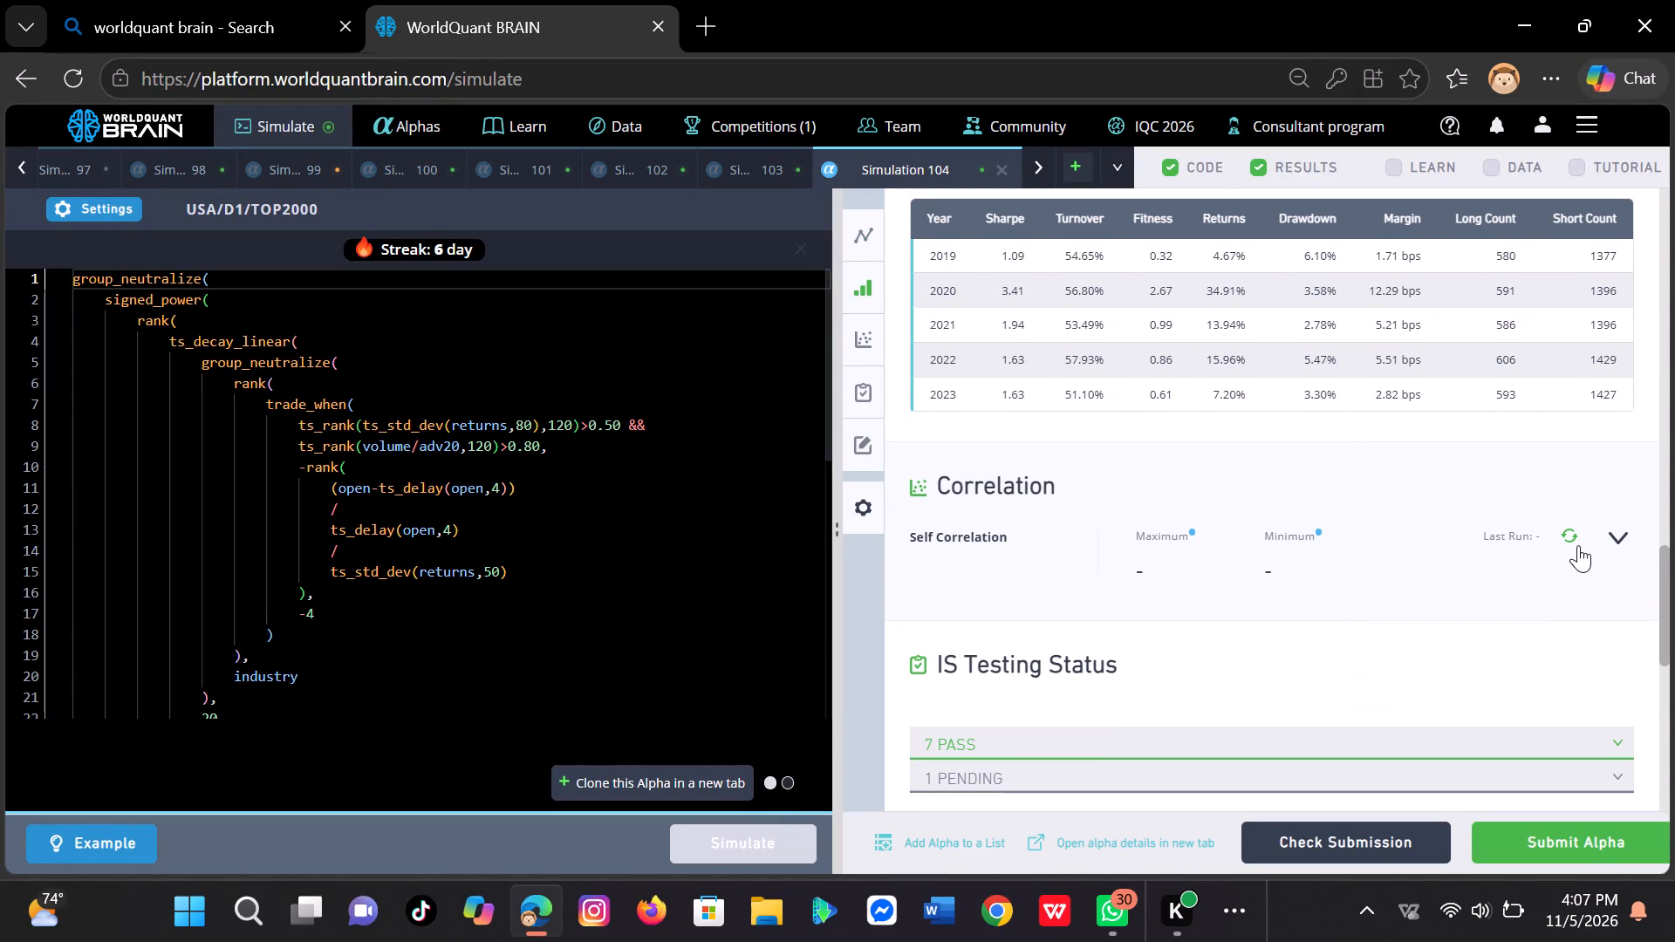
click(1574, 536)
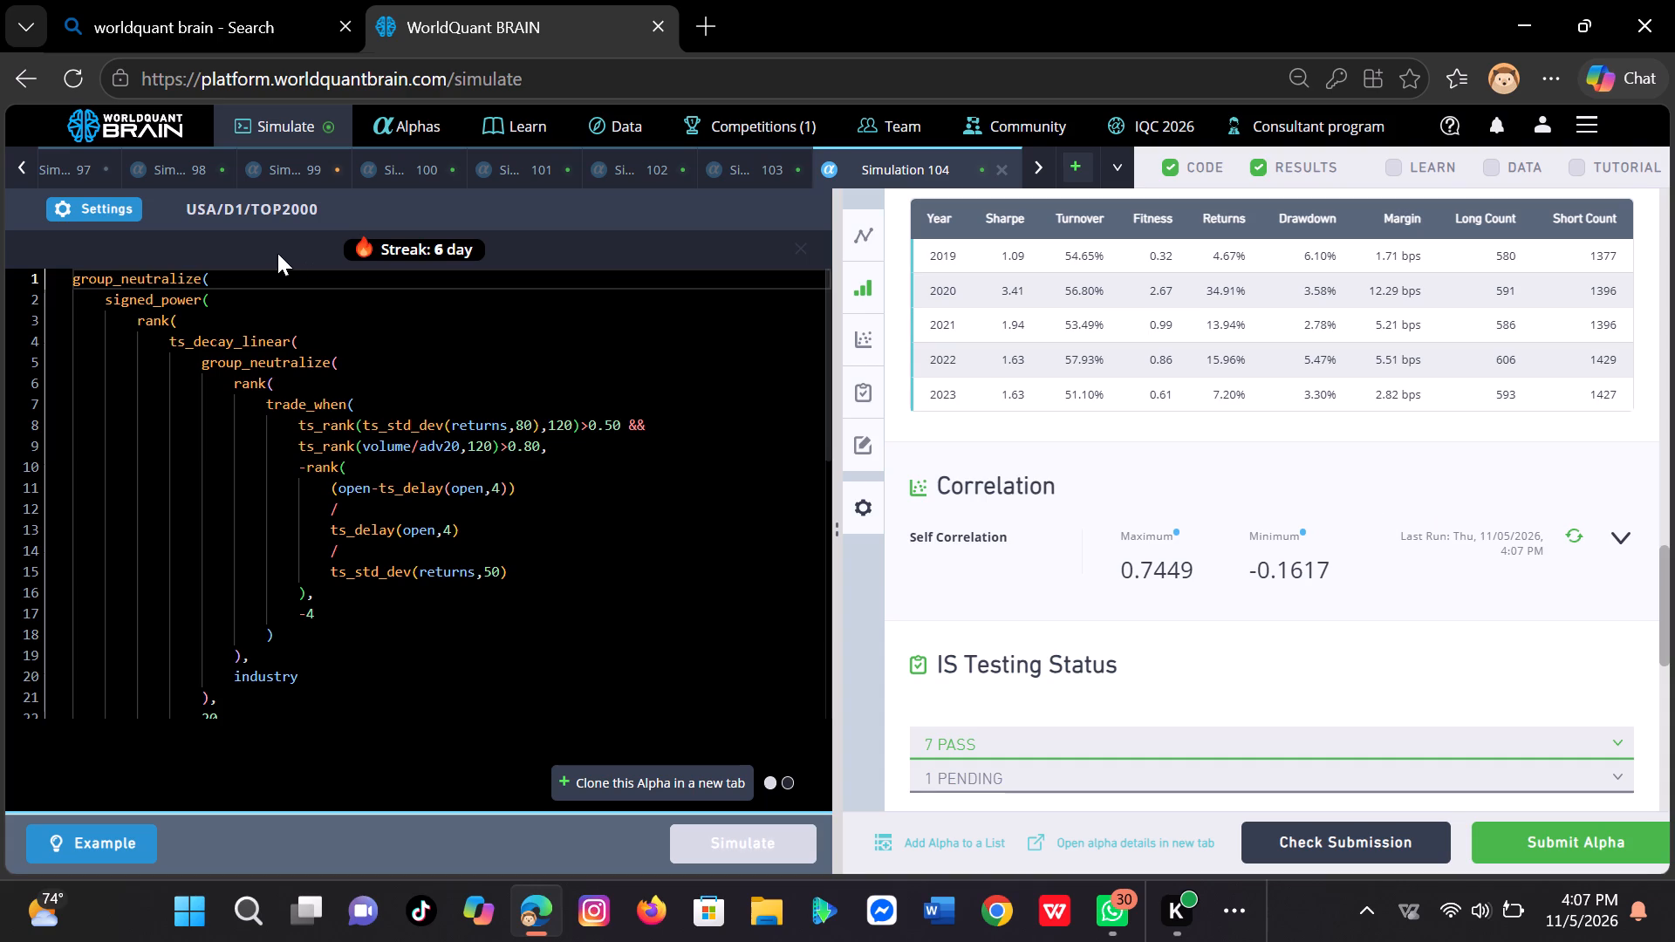
Set the truncation to 0.008, apply the settings, clone the alpha into a new simulation and simulate it.
click(126, 209)
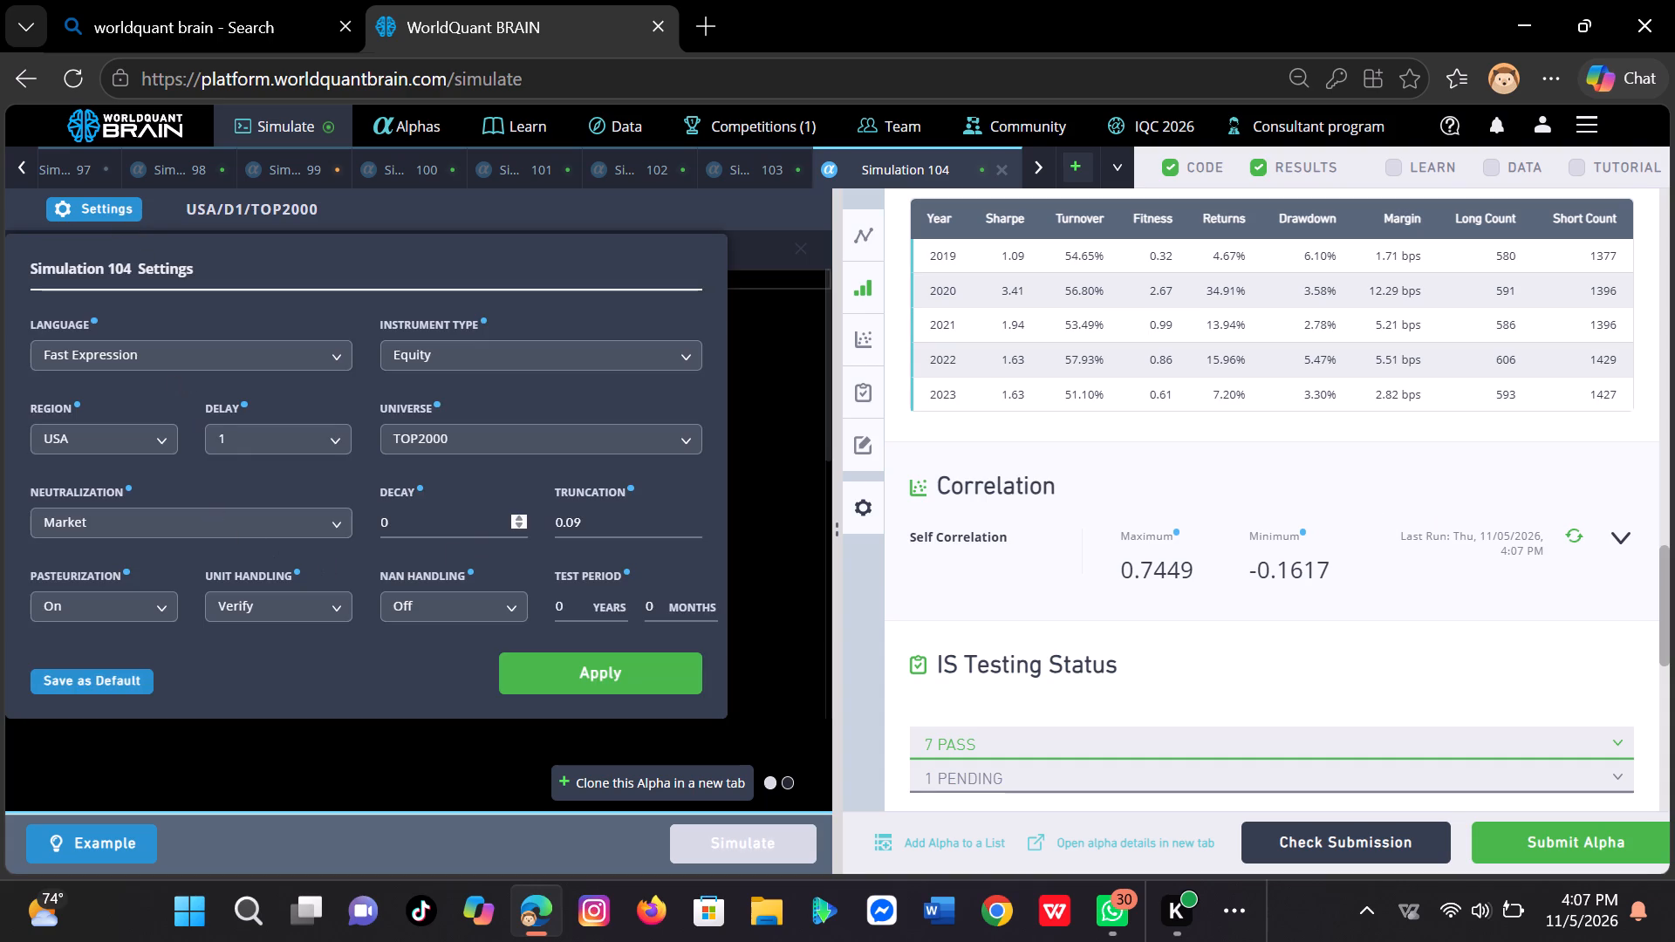
click(585, 523)
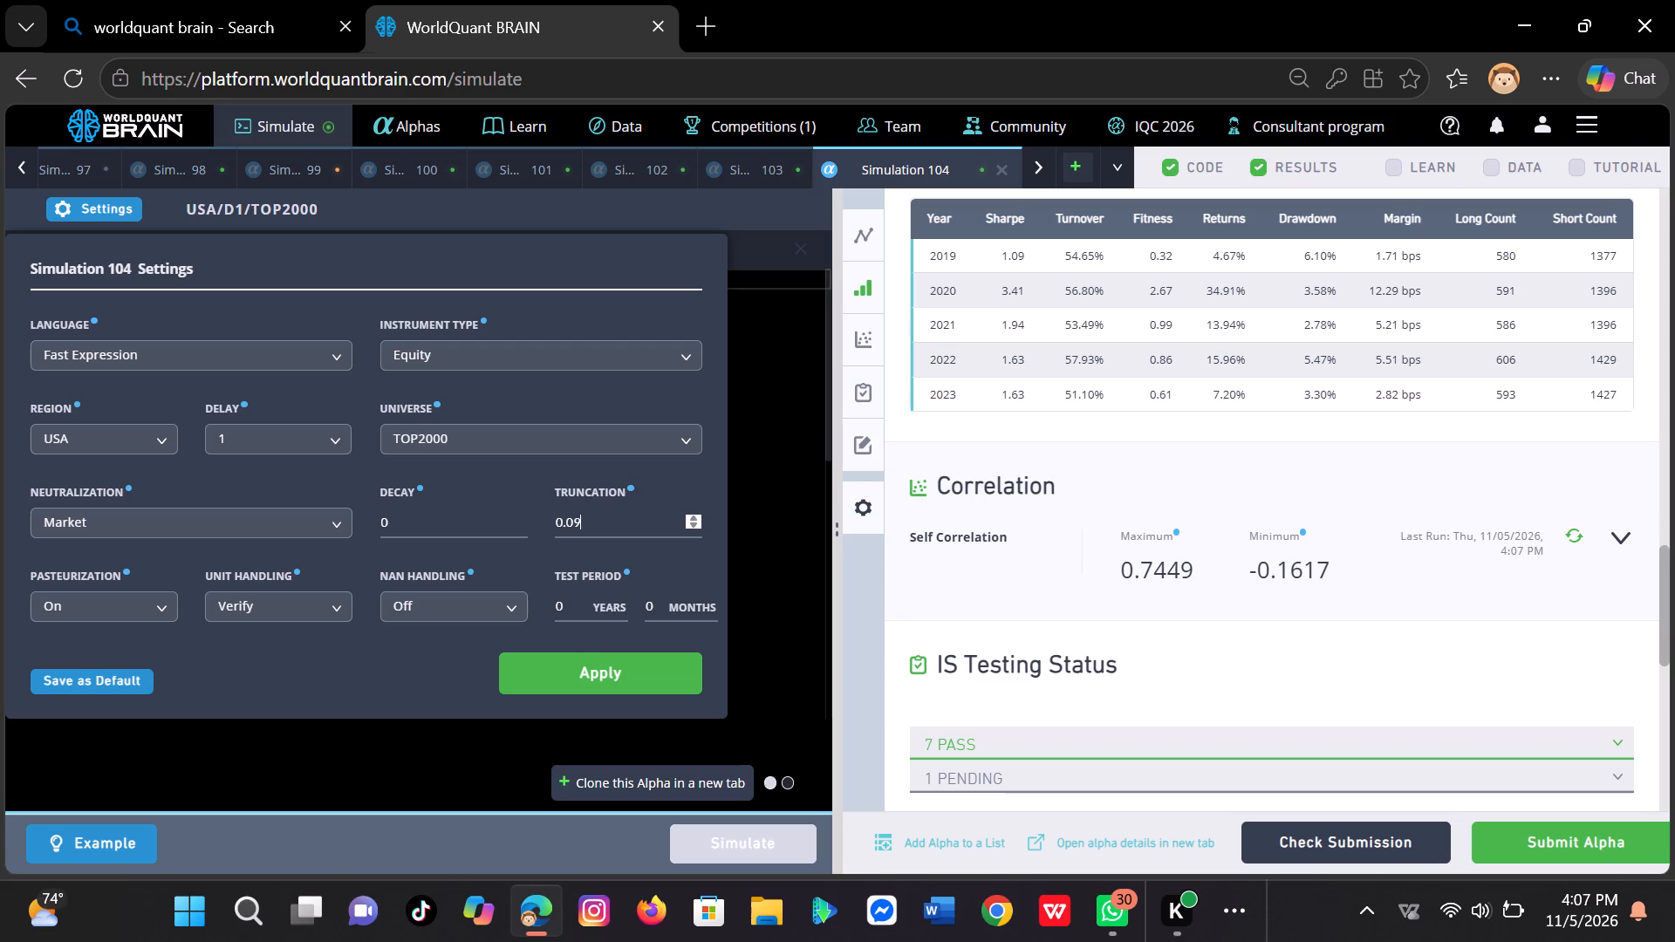
key(BackSpace)
key(0)
key(8)
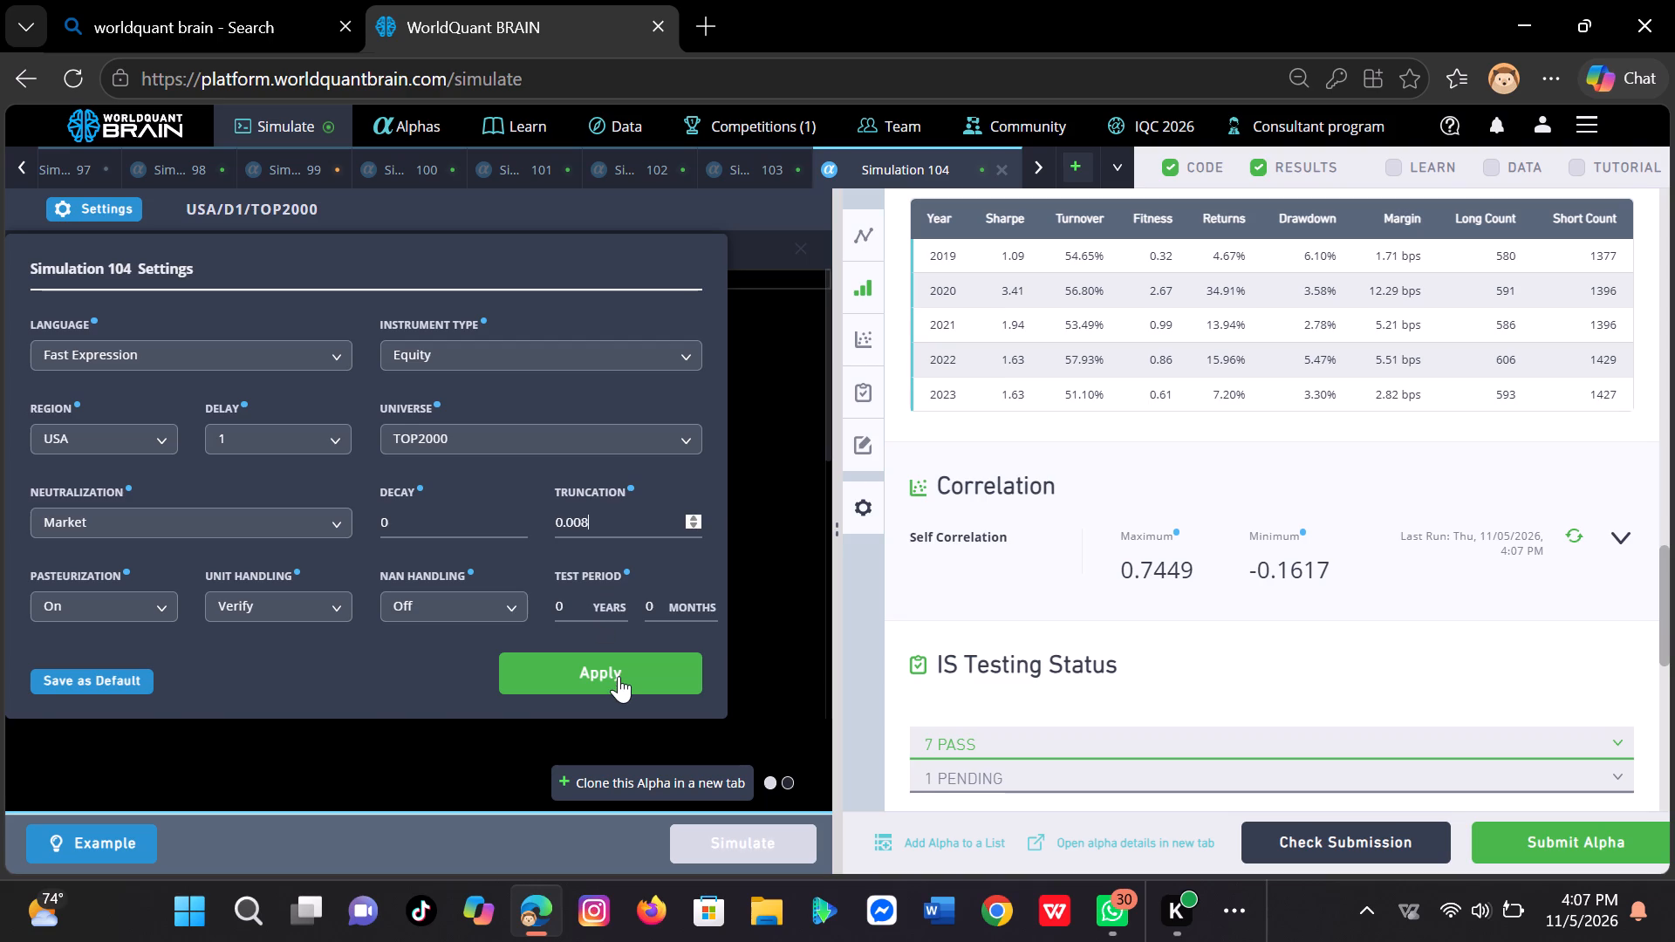
click(619, 676)
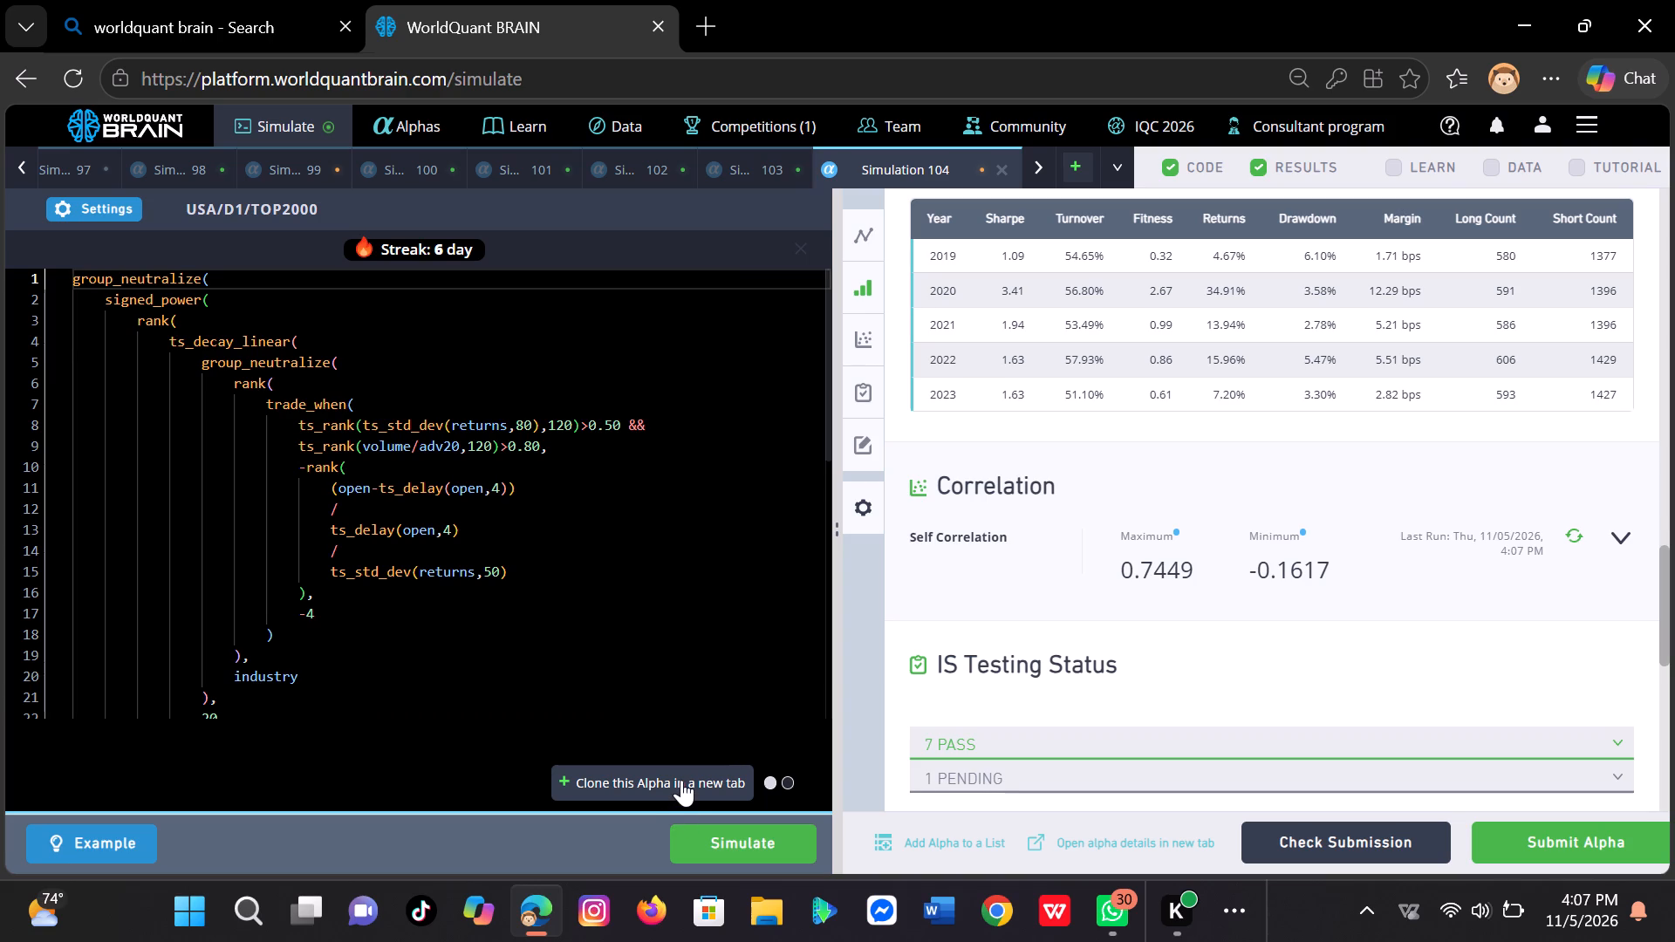
click(681, 780)
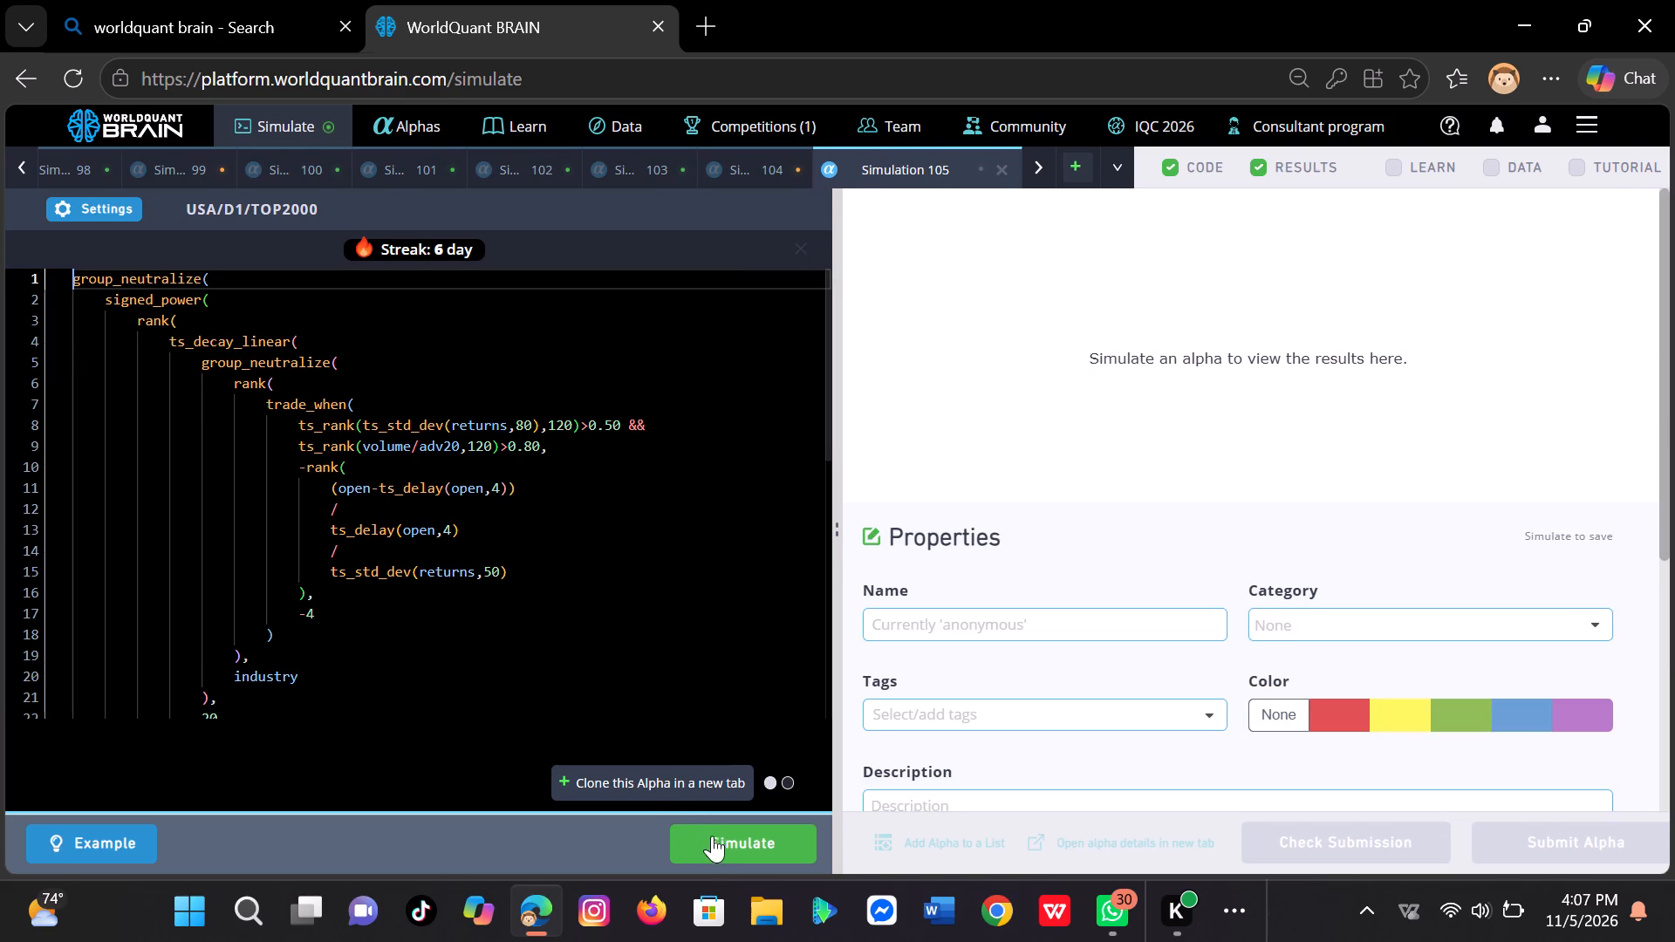
click(715, 837)
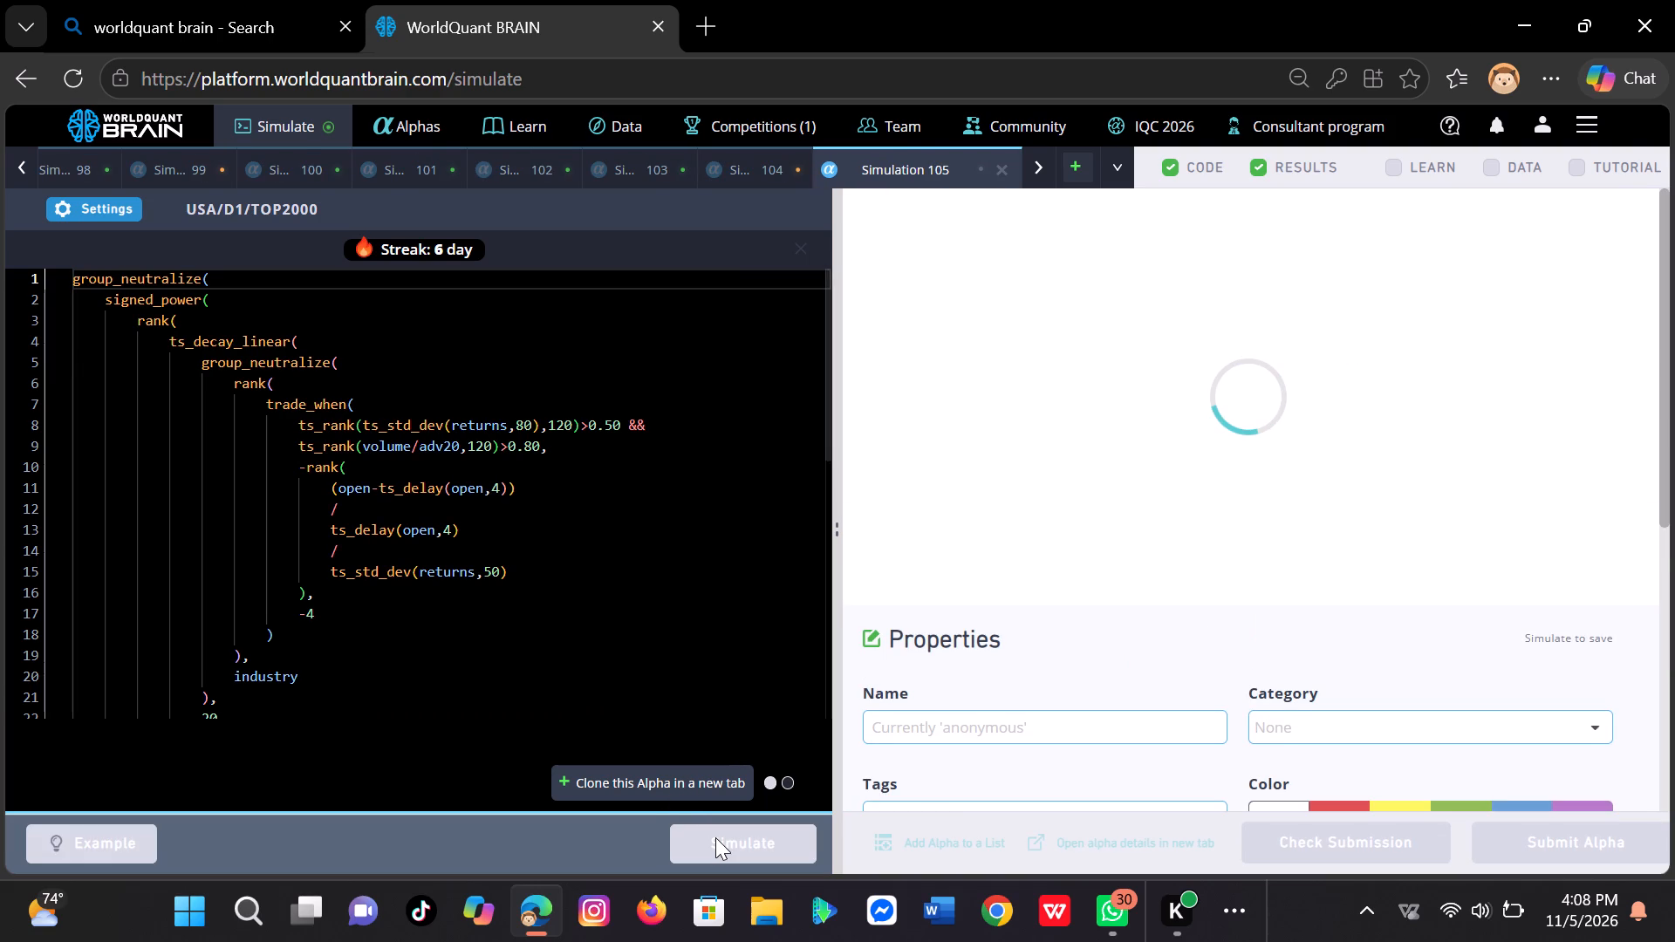
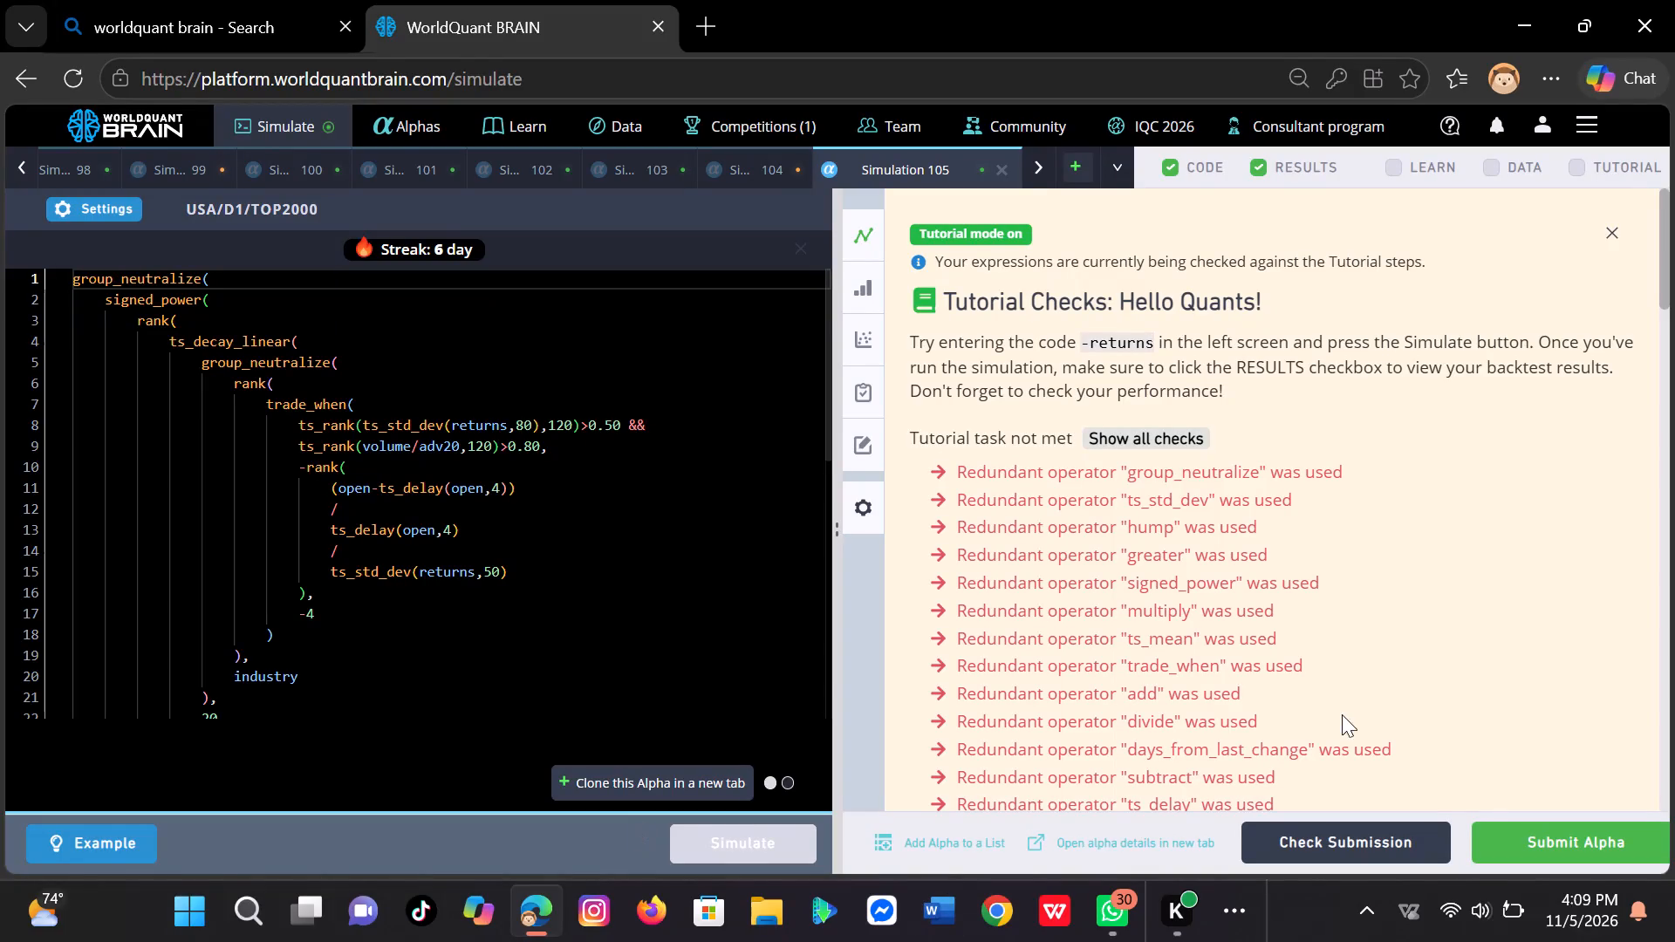
Review the yearly performance summary of the alpha with 0.008 truncation and run its self-correlation check.
scroll(1334, 695, down, 1)
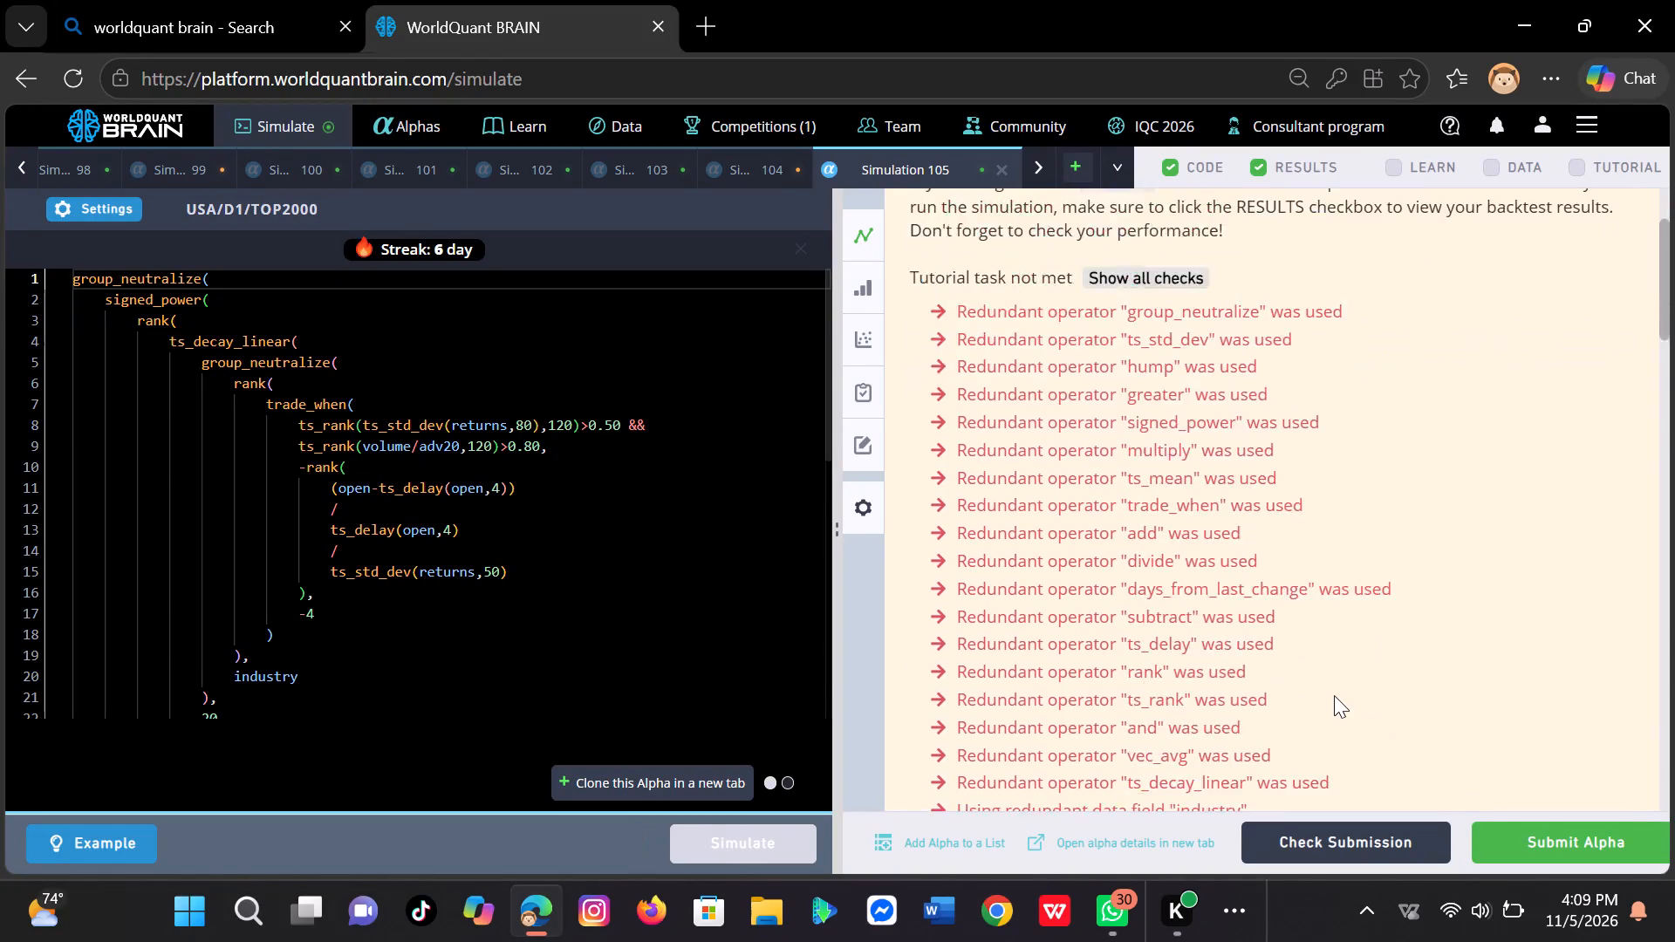
scroll(1334, 695, down, 2)
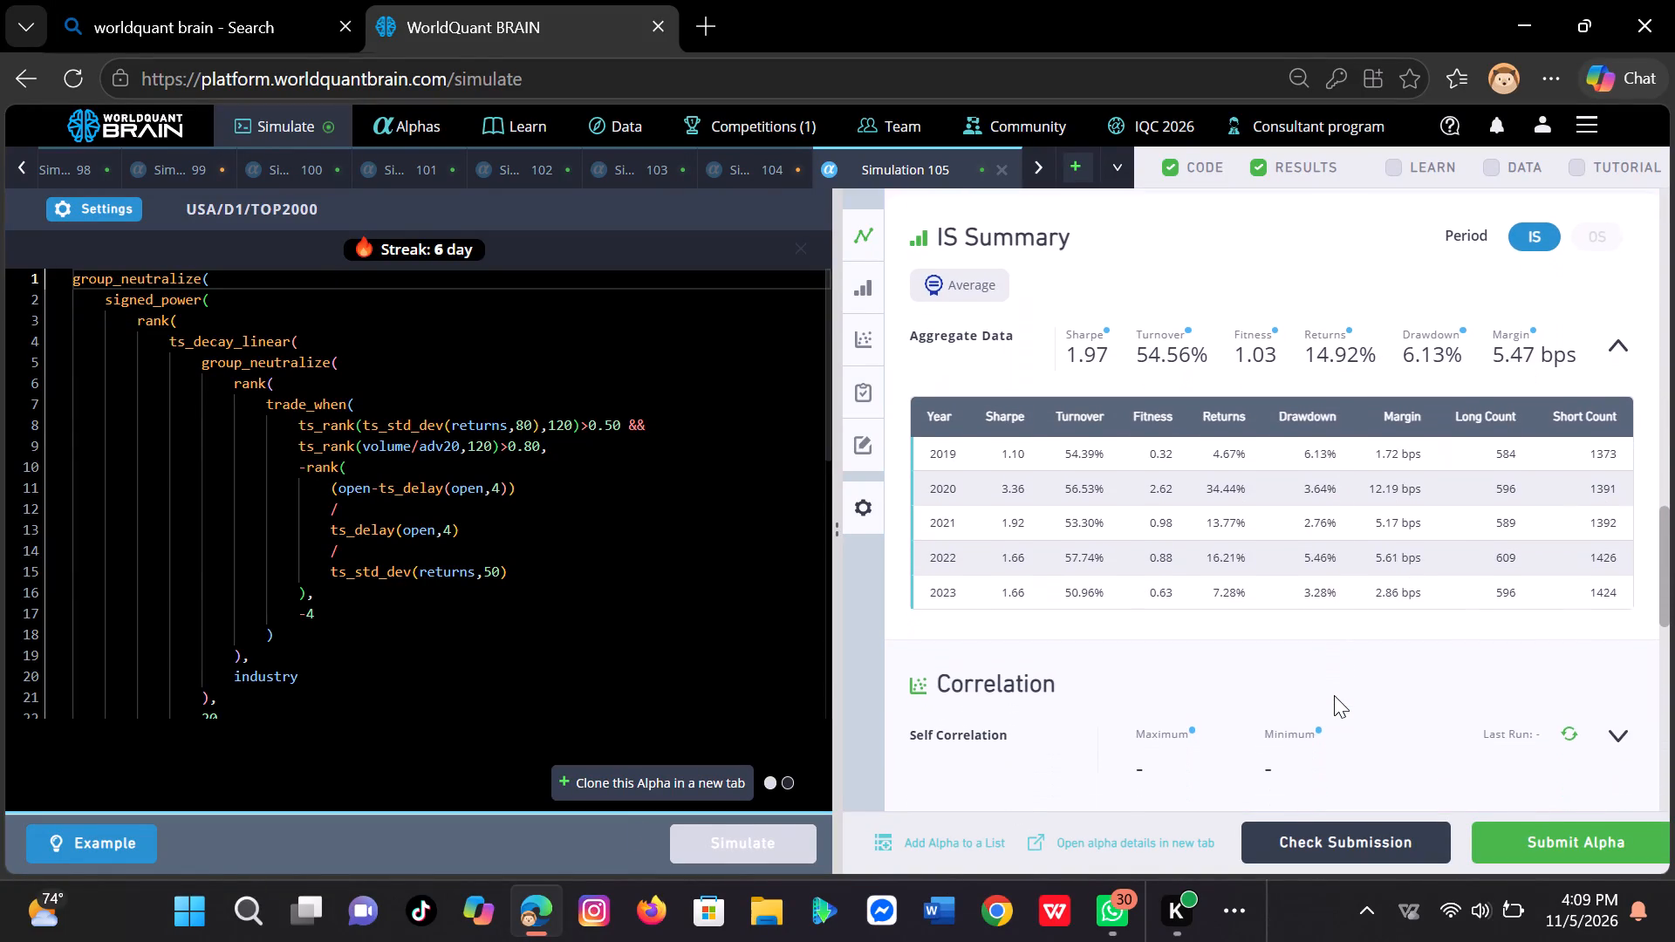
click(1571, 733)
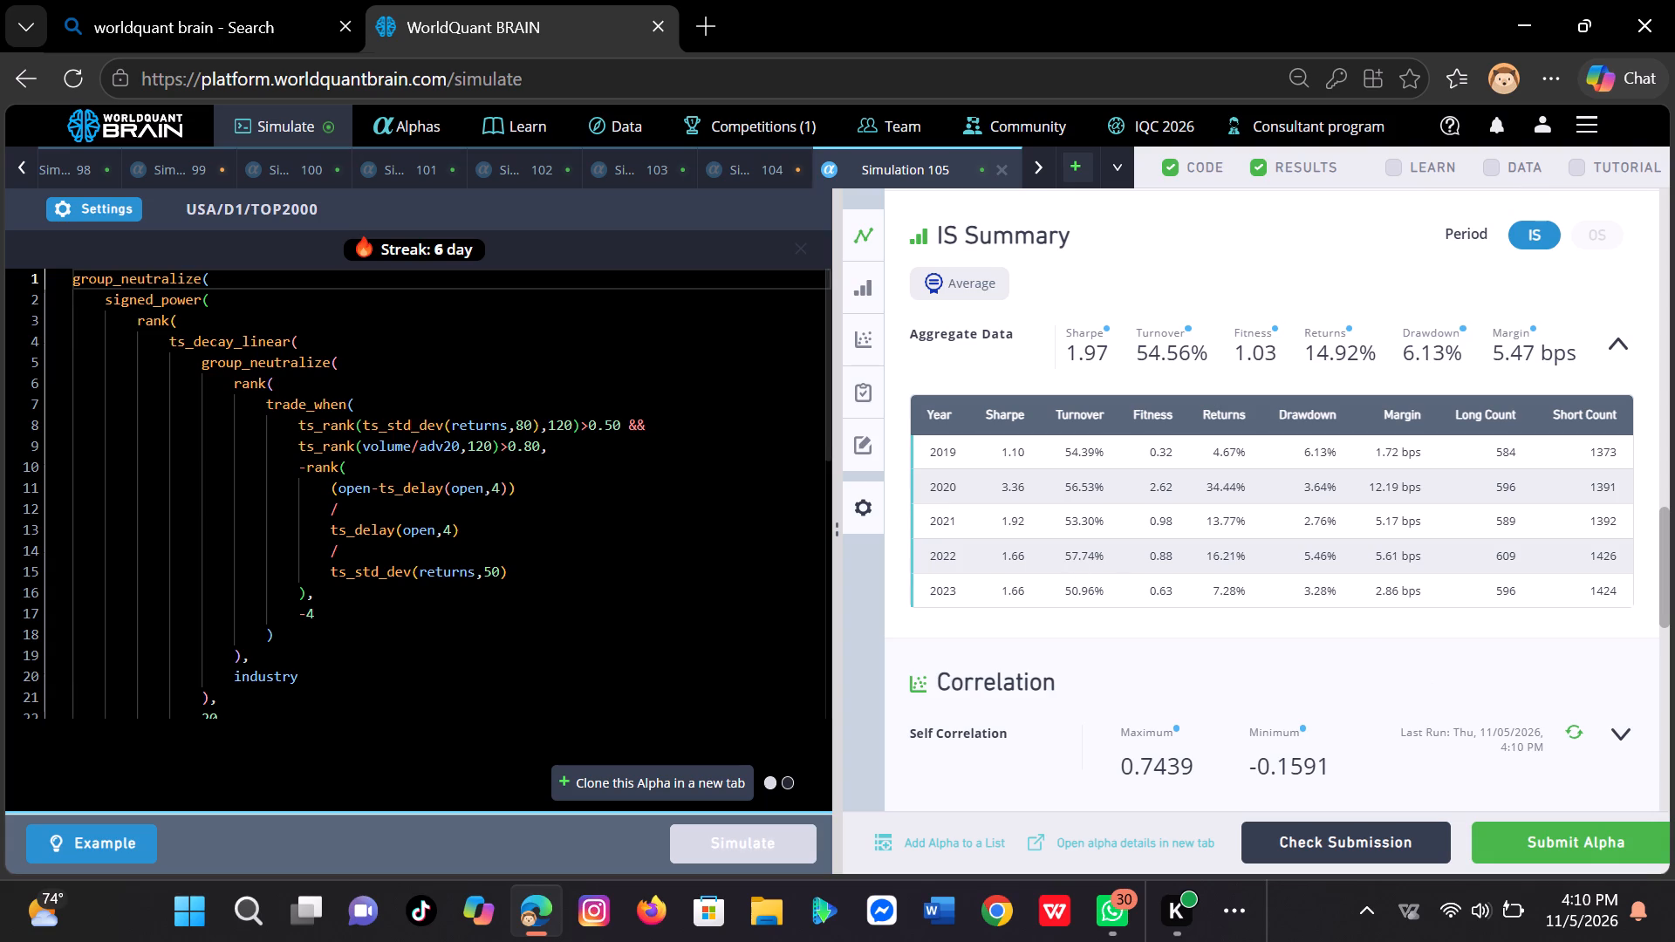
Set the universe to TOP1000, apply the settings, clone the alpha into a new simulation and simulate it.
click(128, 208)
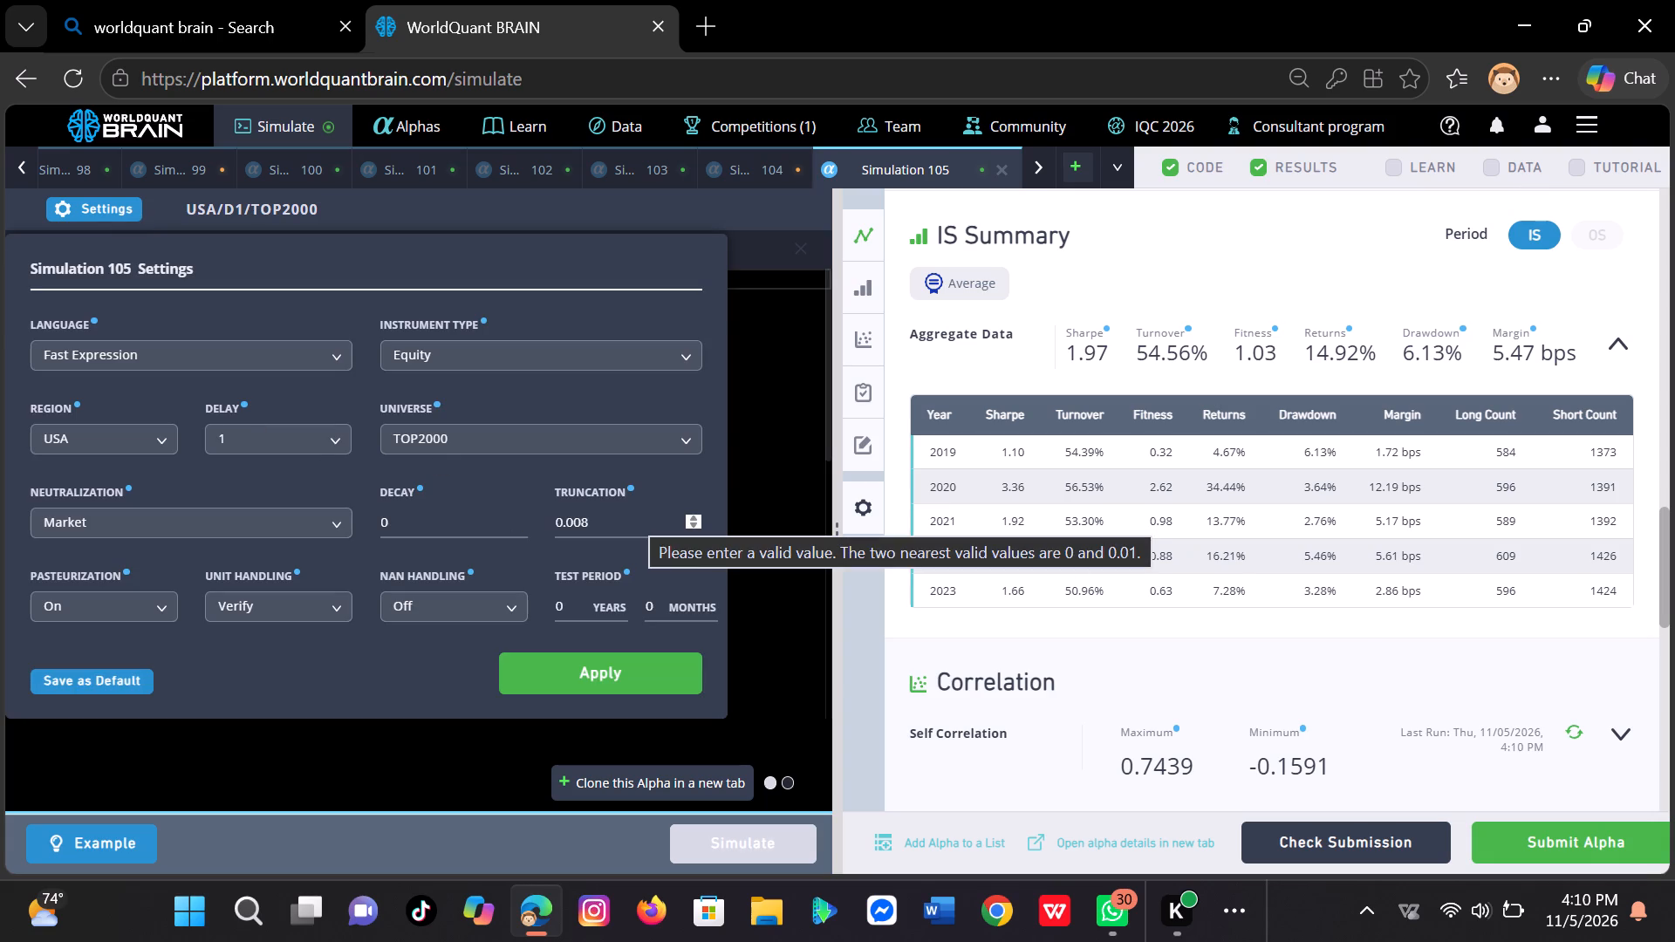
click(695, 422)
click(684, 433)
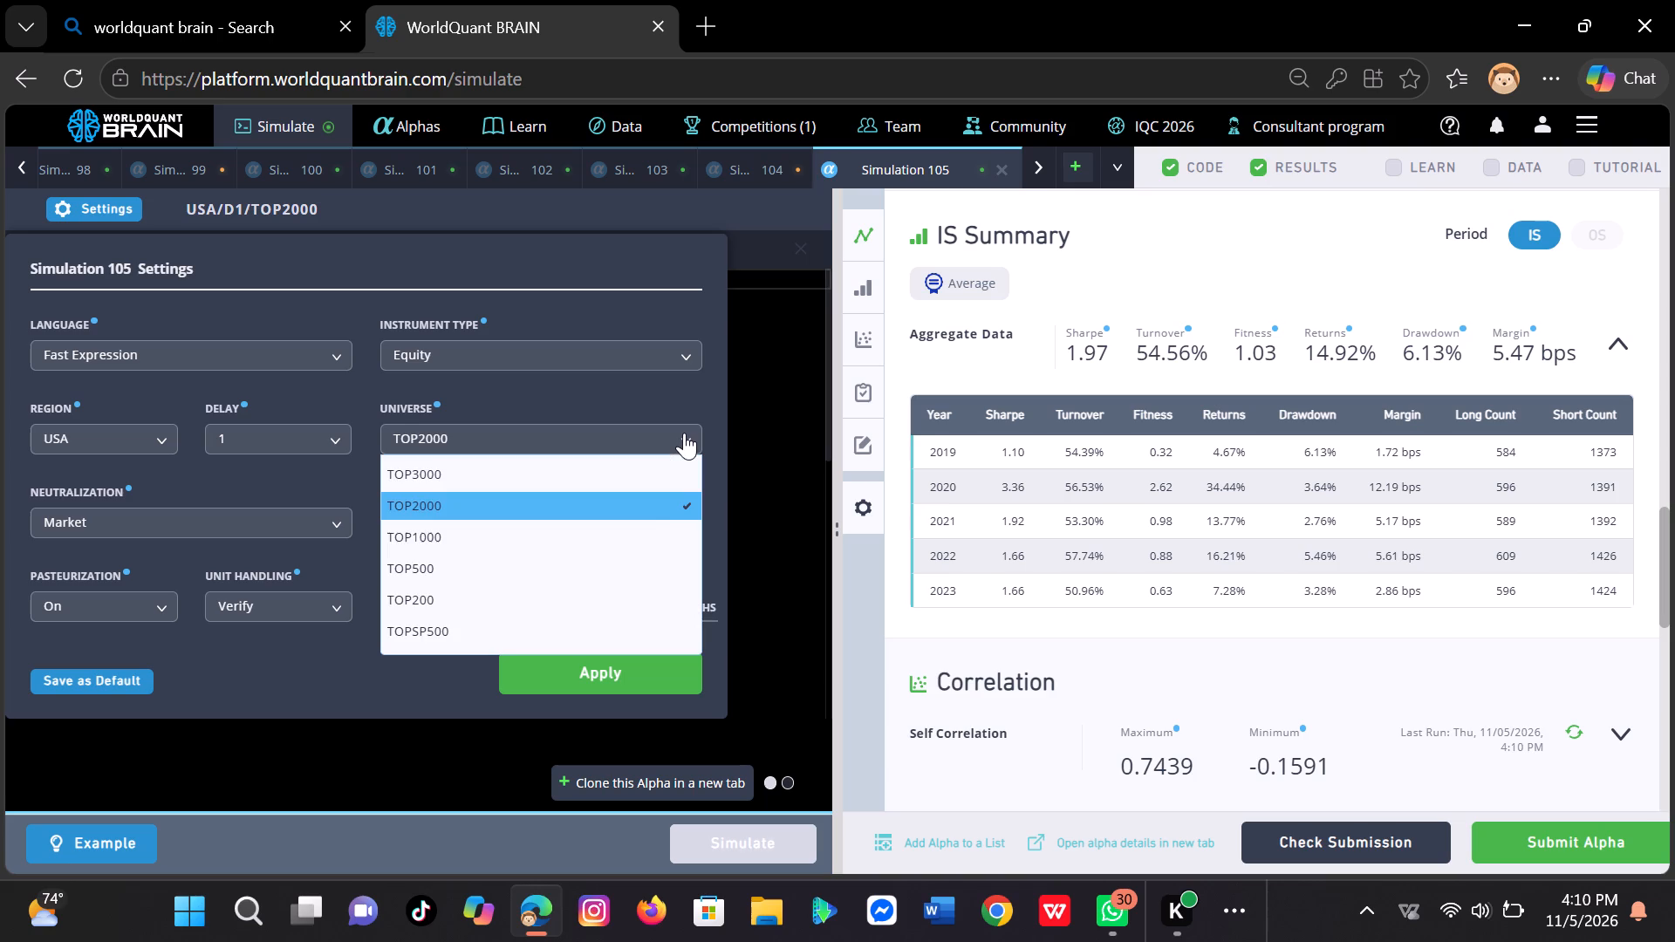
click(649, 541)
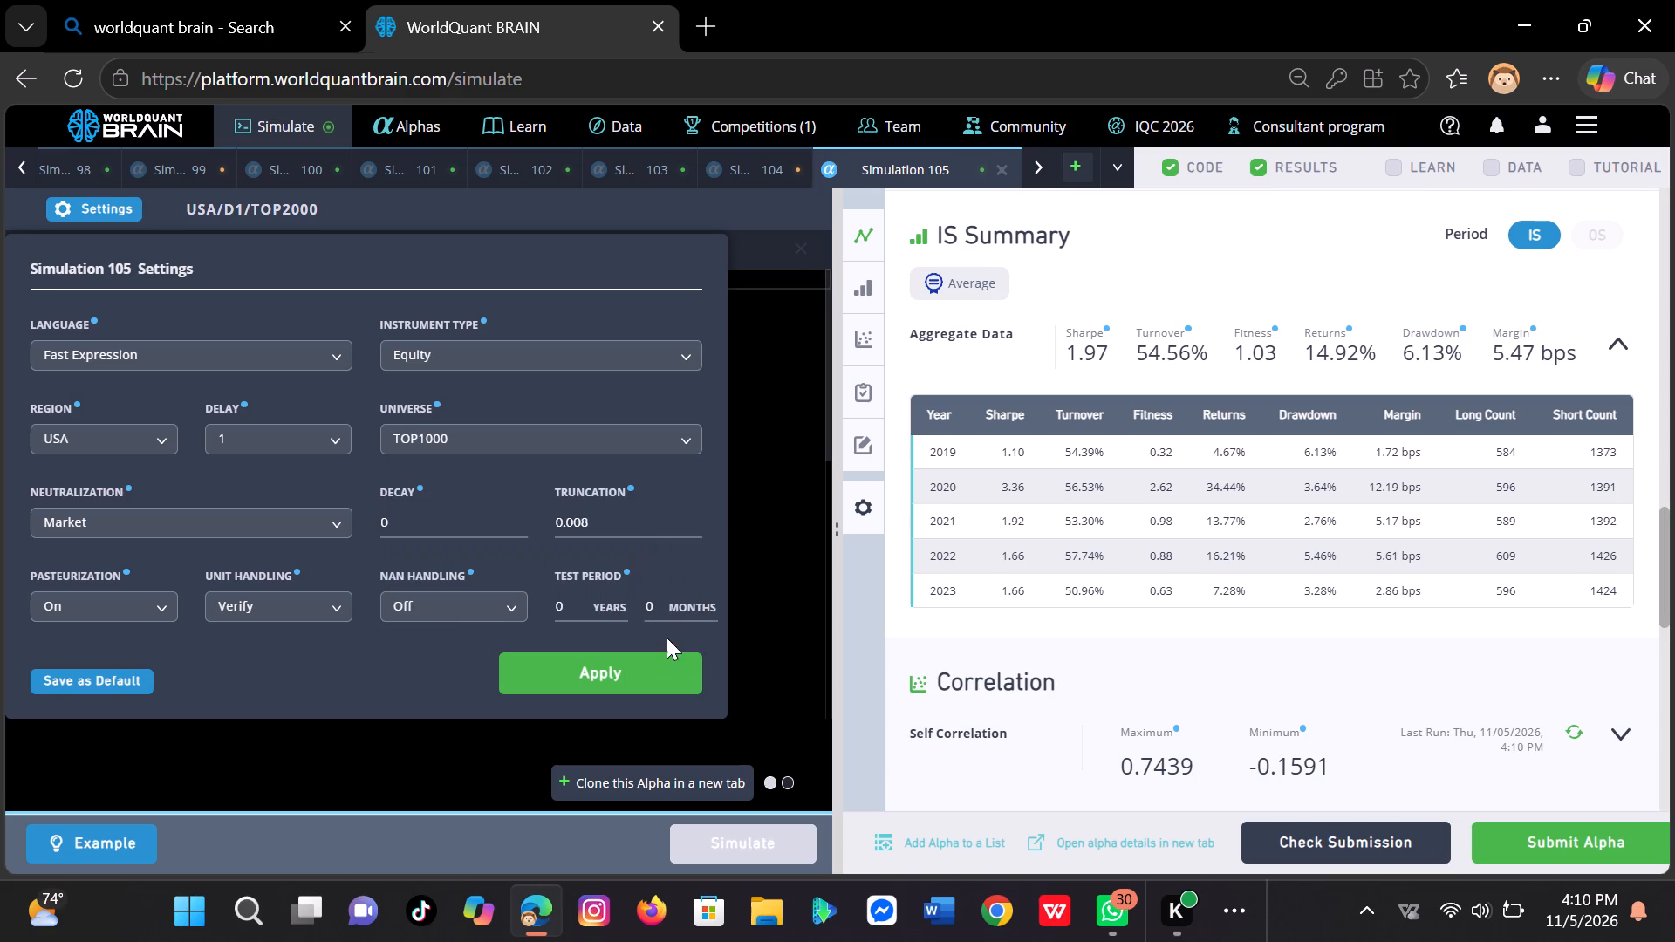
click(650, 664)
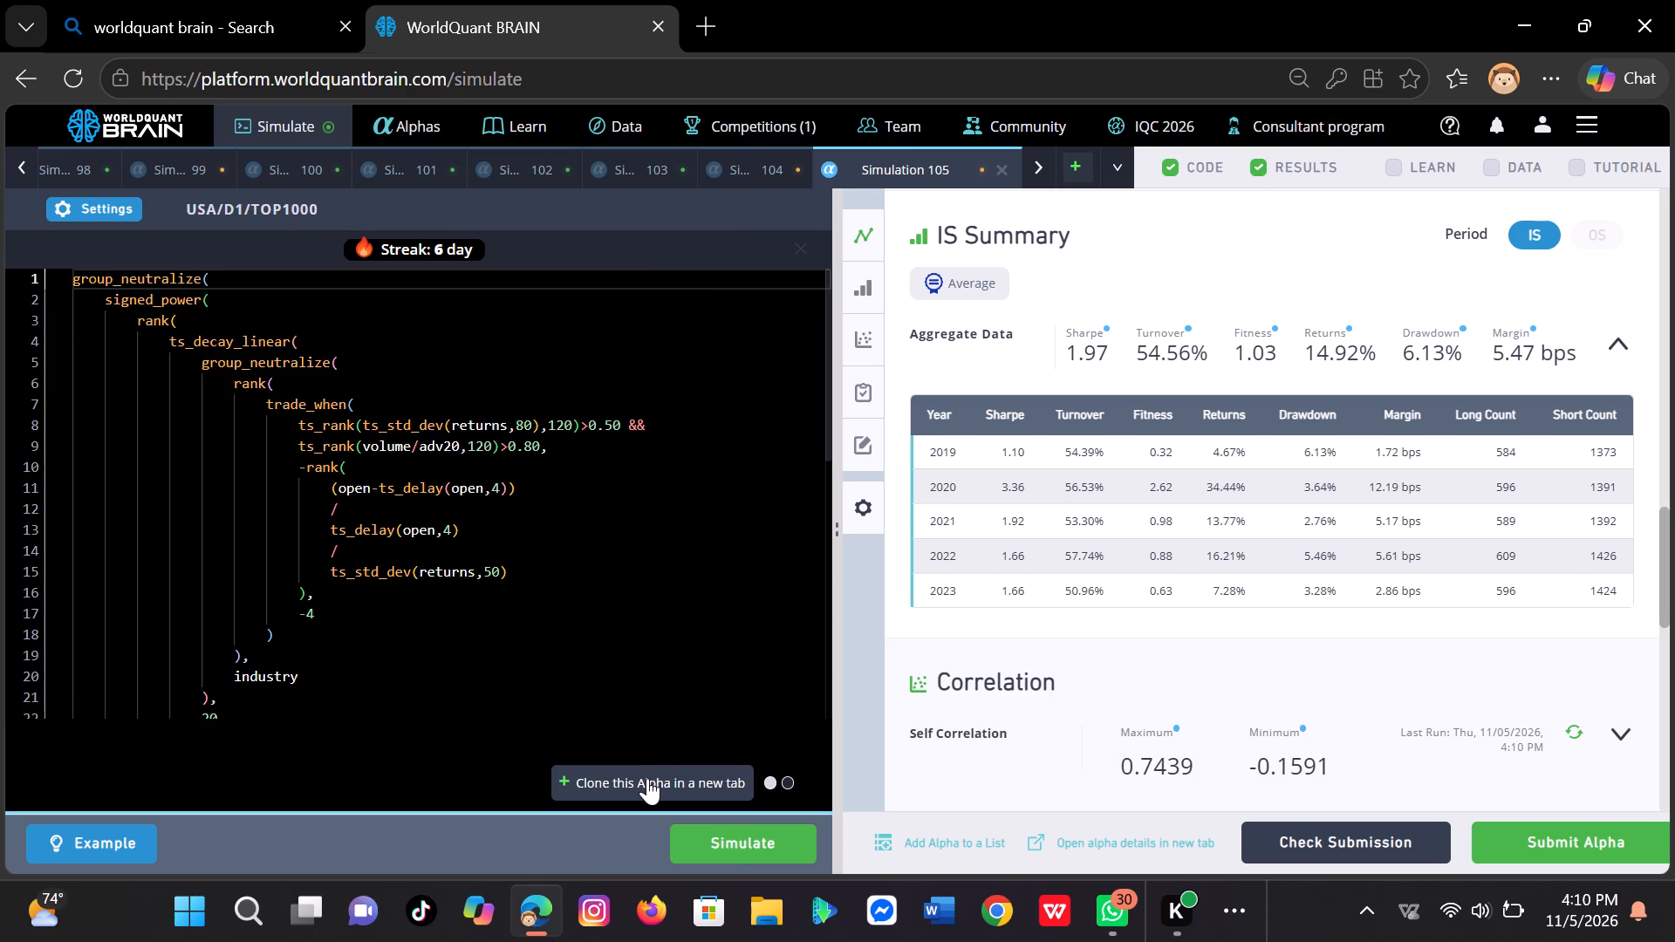
click(647, 778)
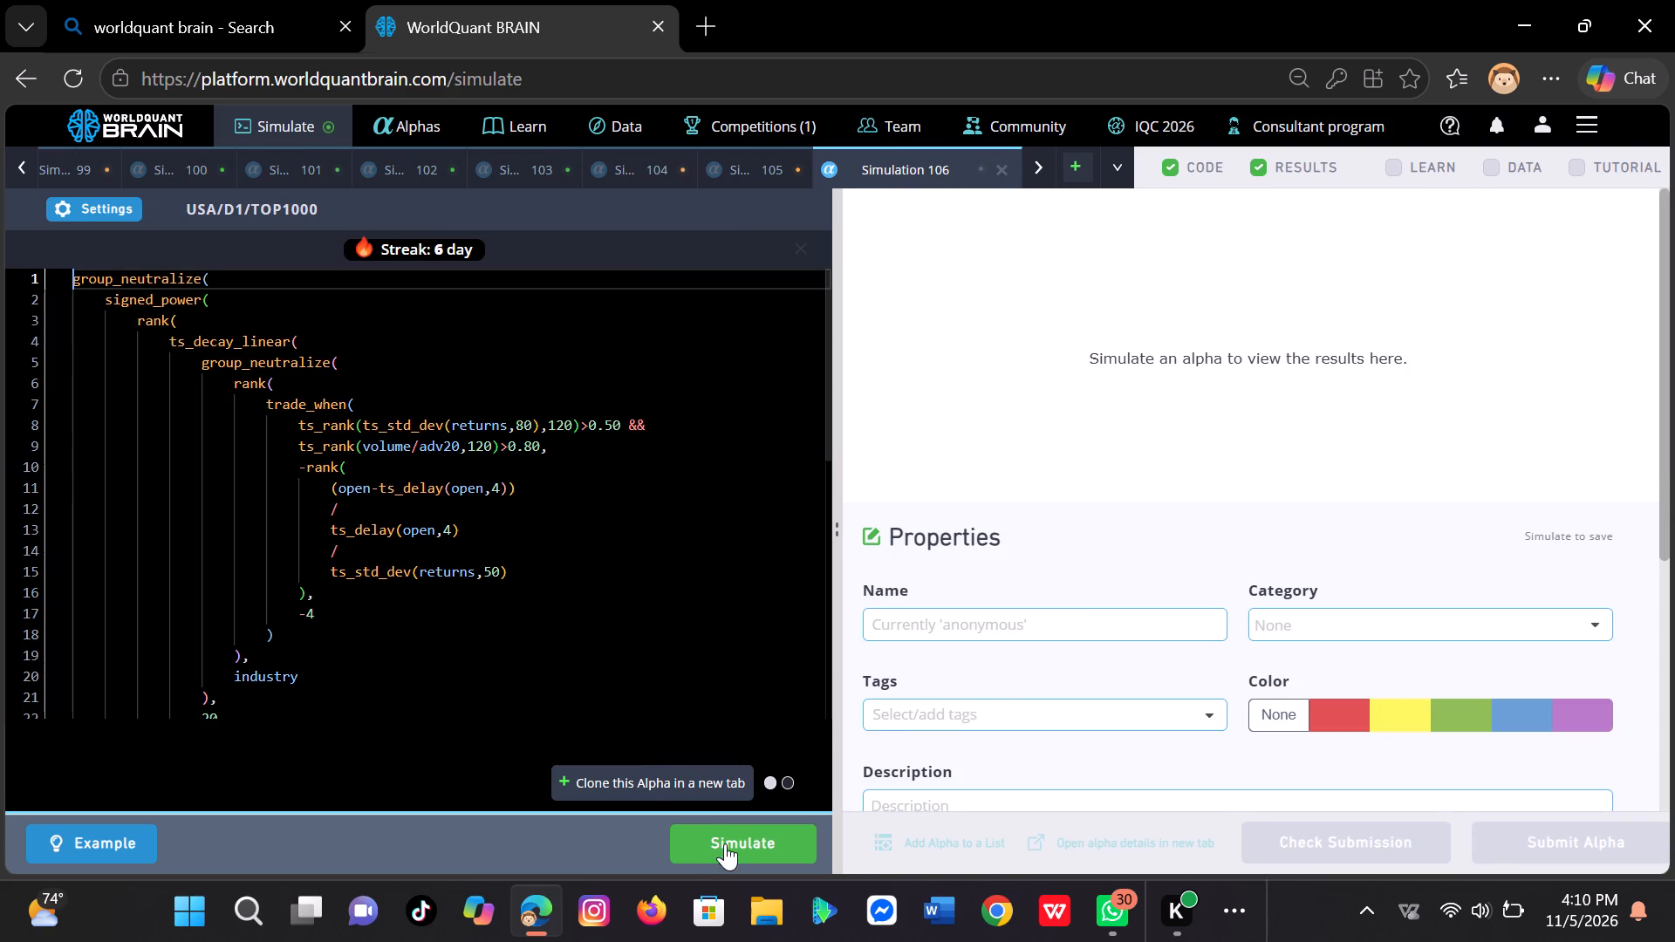
click(725, 843)
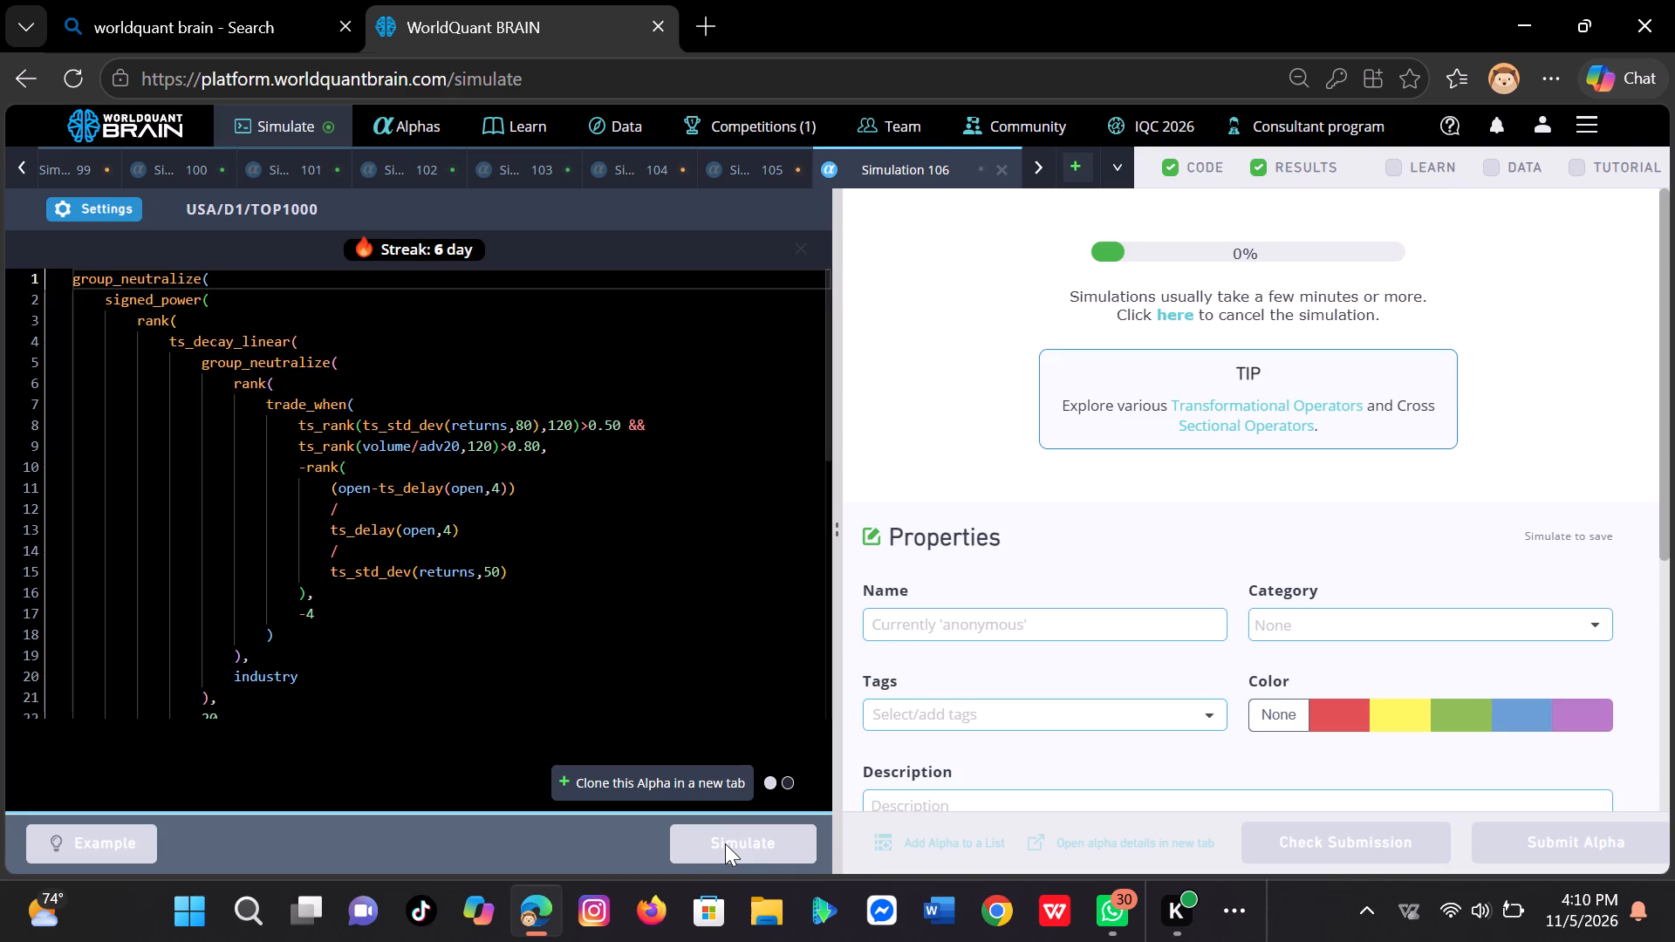
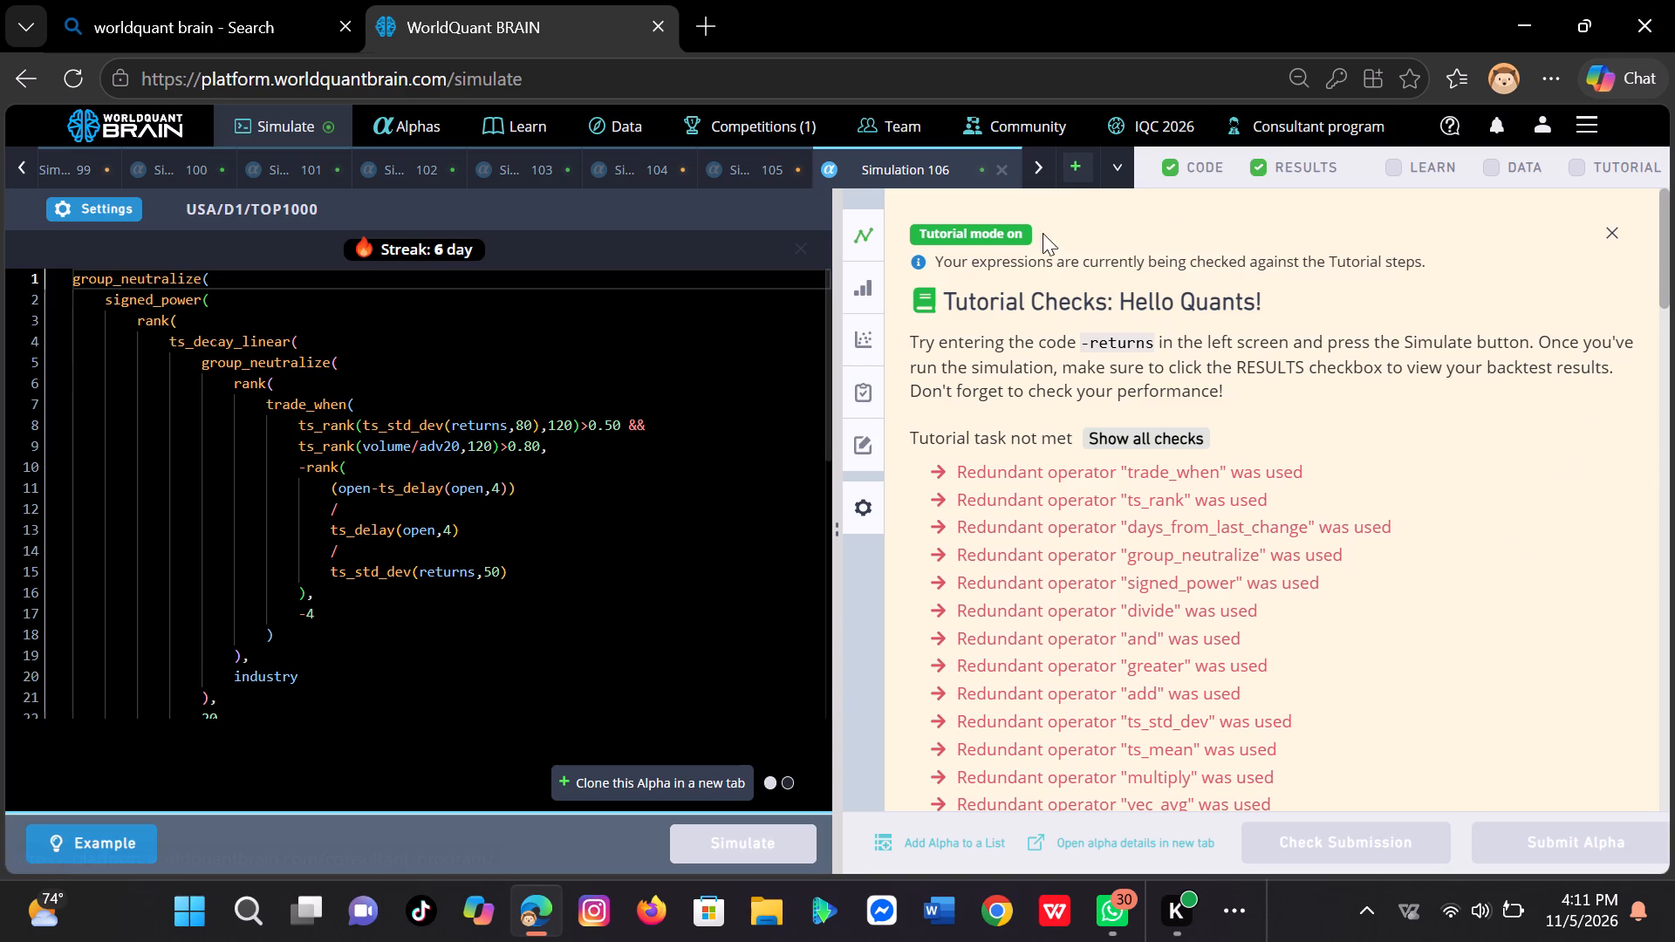
Open a new blank simulation alongside the existing ones.
click(1079, 167)
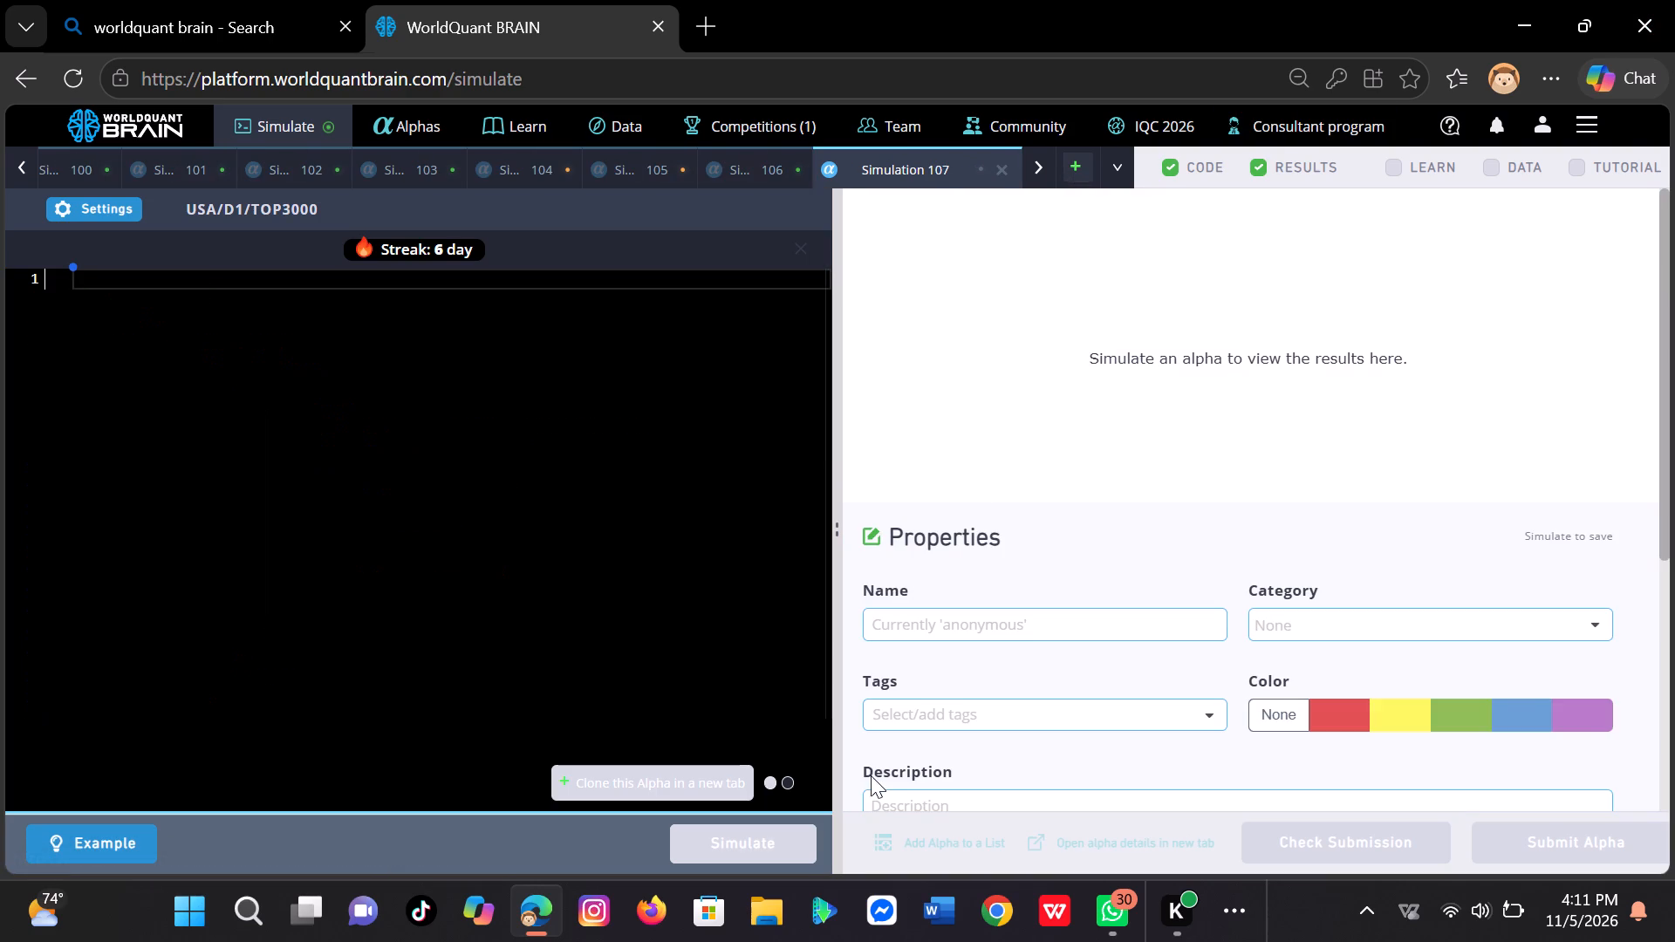
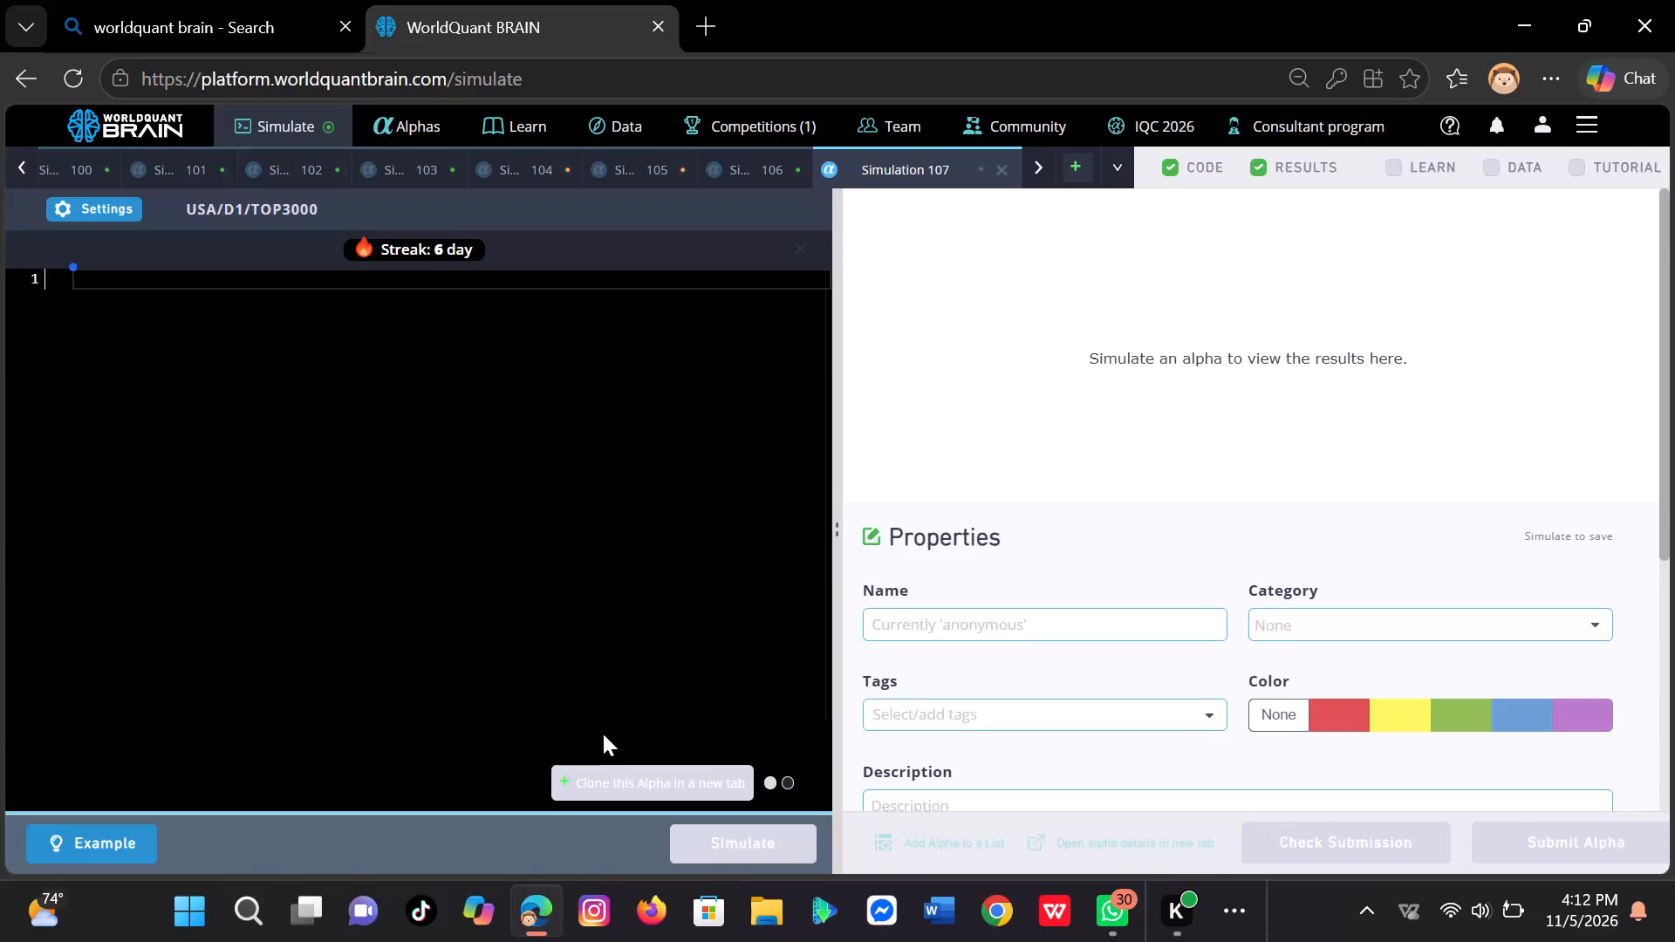
Paste the copied ts_decay_linear implied-volatility call_120 minus put_150 over mean_720 expression, with backfill 9 and decay 7, and simulate it.
key(ctrl+v)
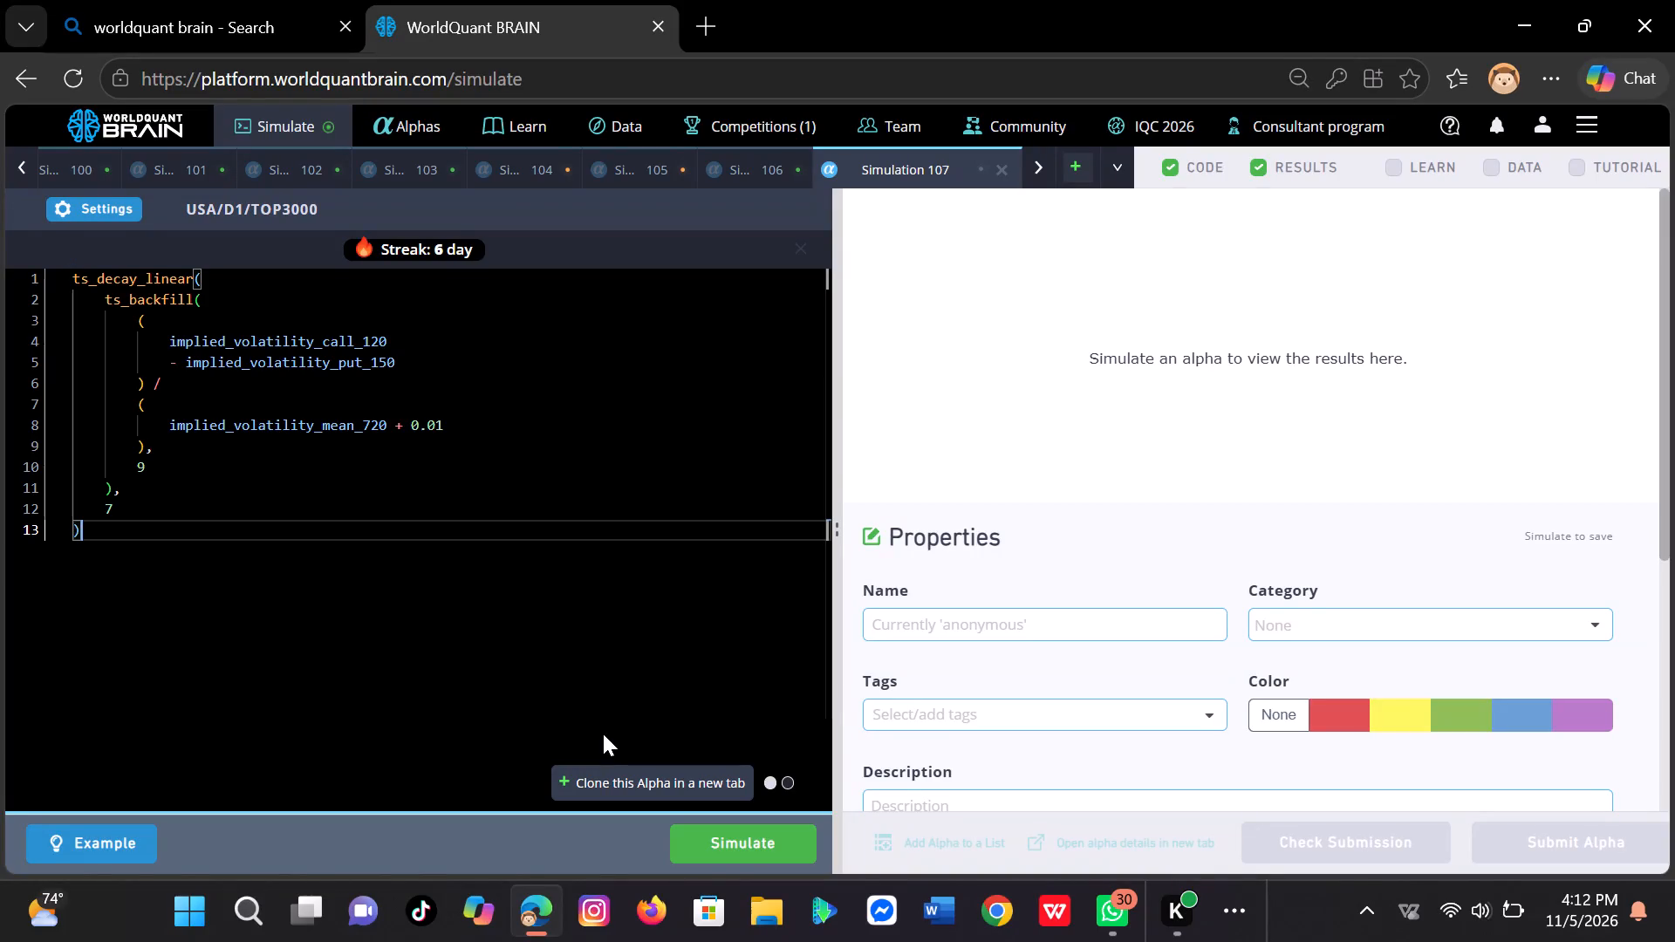
click(742, 837)
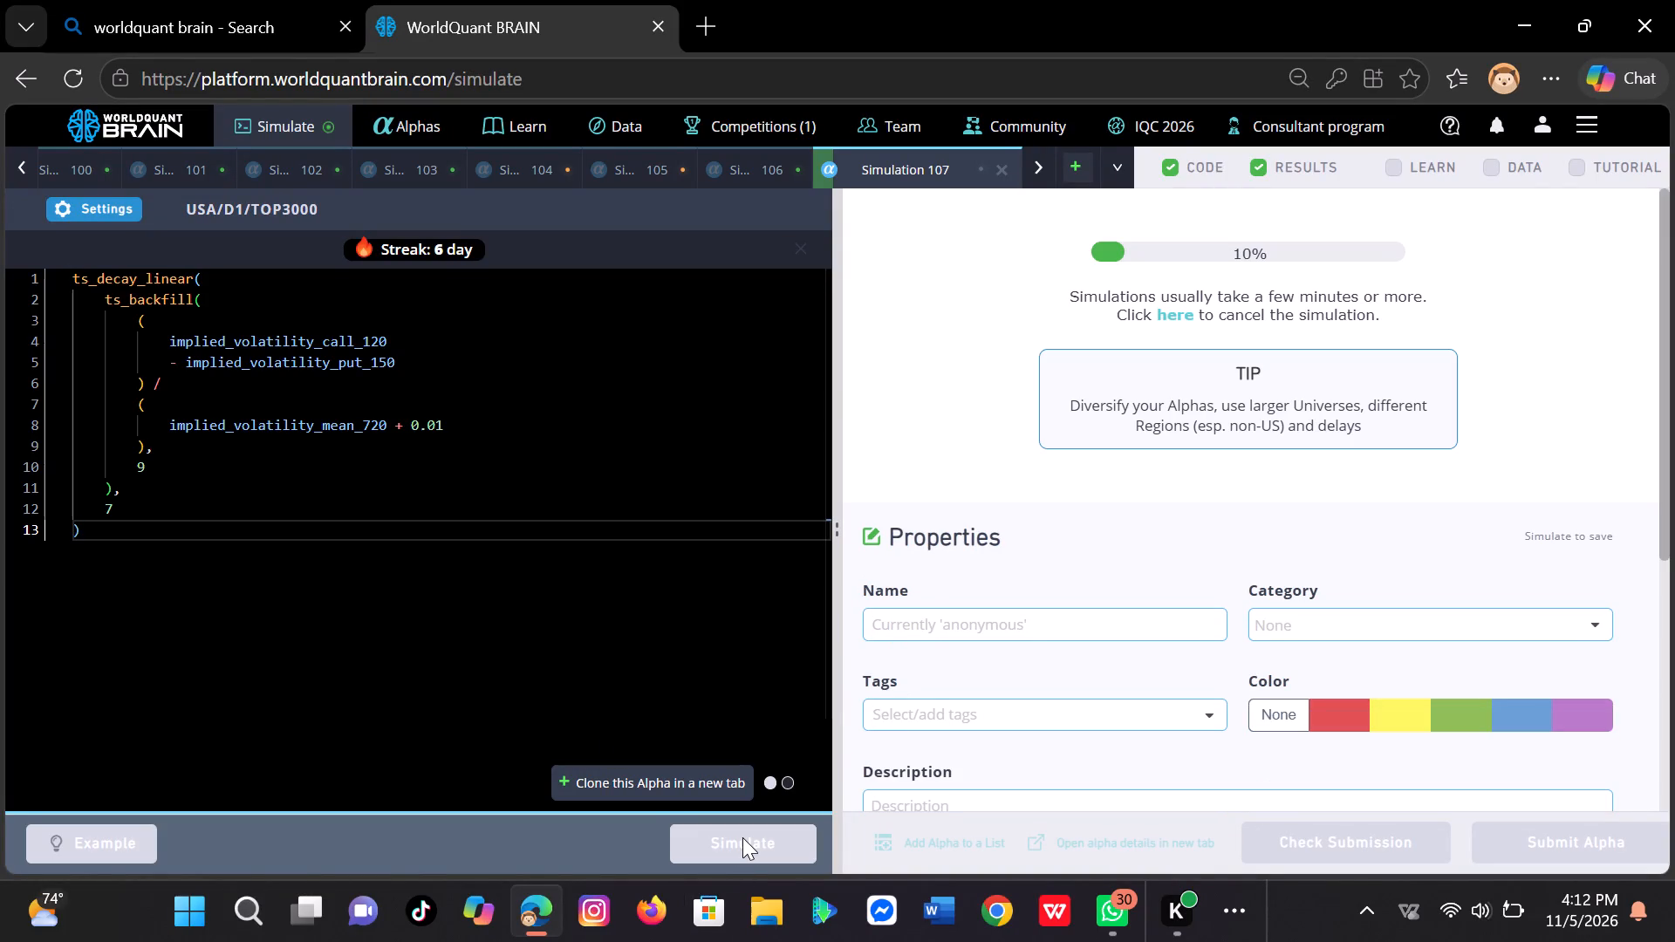
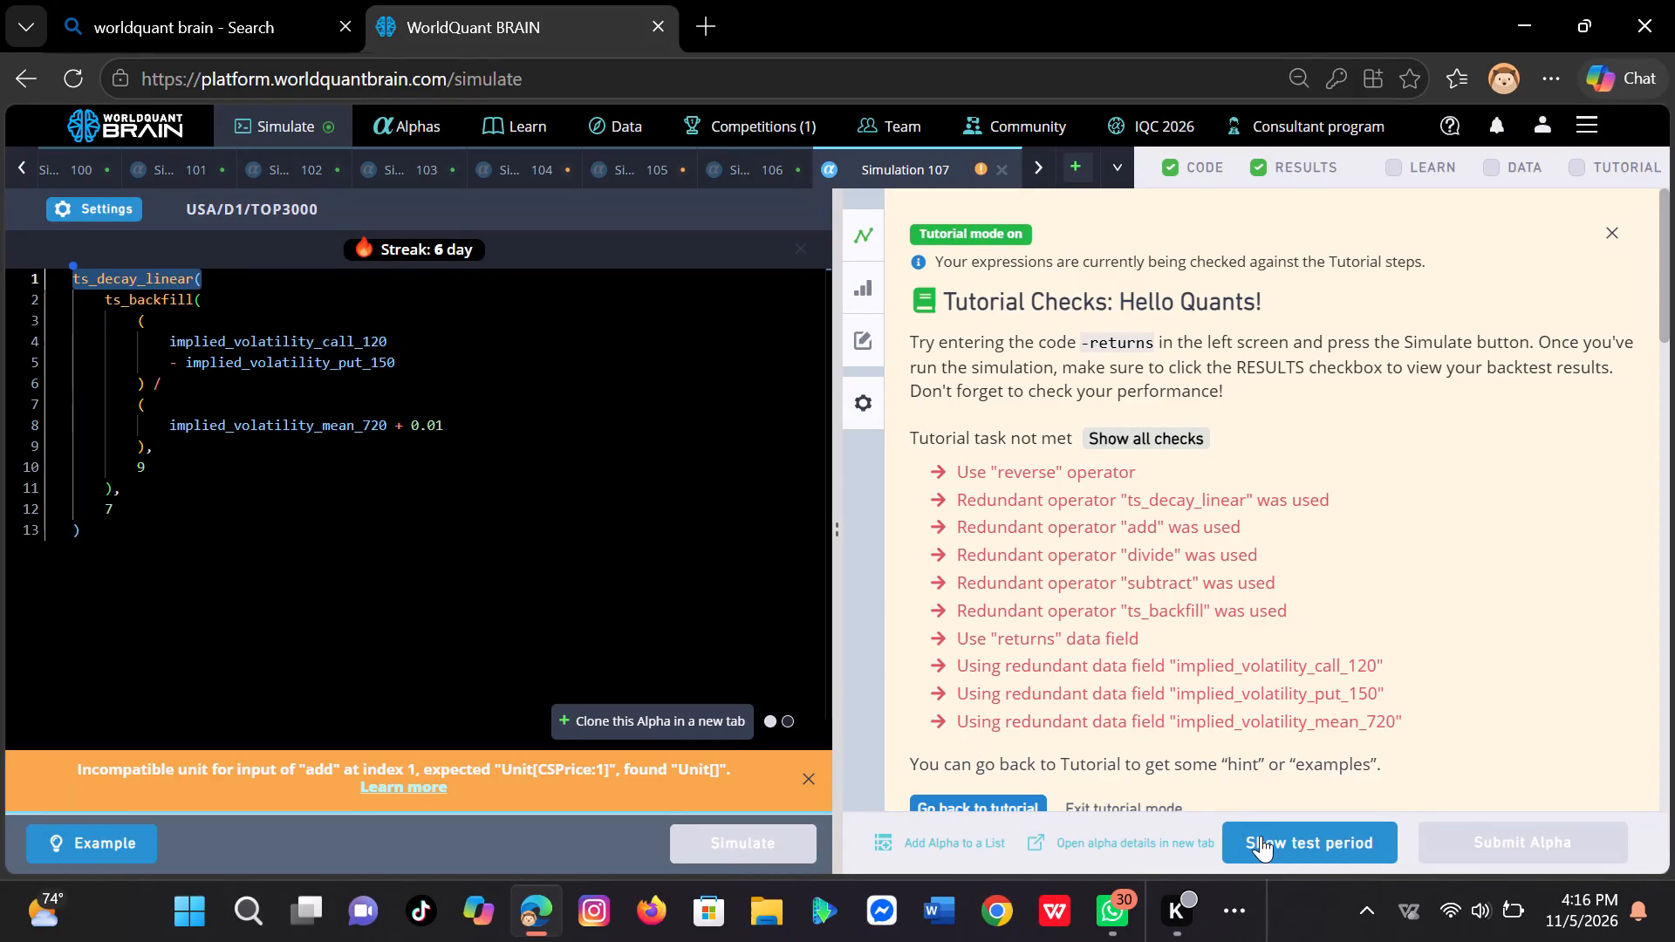
Show the test period results of the simulated alpha, review its yearly aggregate data and run the self-correlation check.
click(1261, 836)
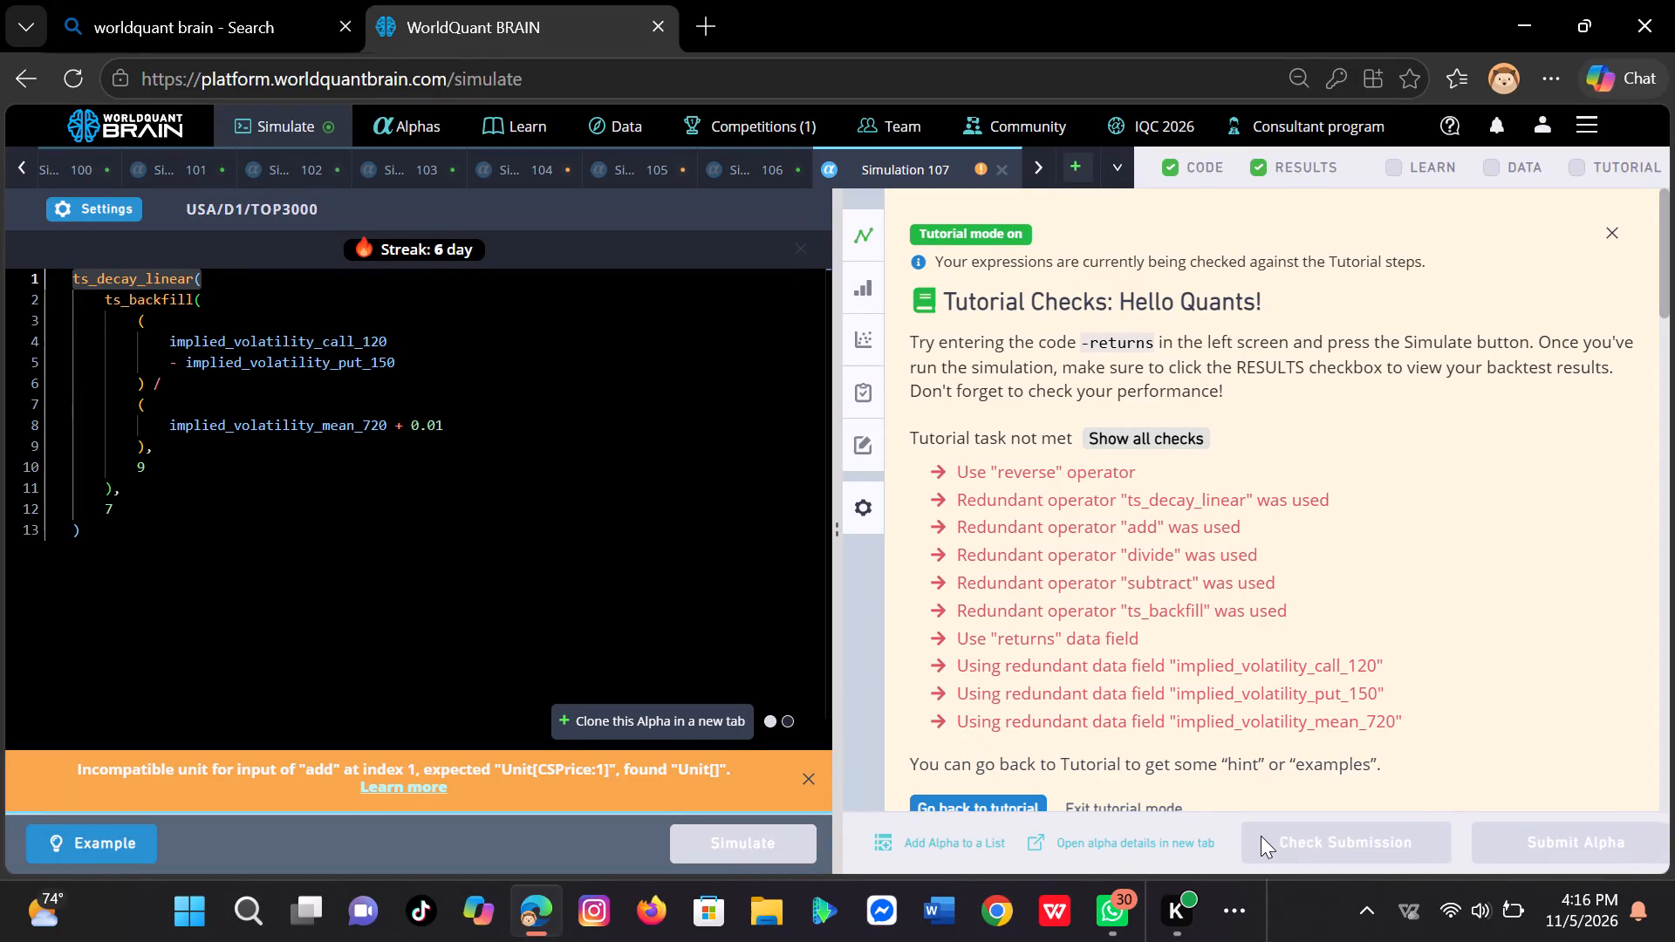
scroll(1272, 729, down, 2)
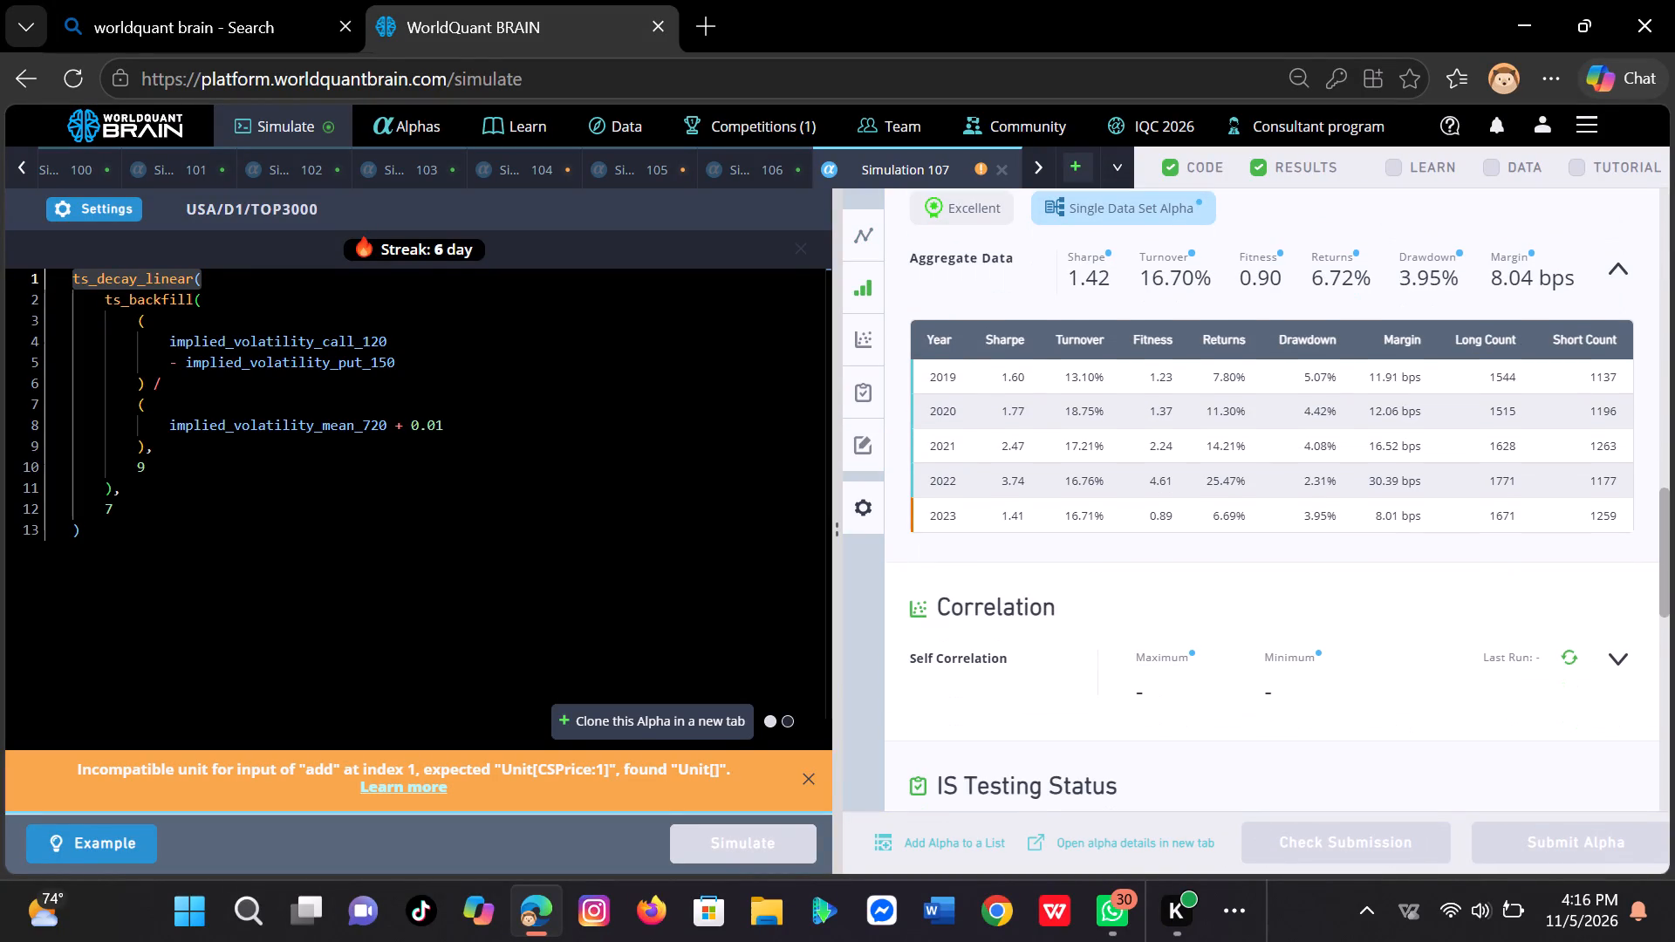
click(1572, 661)
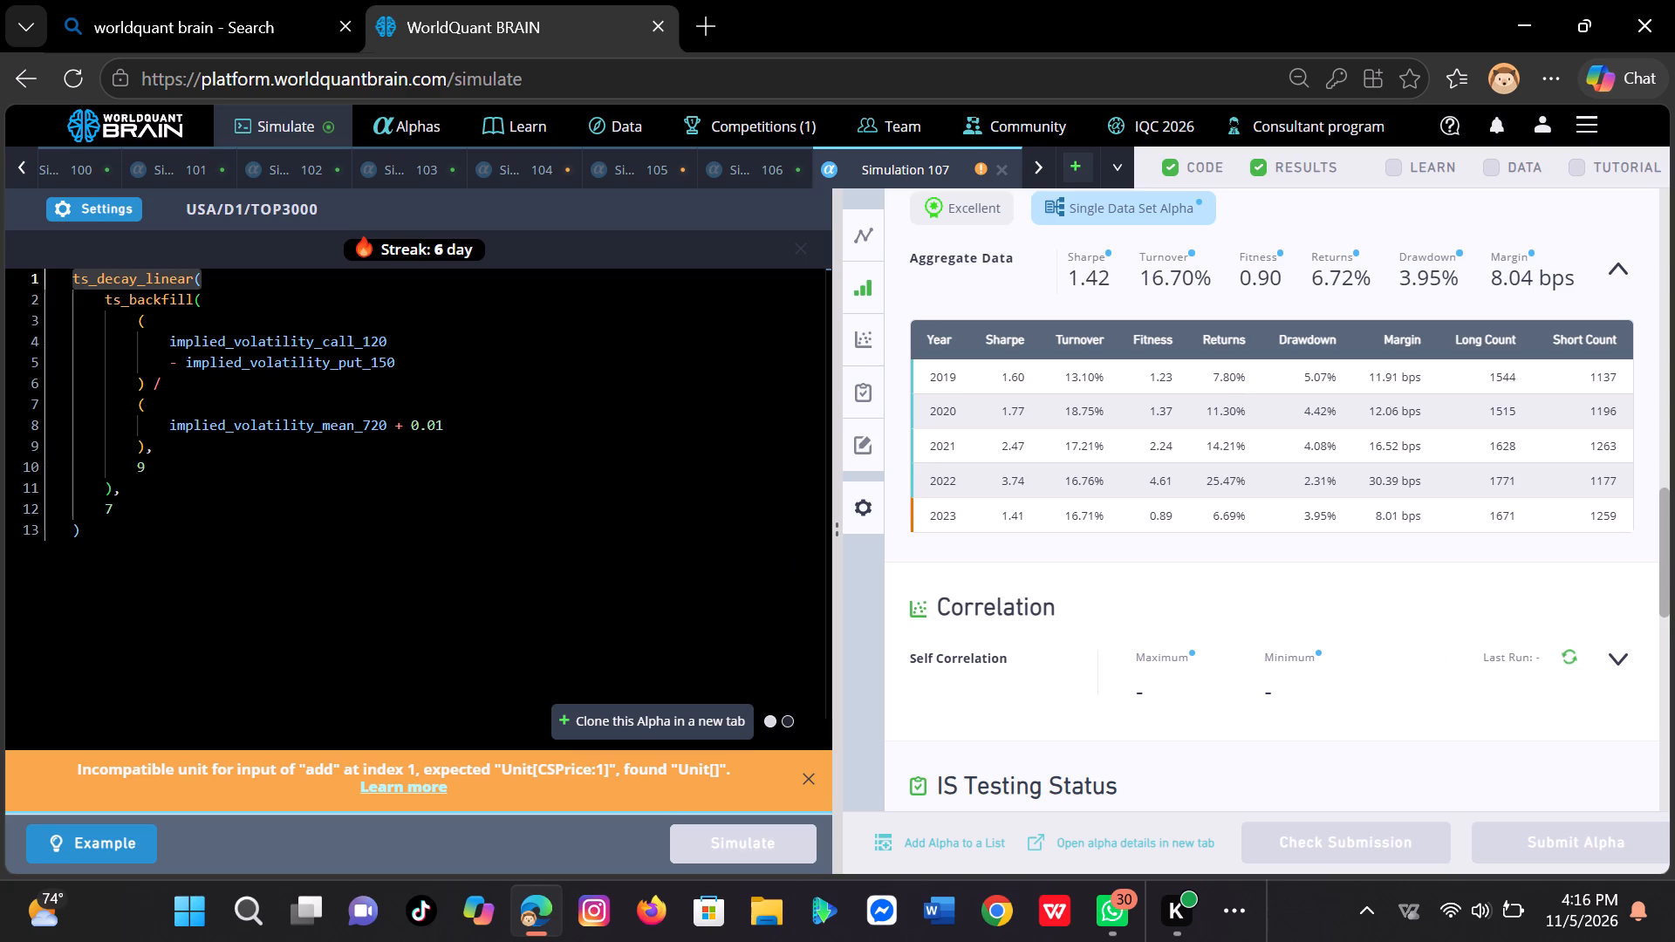
Clone the implied-volatility alpha into a new simulation, set its neutralization to Industry and simulate it.
click(633, 715)
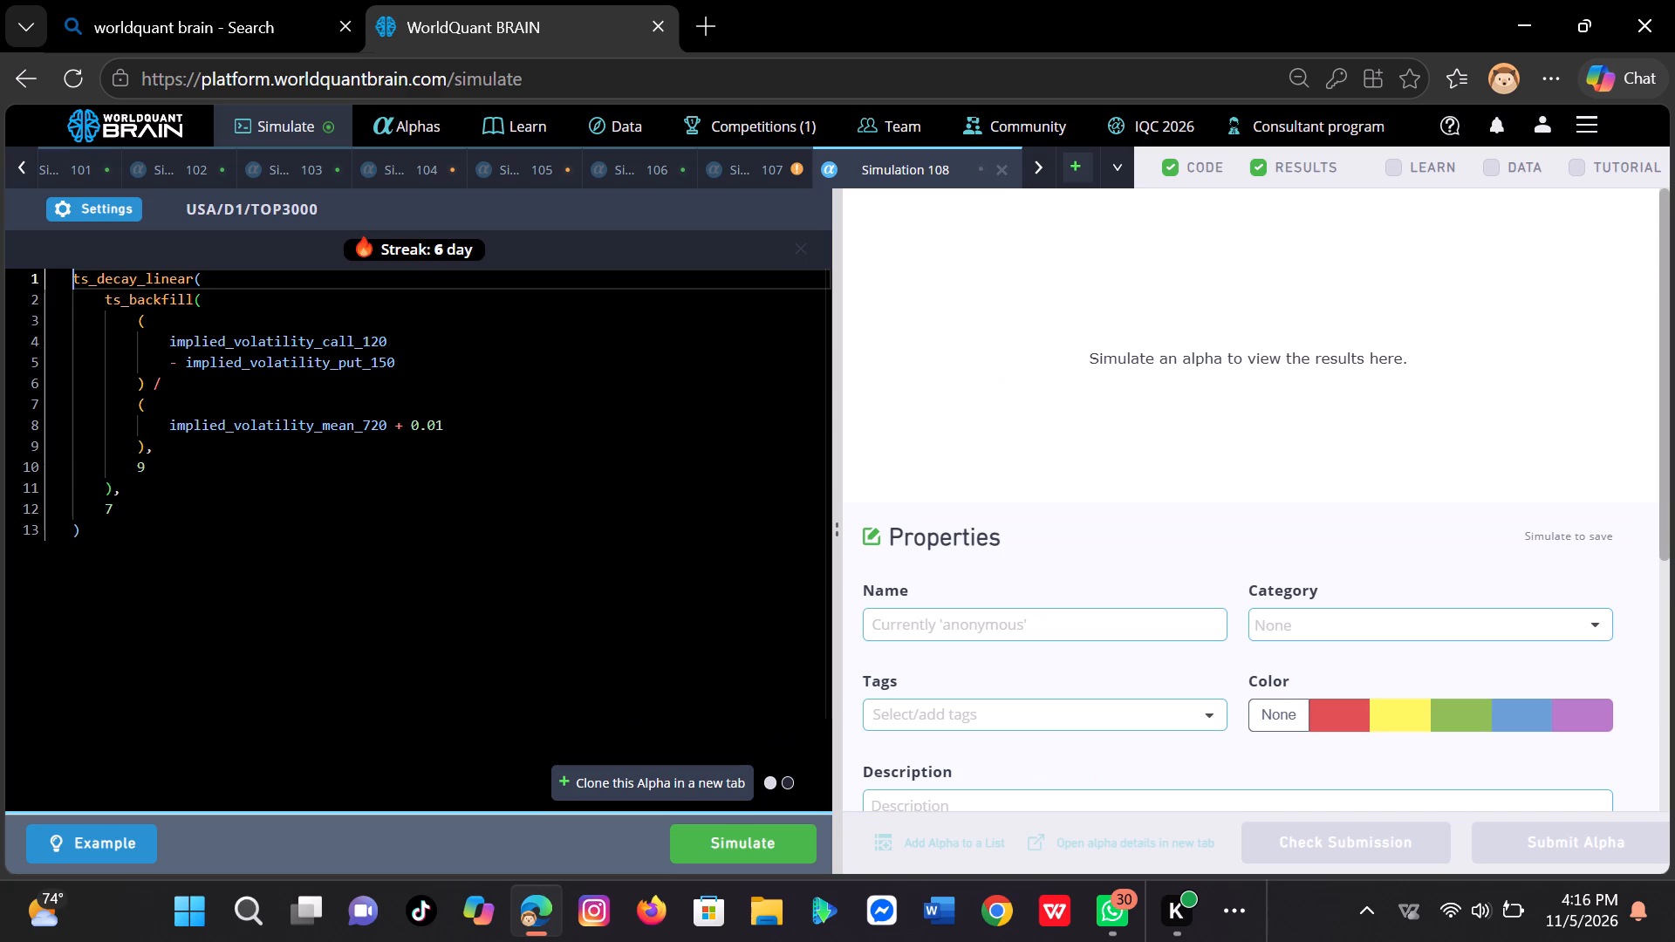
click(103, 208)
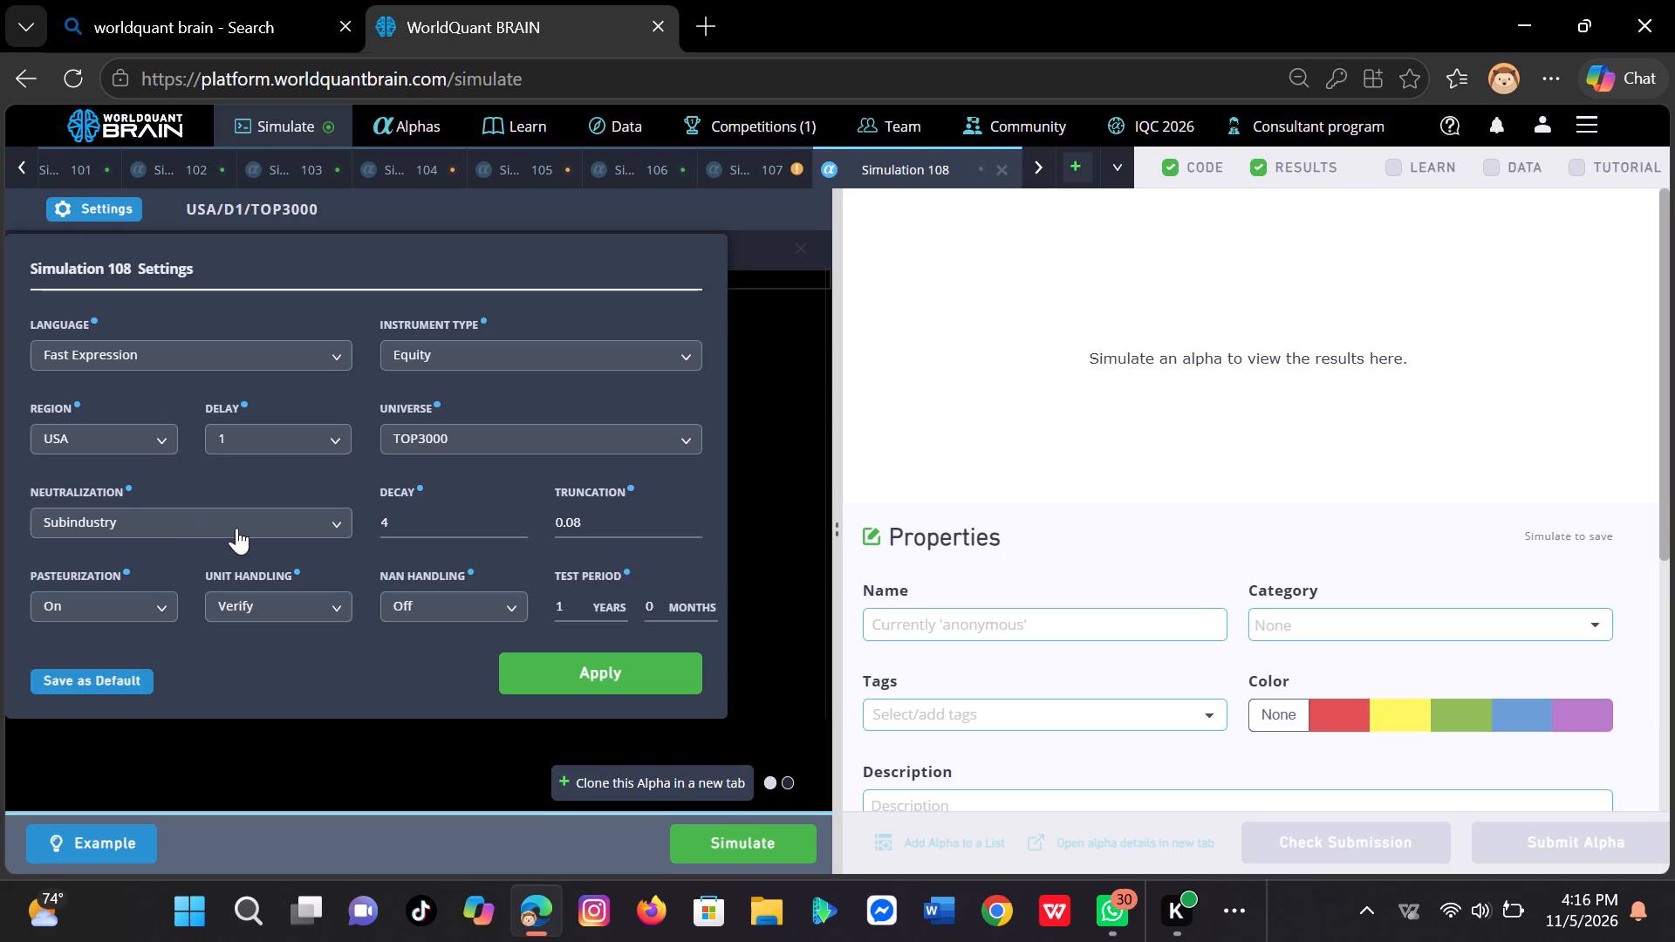
click(338, 507)
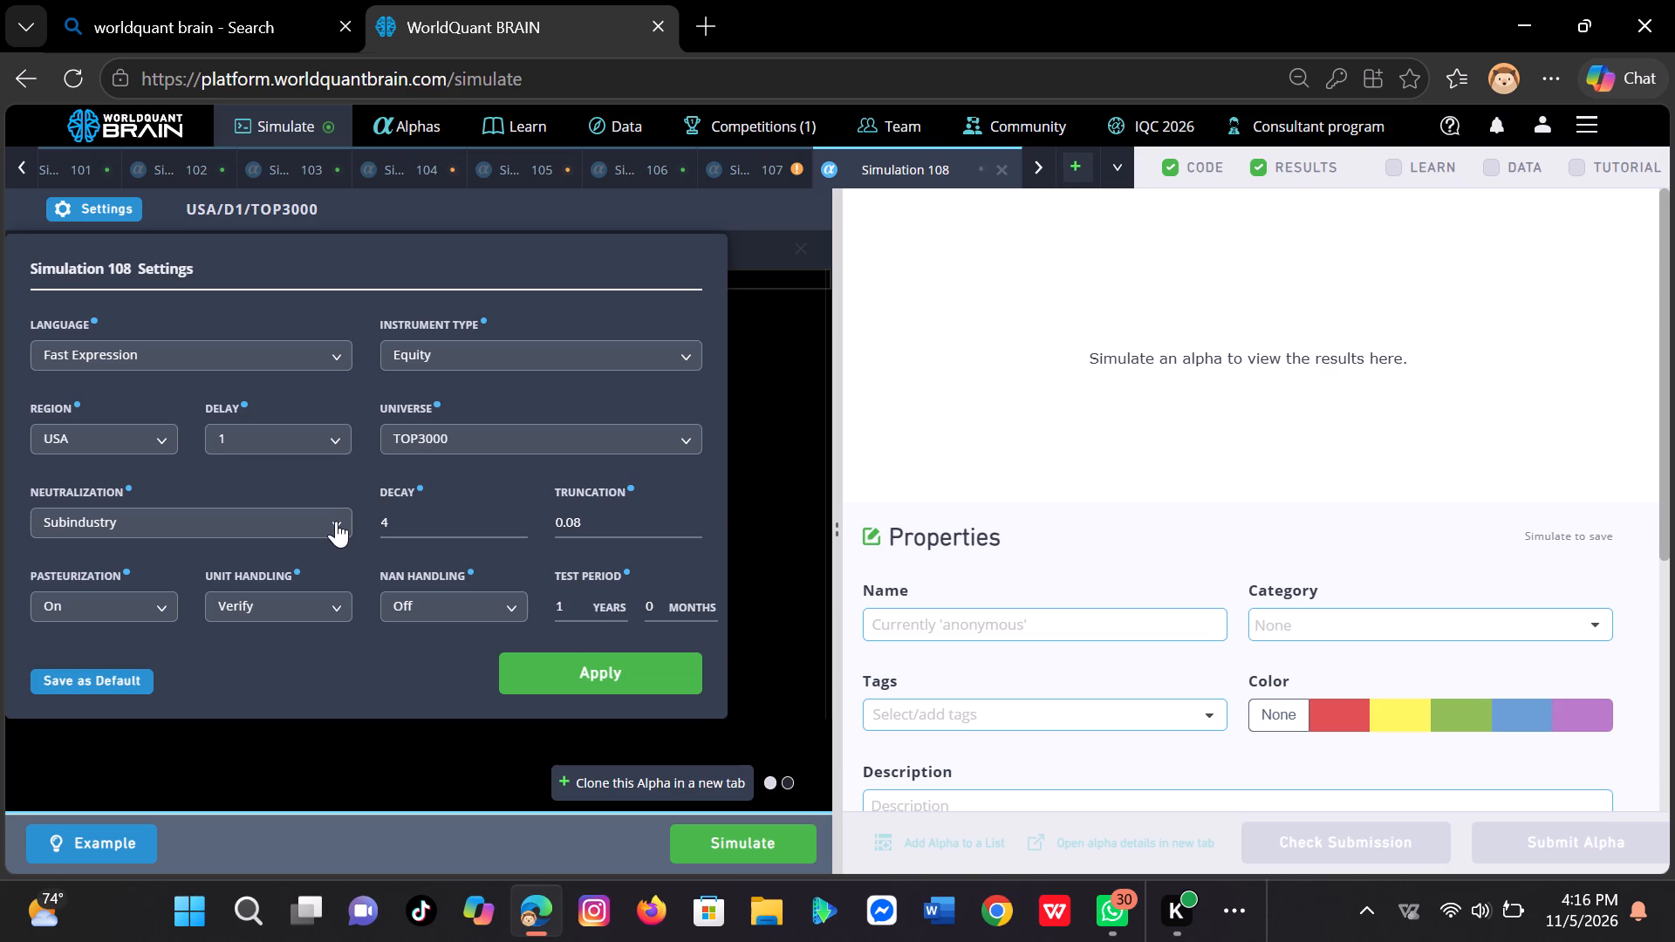
click(336, 521)
click(287, 646)
click(543, 672)
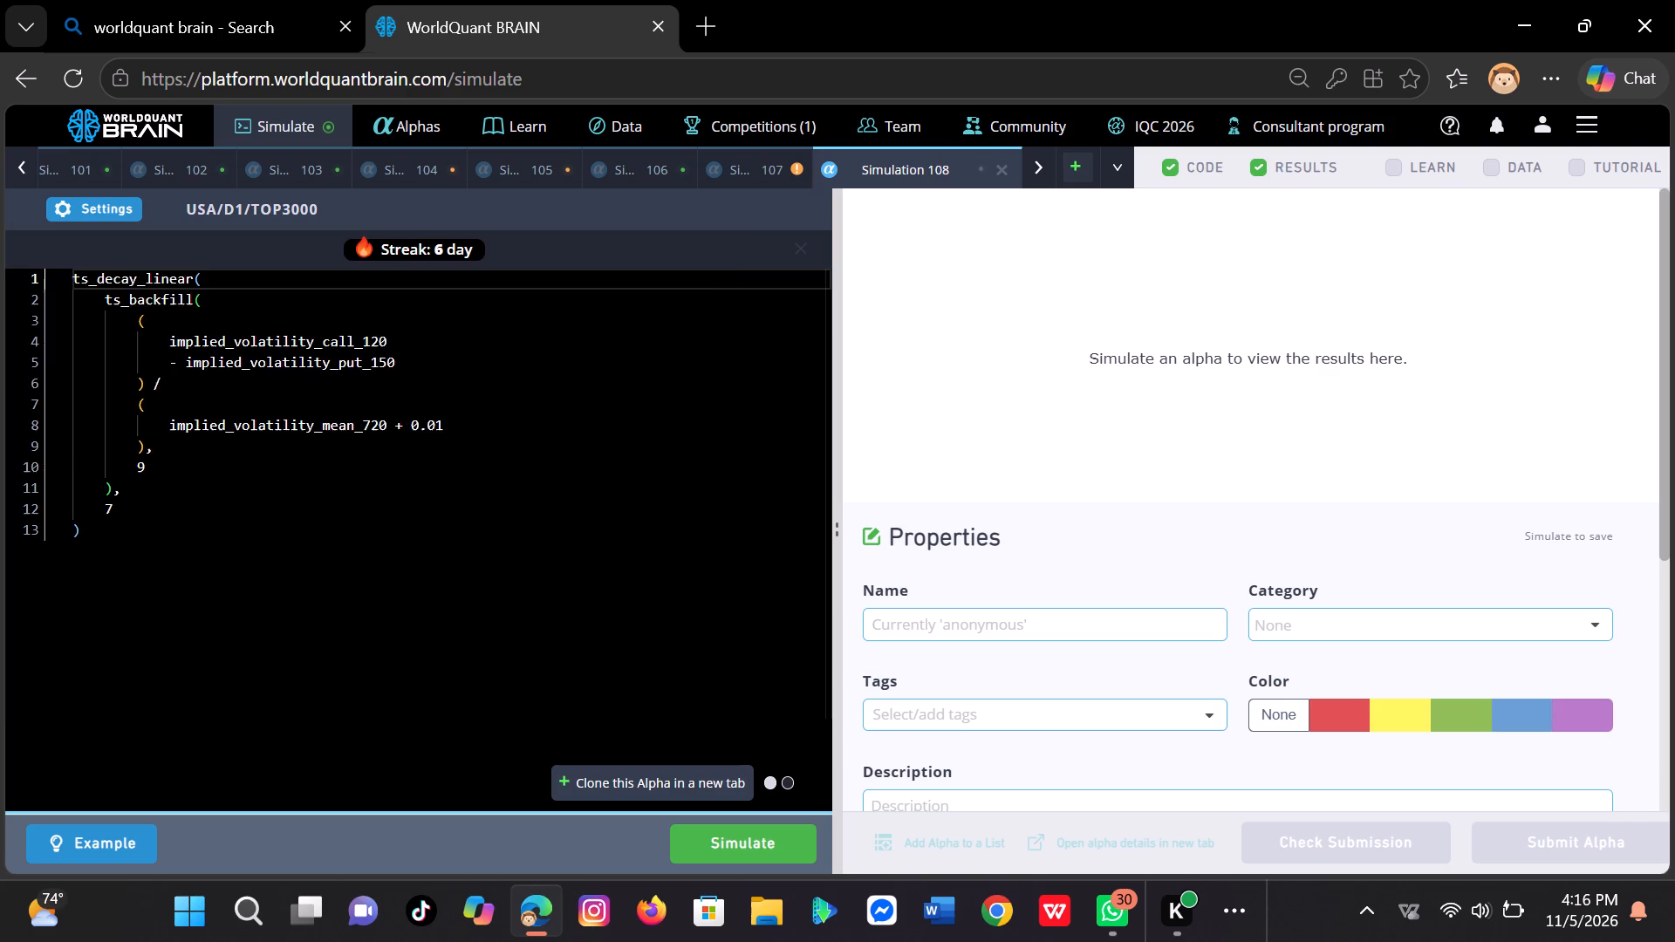
click(735, 833)
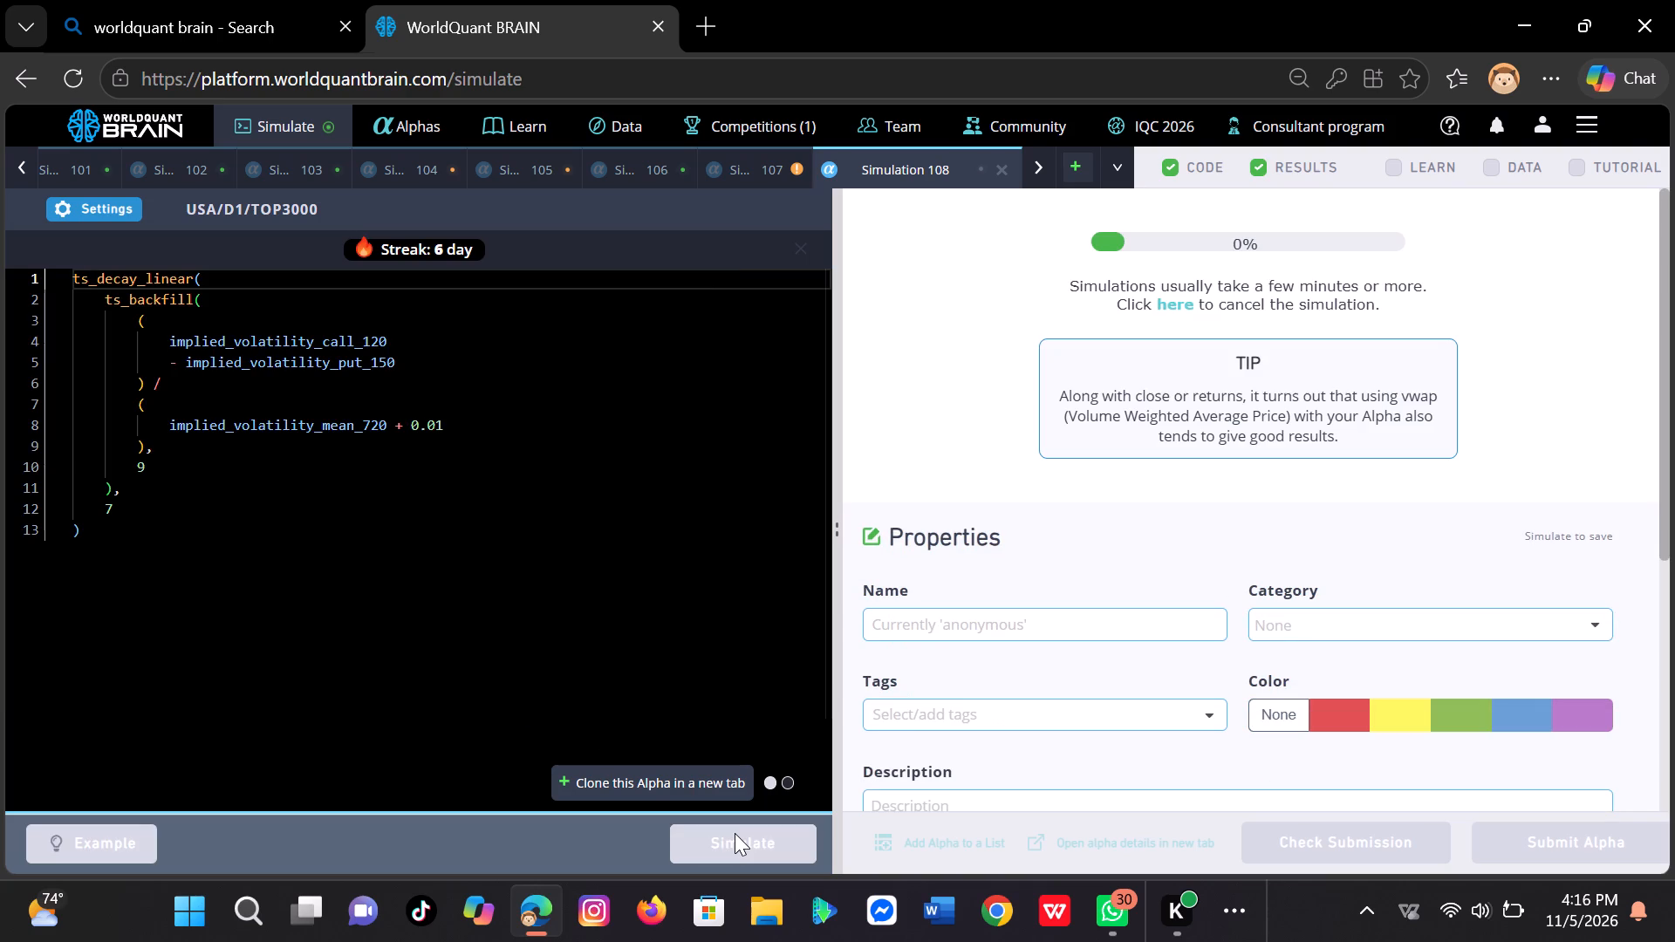
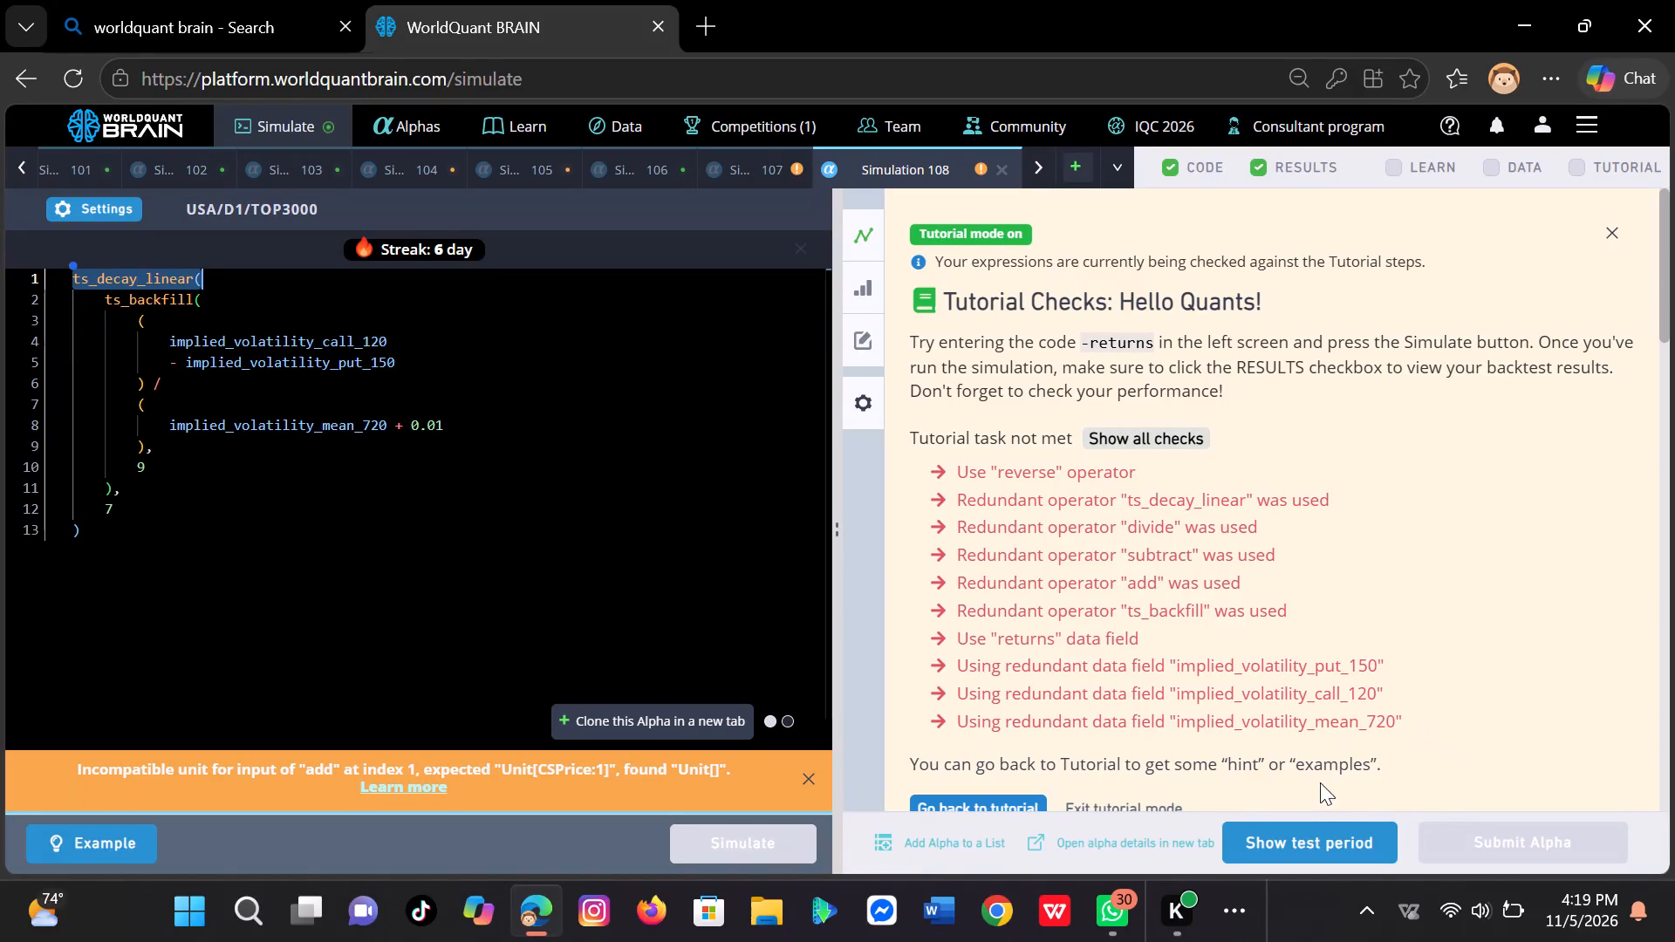
Show the test period results of the Industry-neutralized alpha and review its yearly aggregate data and submission test results.
double_click(1310, 822)
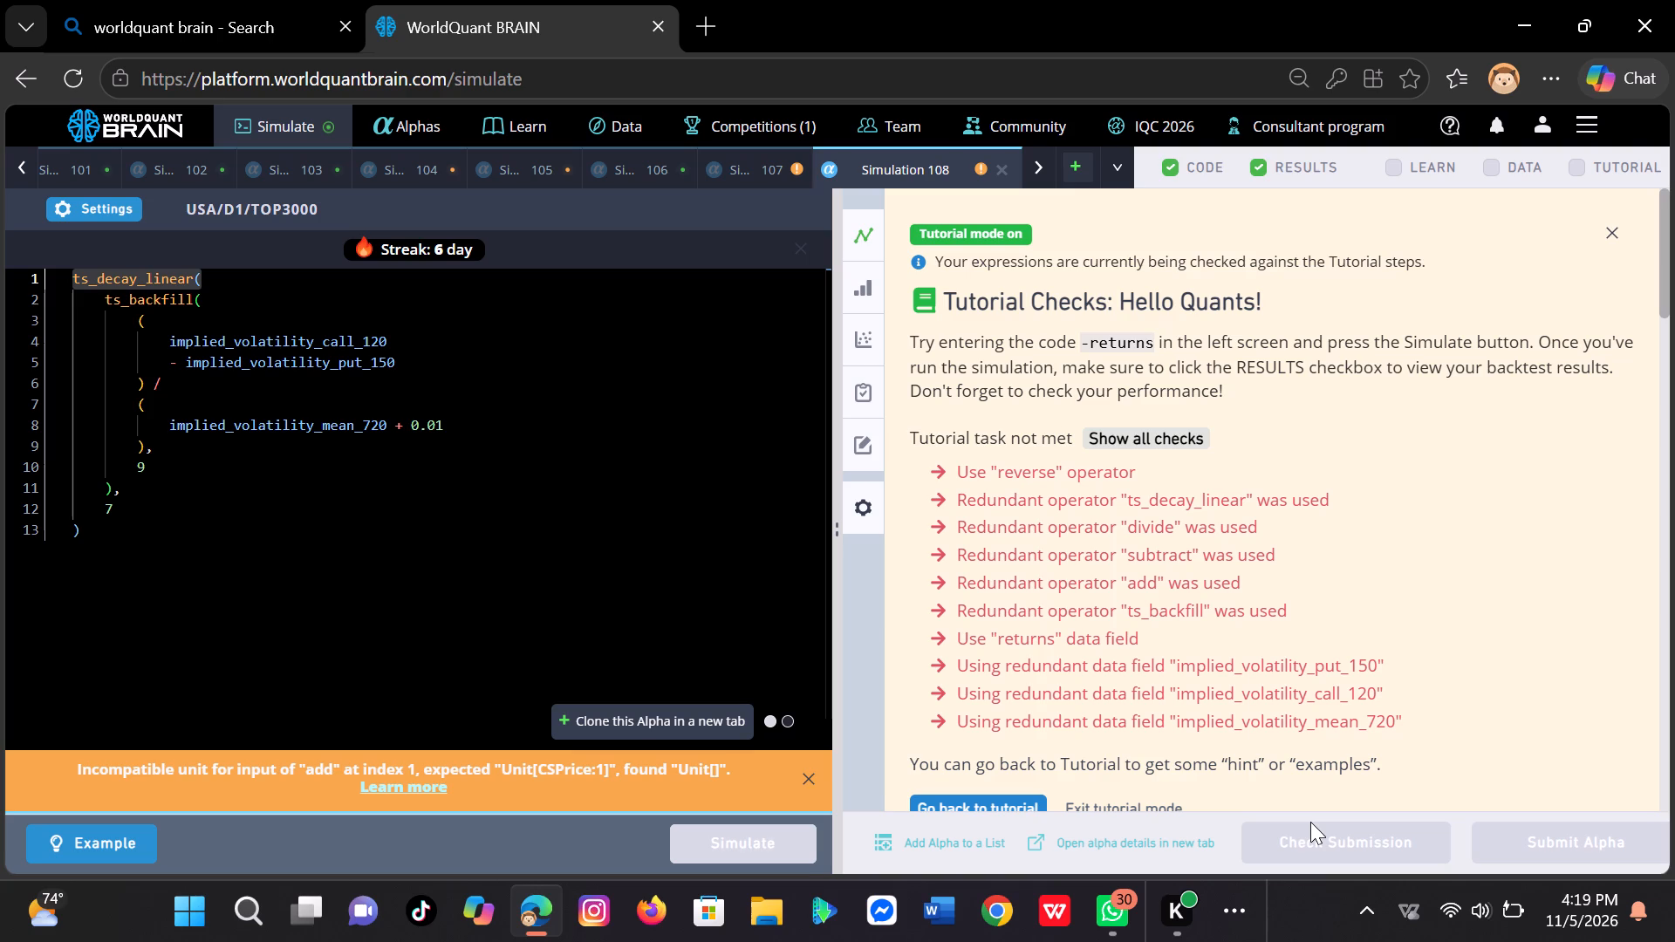
scroll(1642, 612, down, 2)
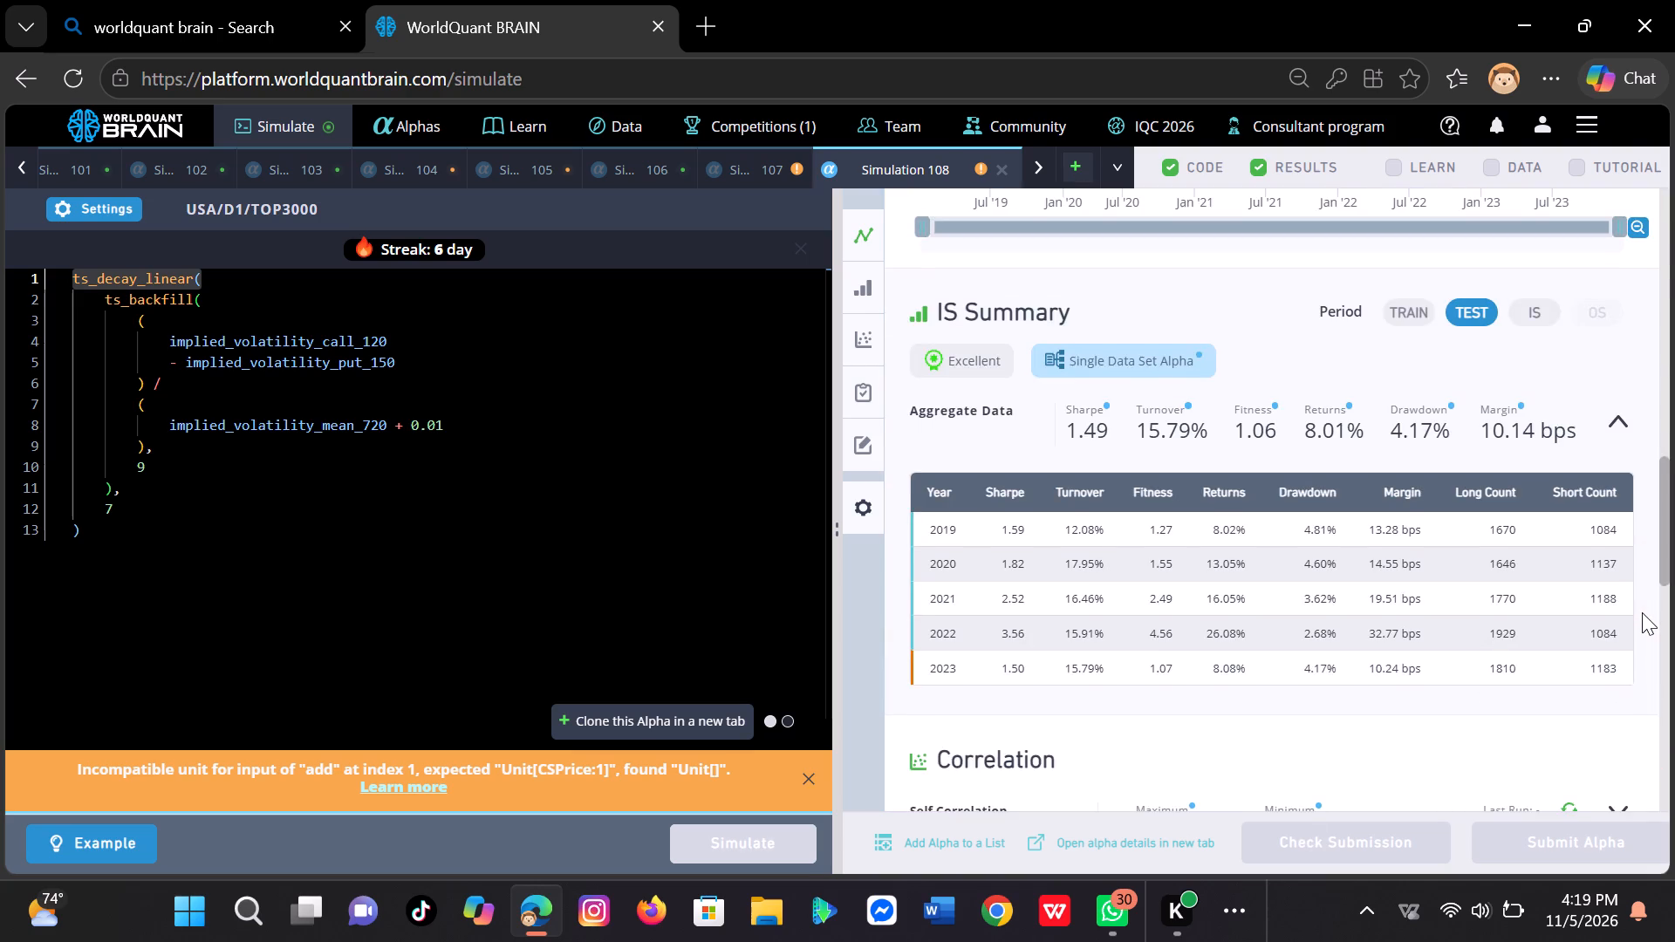
scroll(1642, 612, down, 2)
scroll(1642, 612, up, 1)
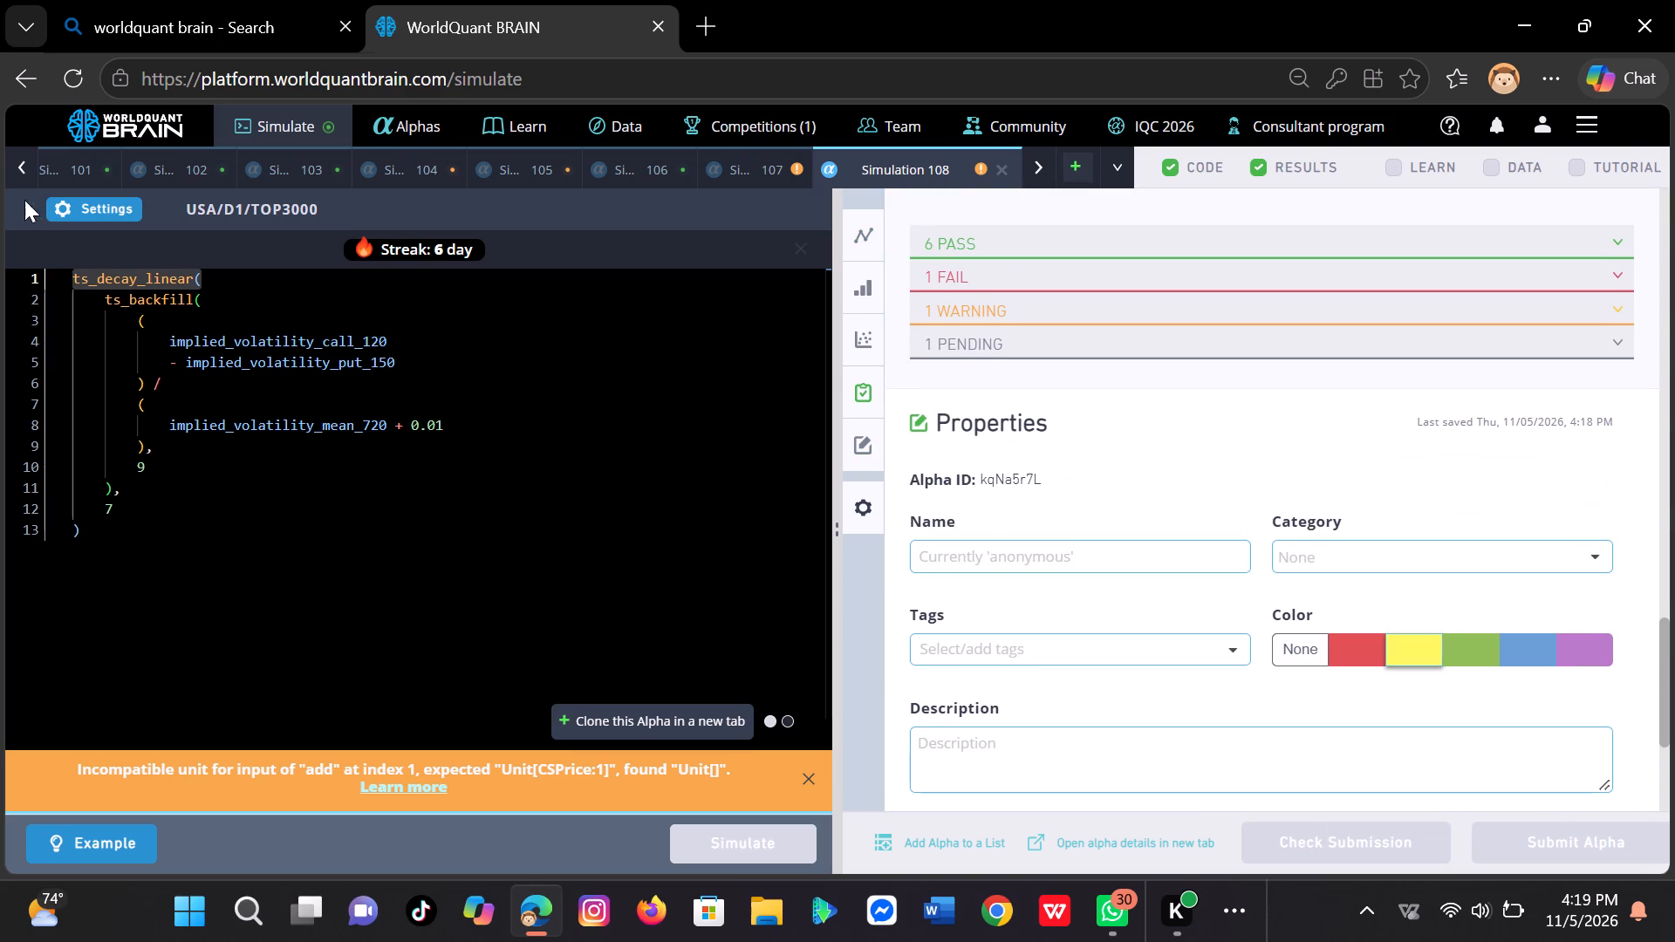
Set the implied-volatility alpha's neutralization to Subindustry and its decay to 0, and apply the simulation settings.
click(116, 207)
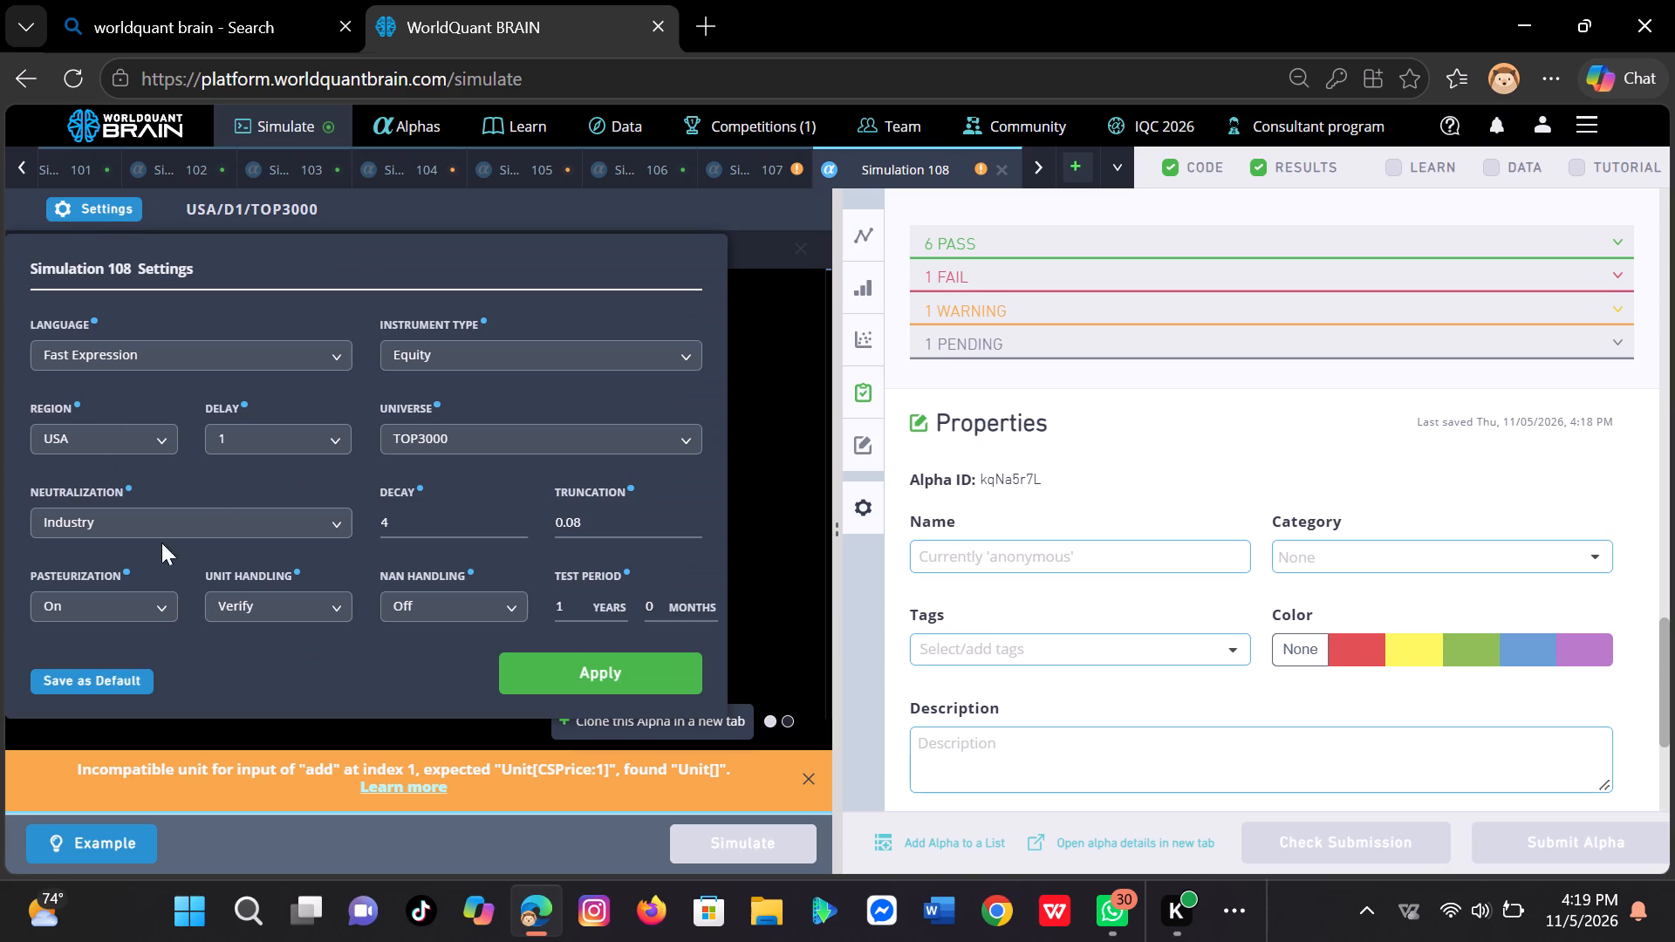
click(338, 531)
drag(269, 699, 275, 686)
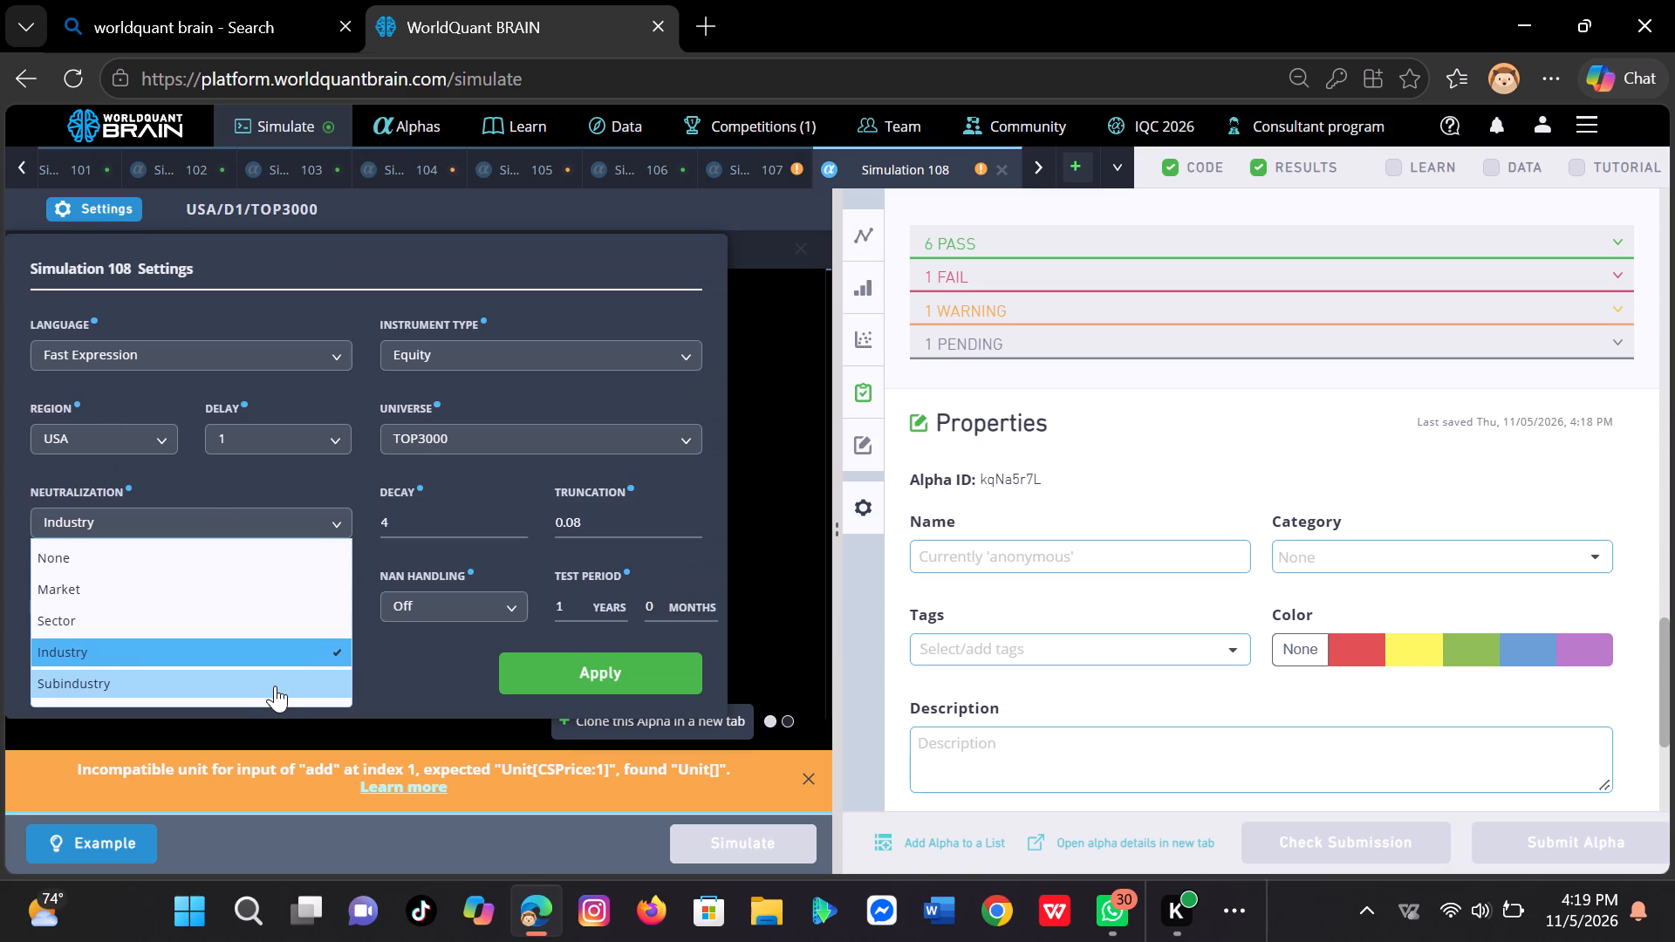
drag(275, 686, 276, 683)
click(276, 683)
click(409, 524)
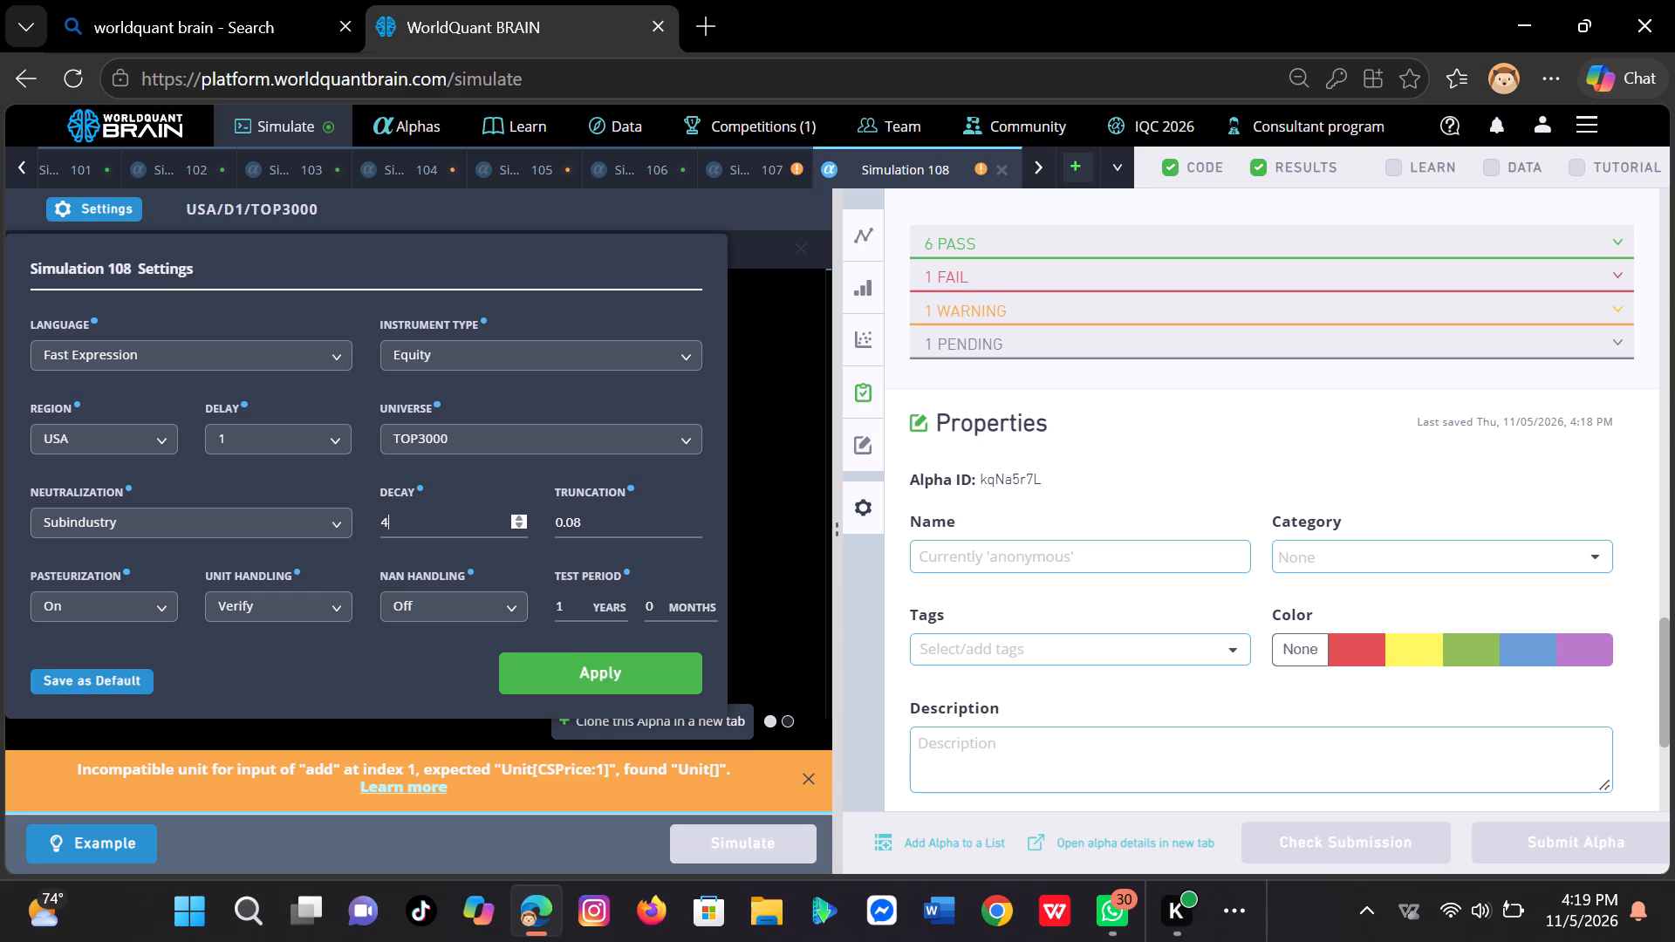
key(BackSpace)
key(0)
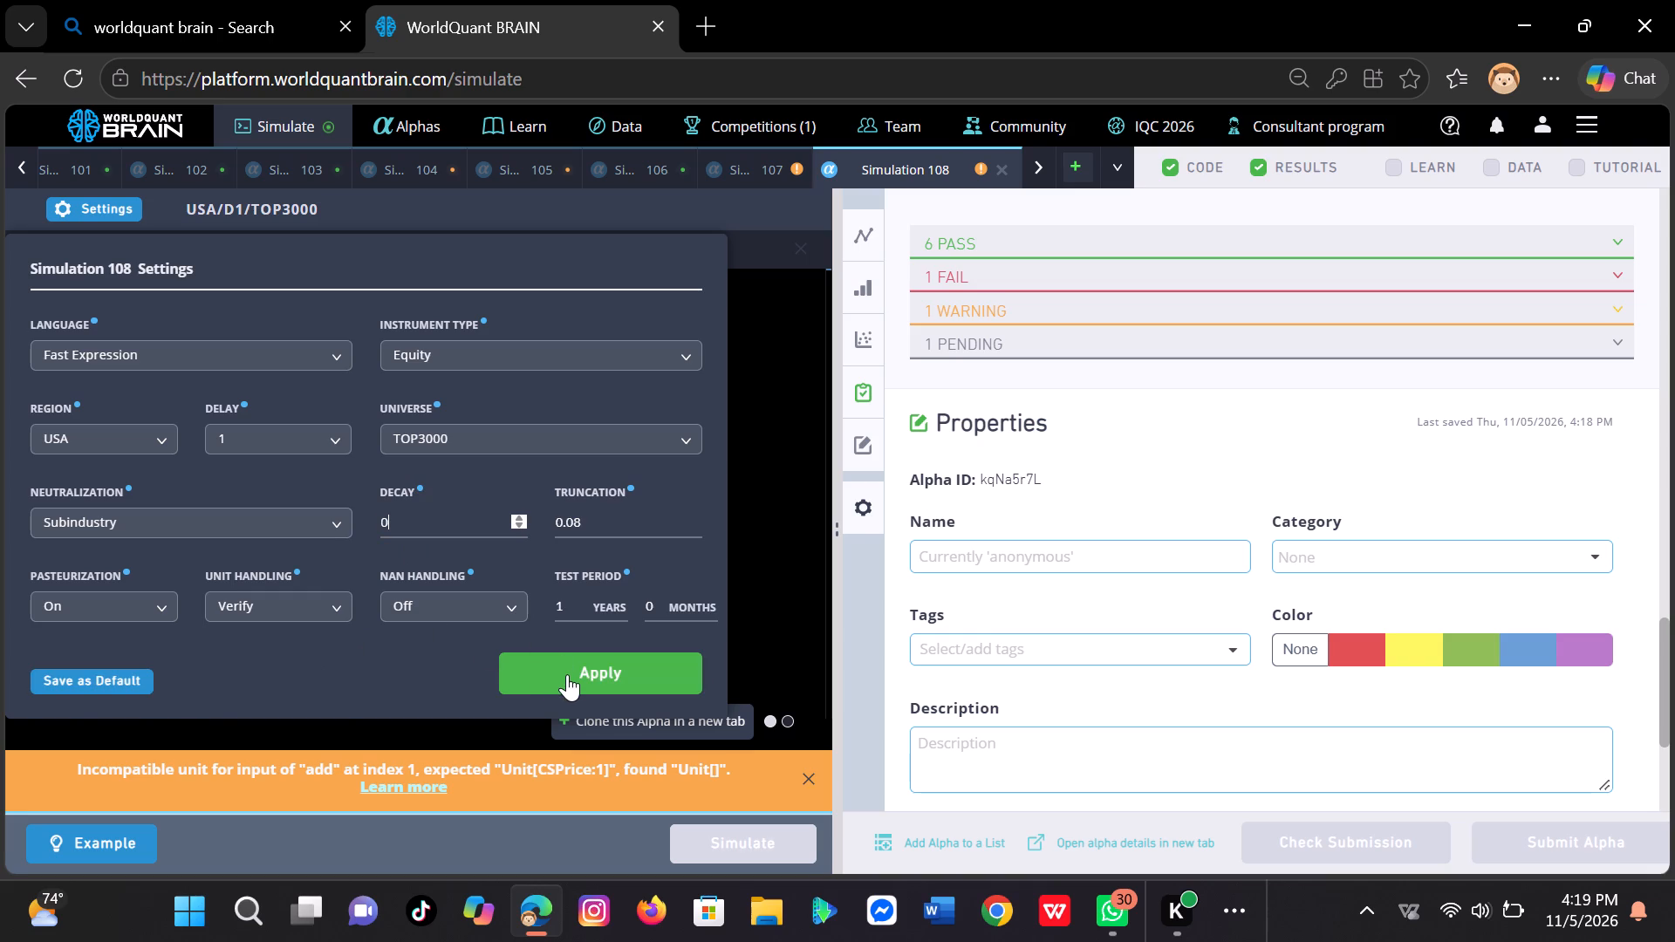
click(567, 674)
Clone the implied-volatility alpha with the changed settings into a new simulation and simulate it.
click(611, 727)
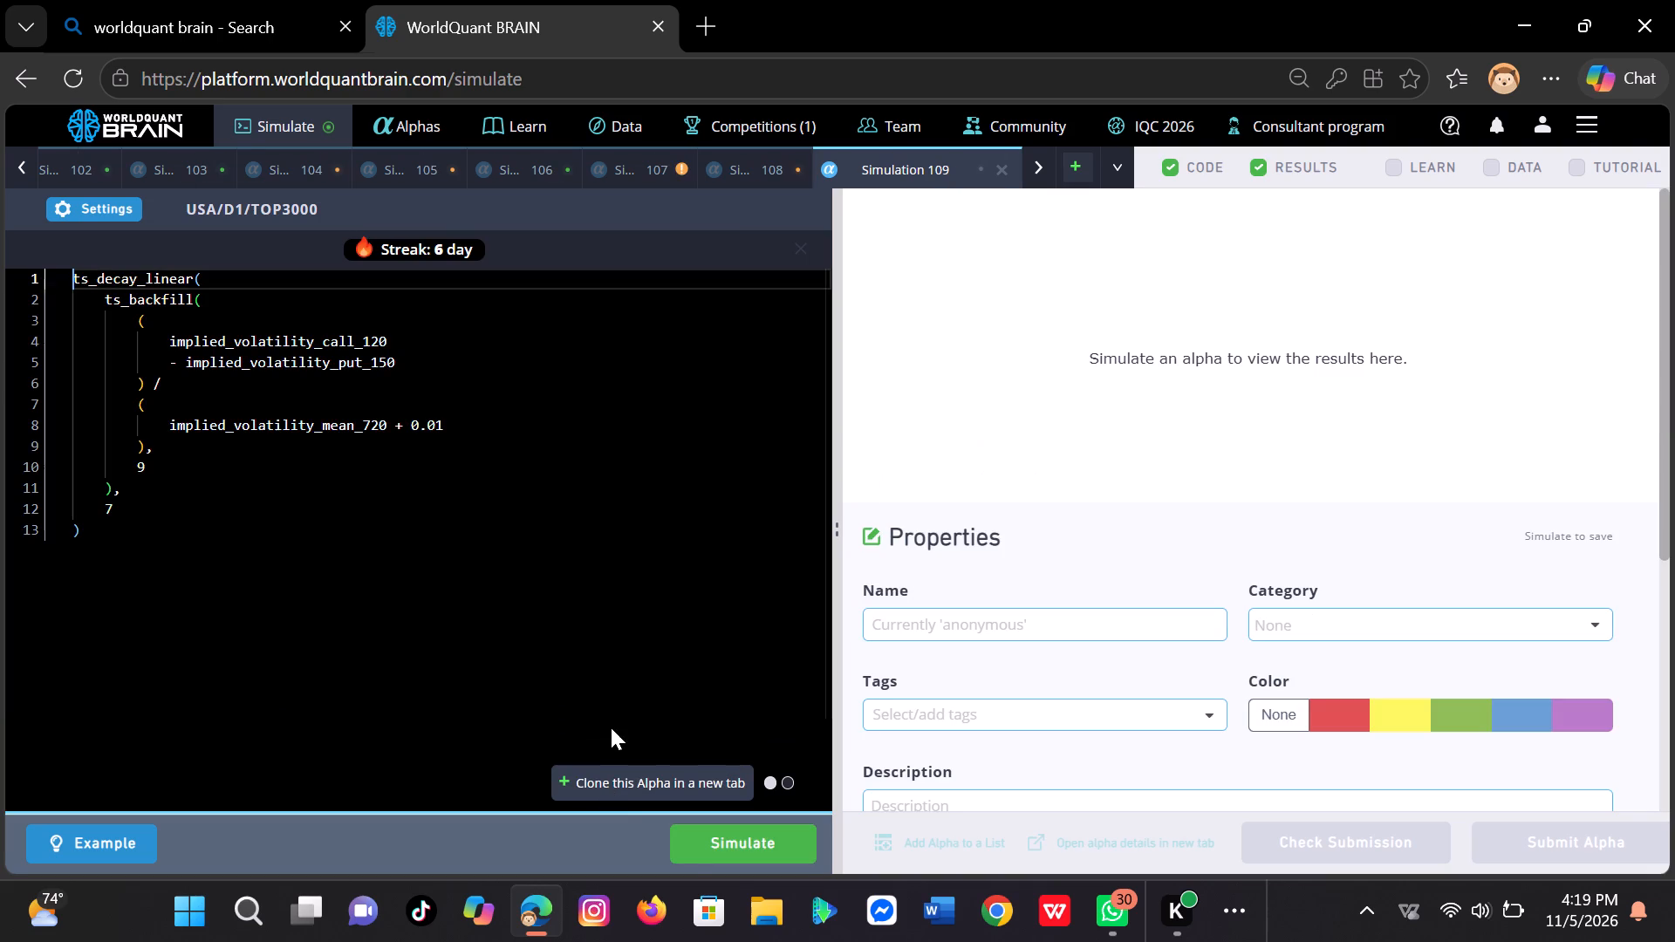
click(762, 833)
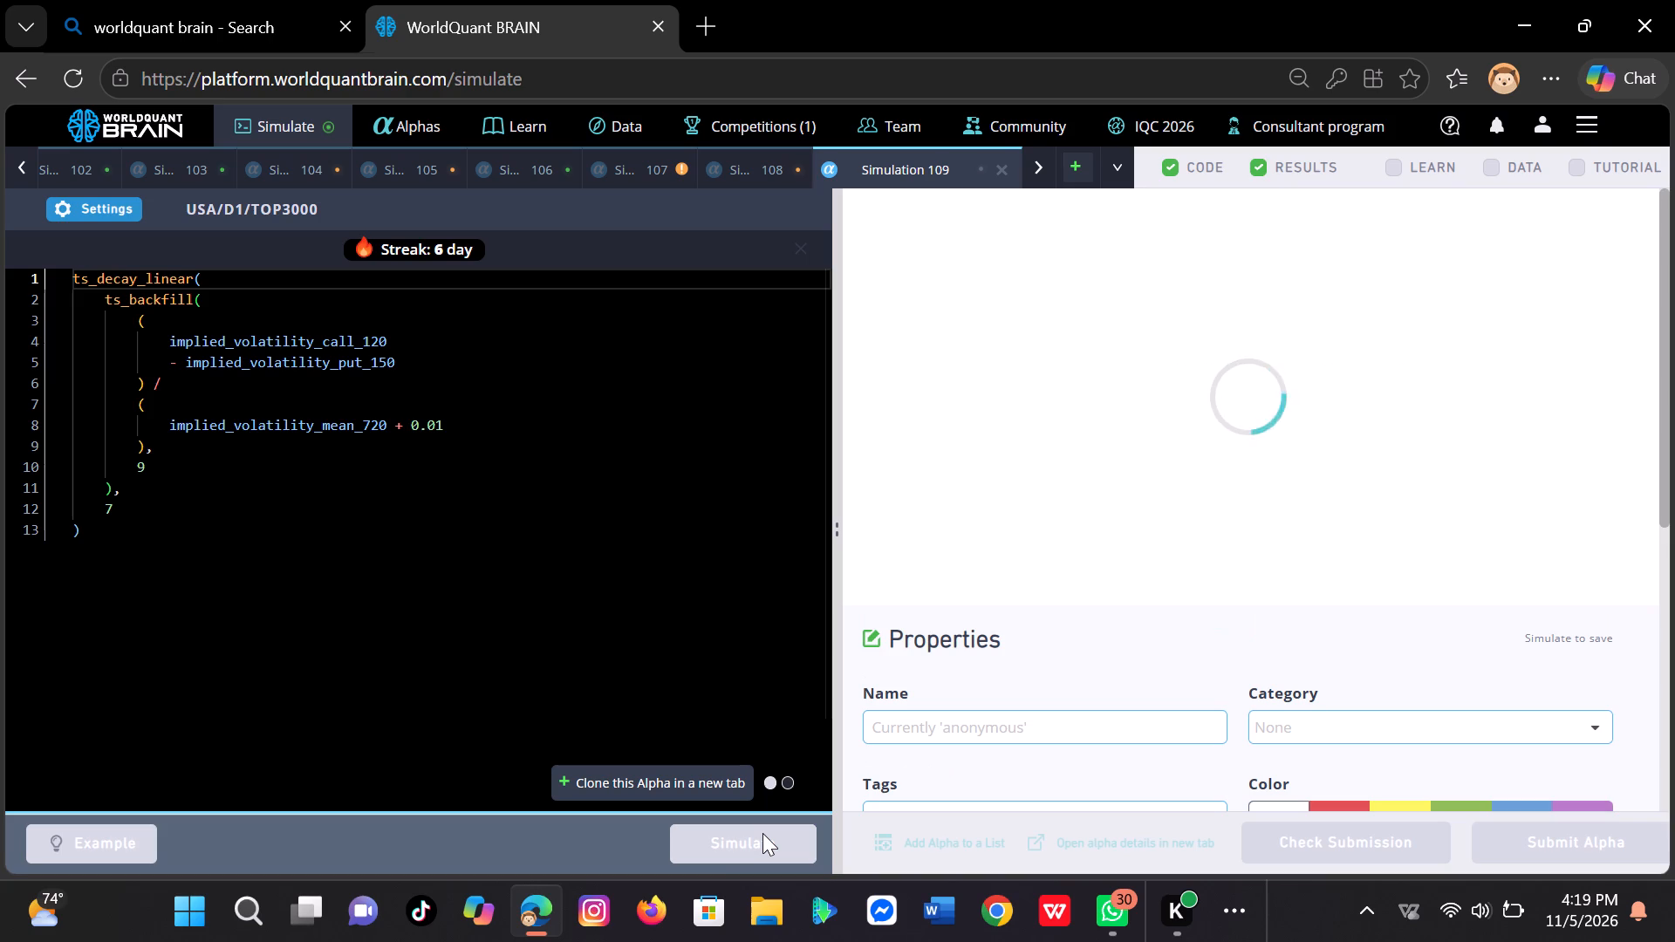
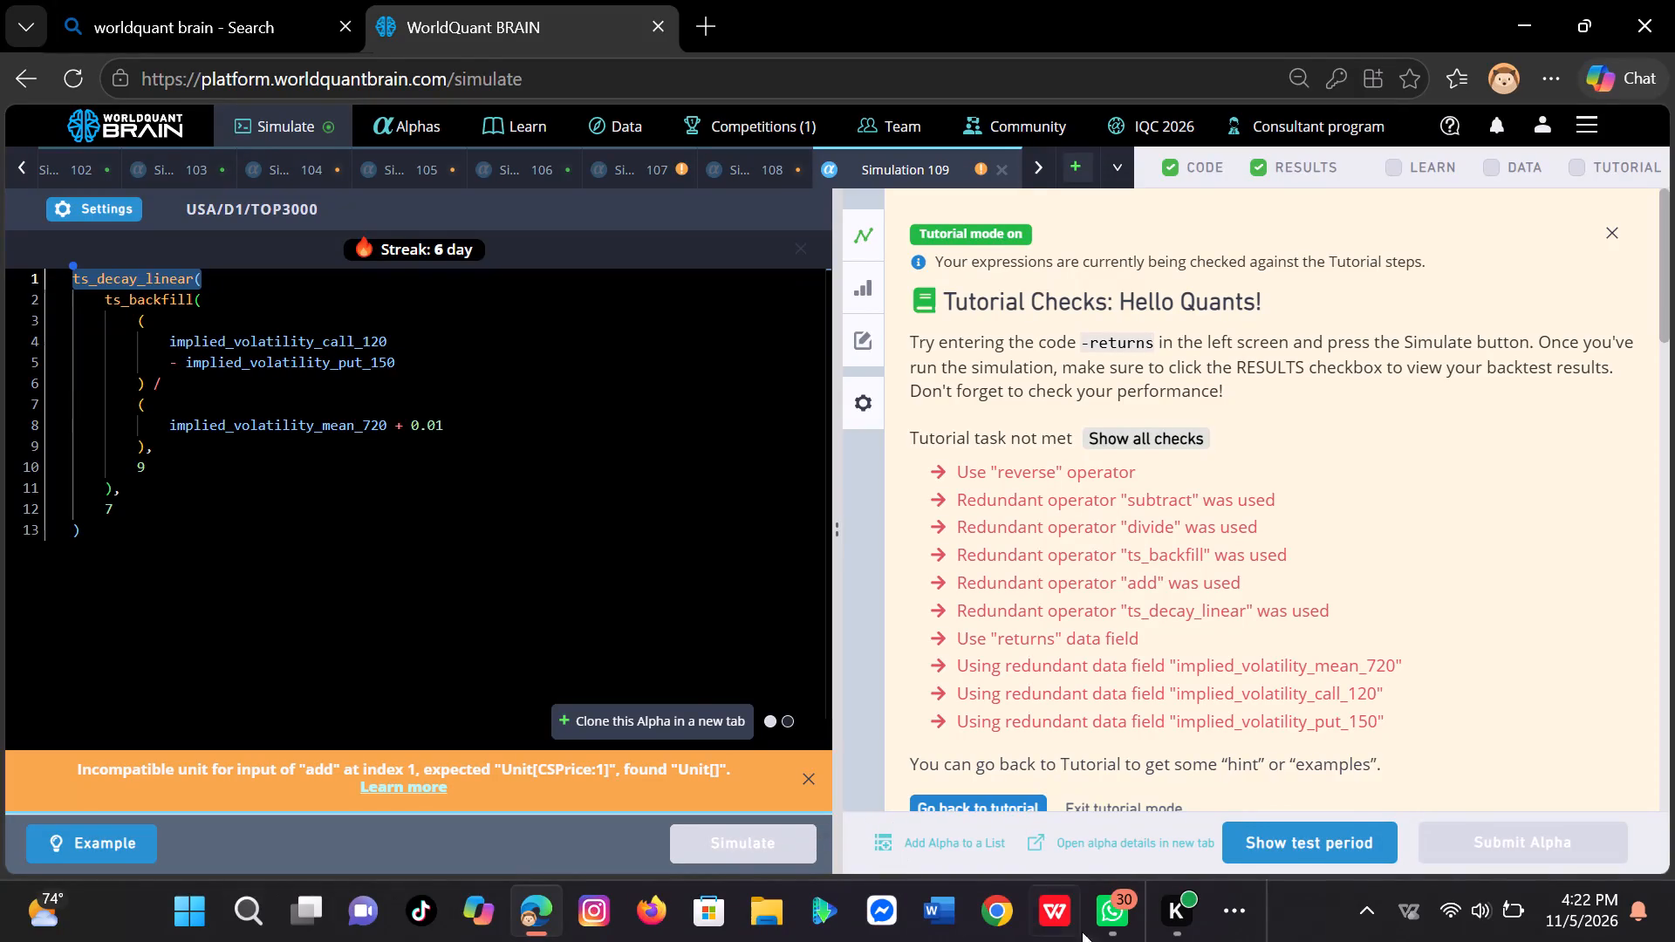
Show the test period results of the Subindustry-neutralized implied-volatility alpha and run its self-correlation check.
click(1261, 849)
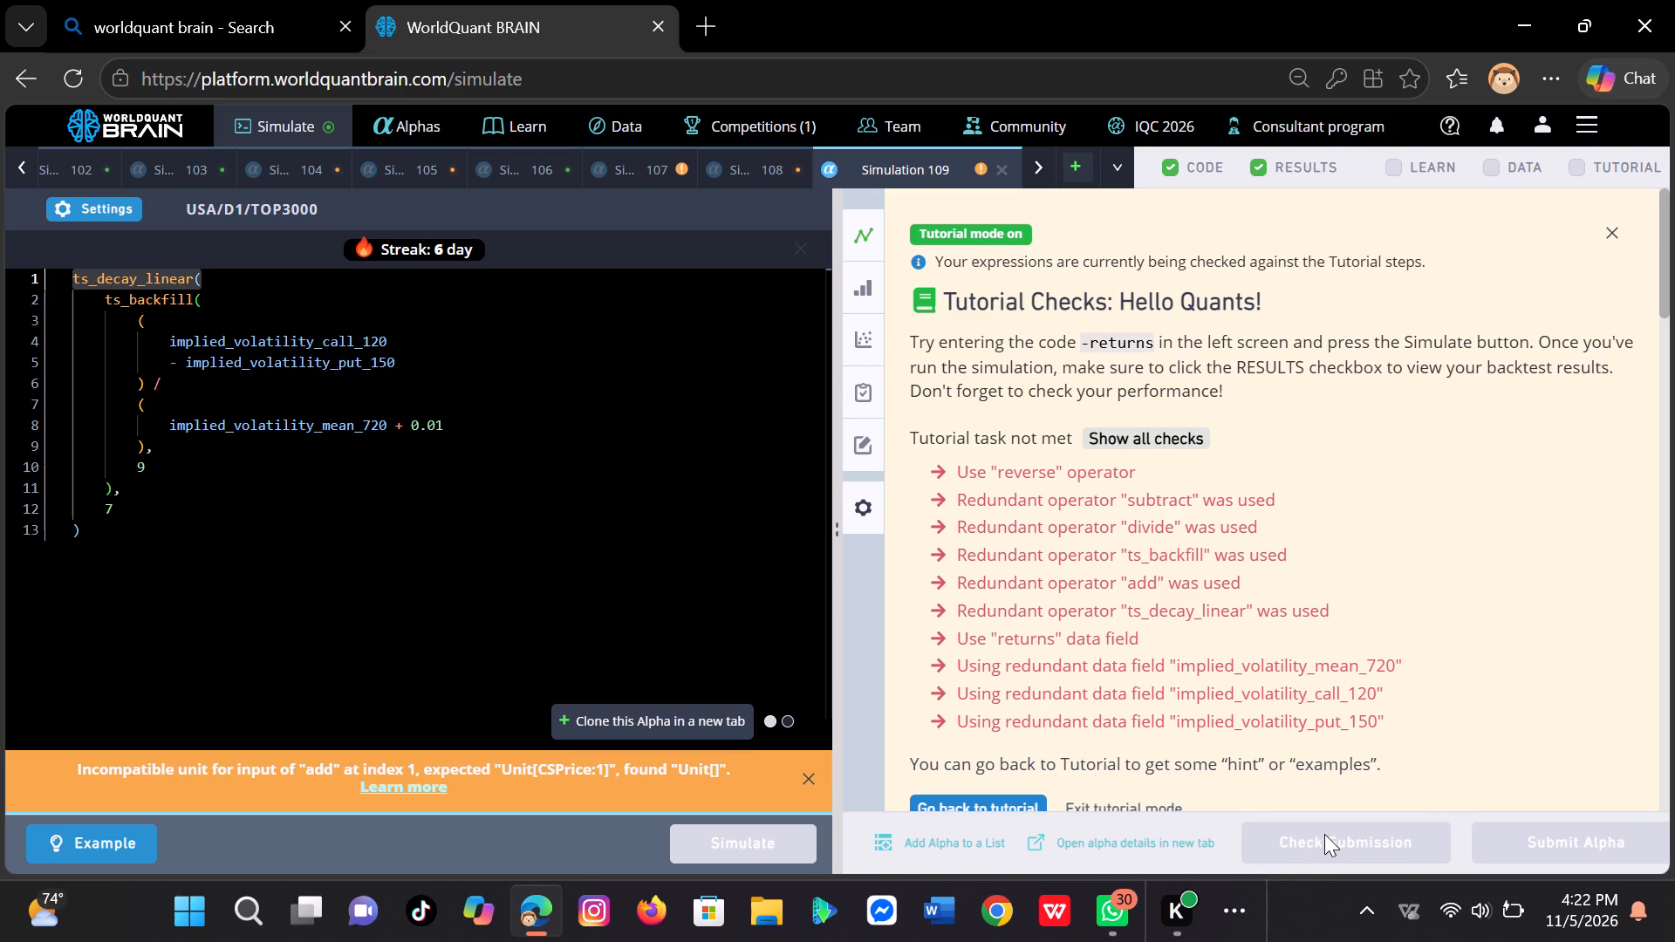
scroll(1587, 733, down, 1)
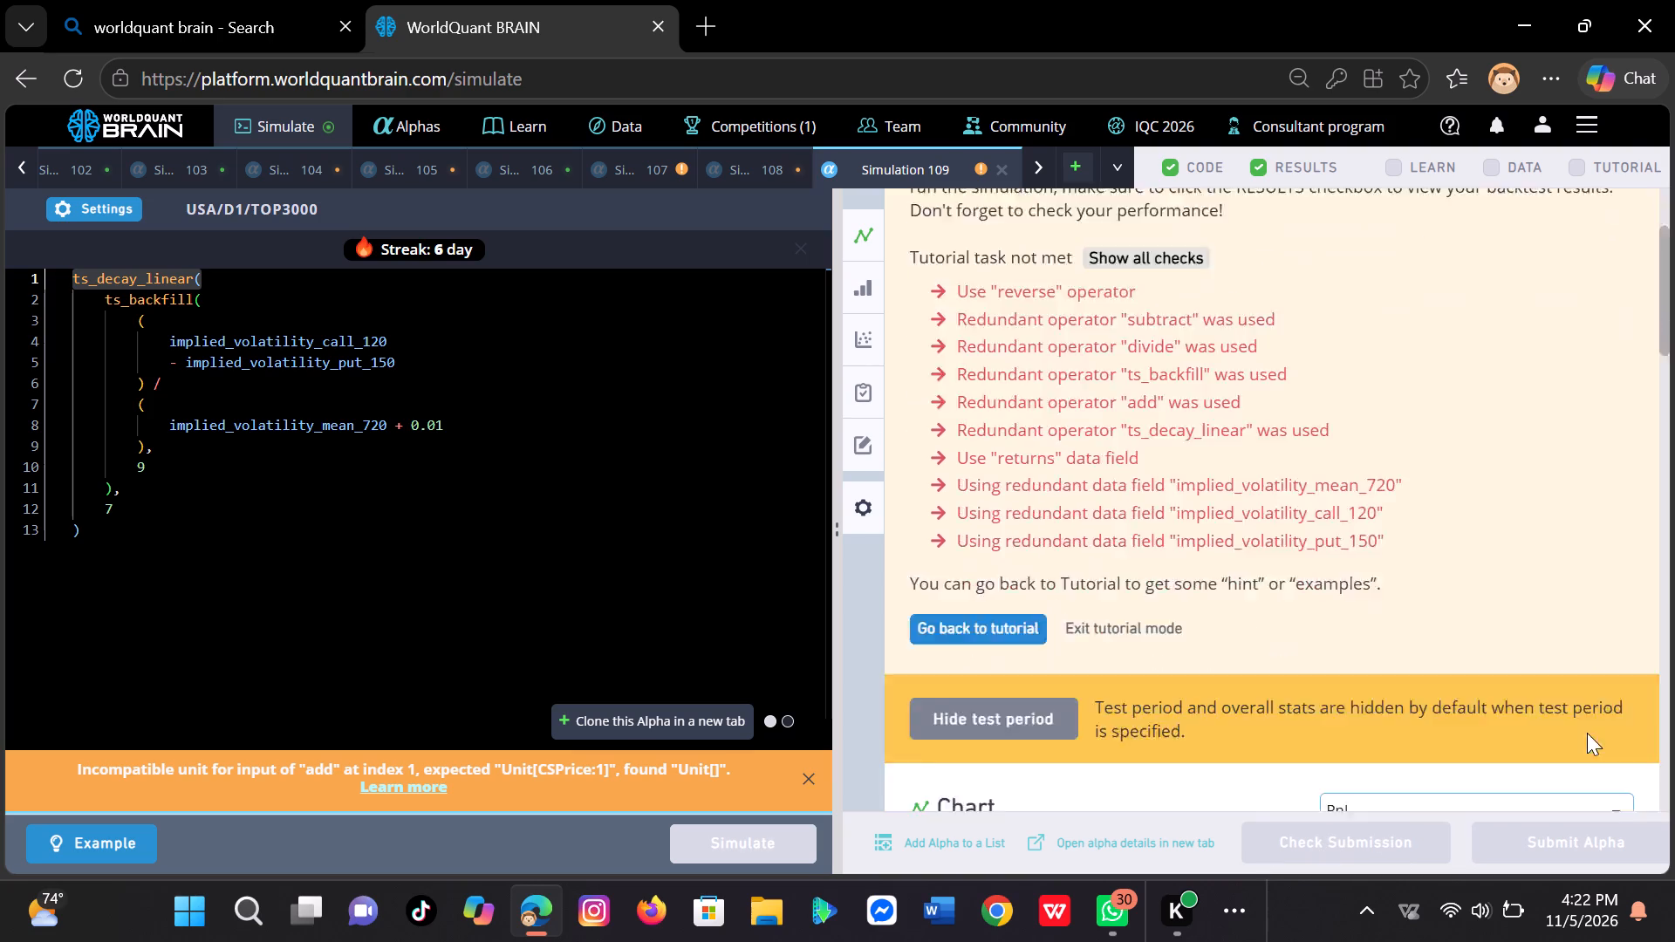
scroll(1587, 733, down, 1)
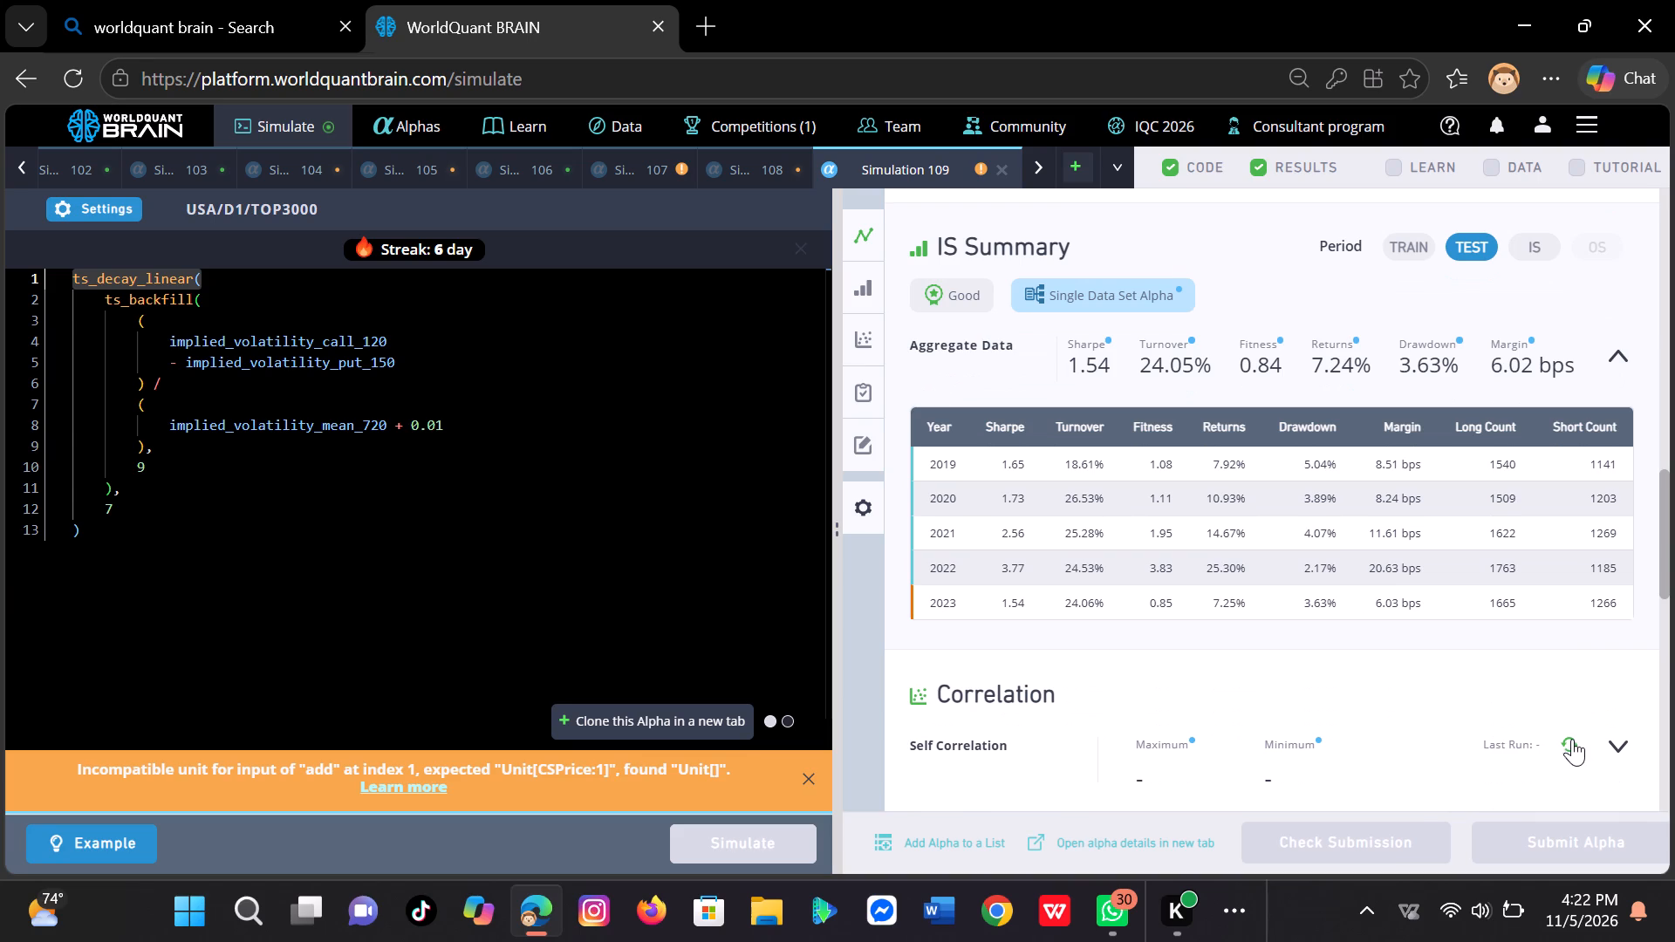
double_click(1571, 739)
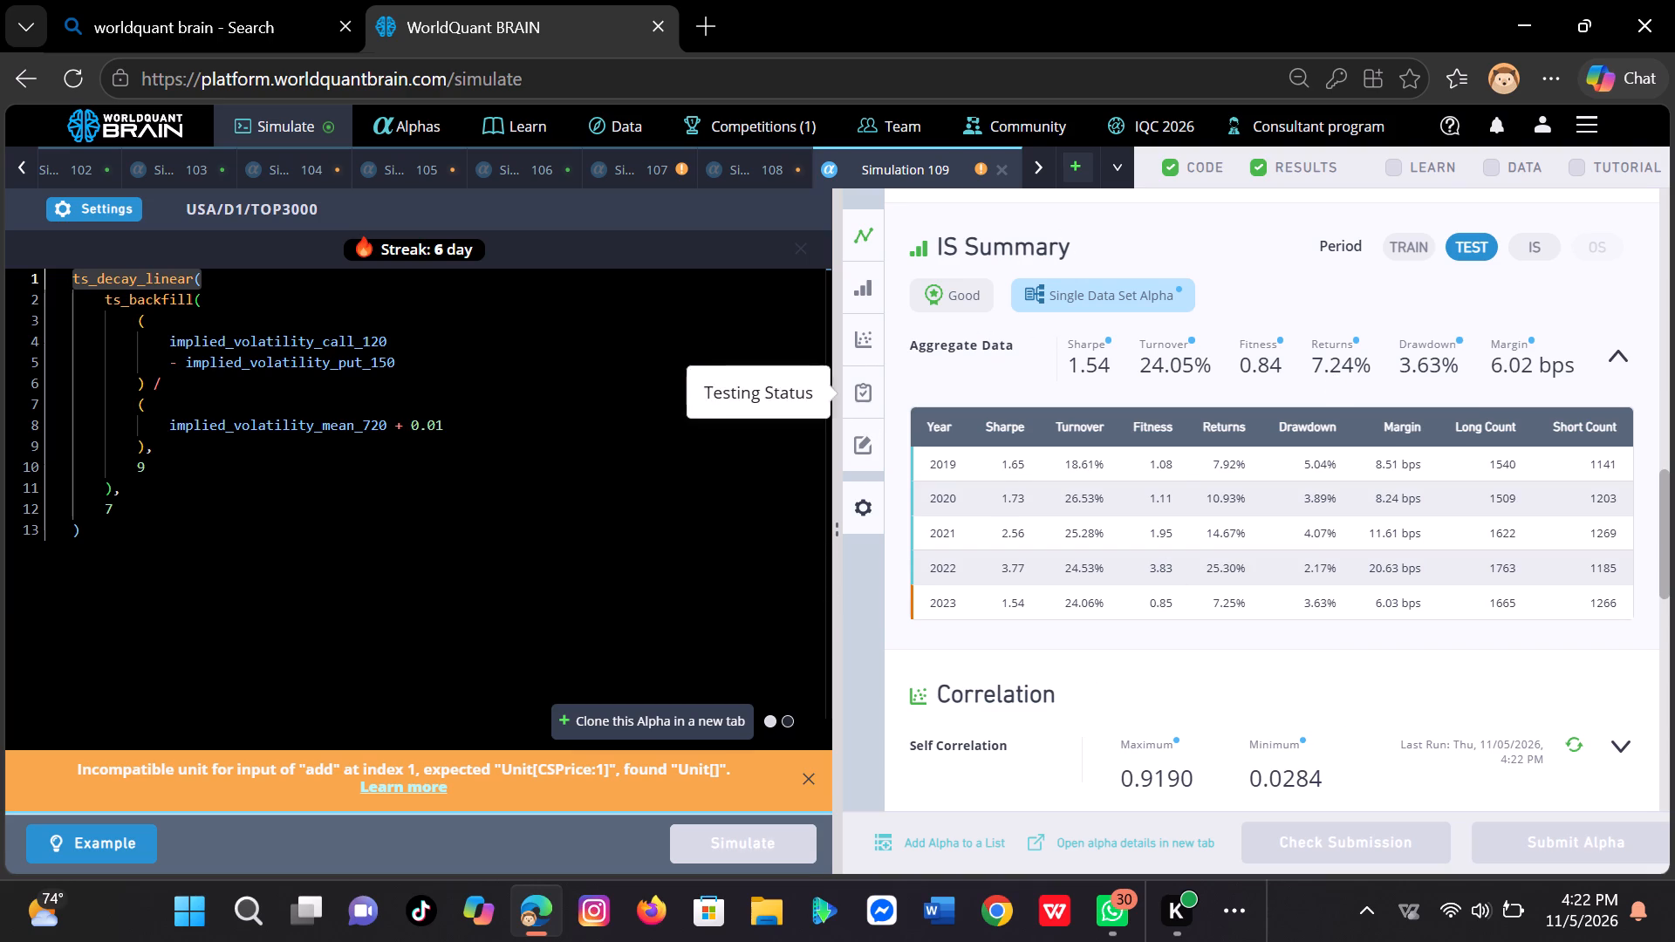
Clone the alpha, set the linear decay window to 8, the backfill window to 2 and the added constant to 0.07, and simulate it.
click(666, 727)
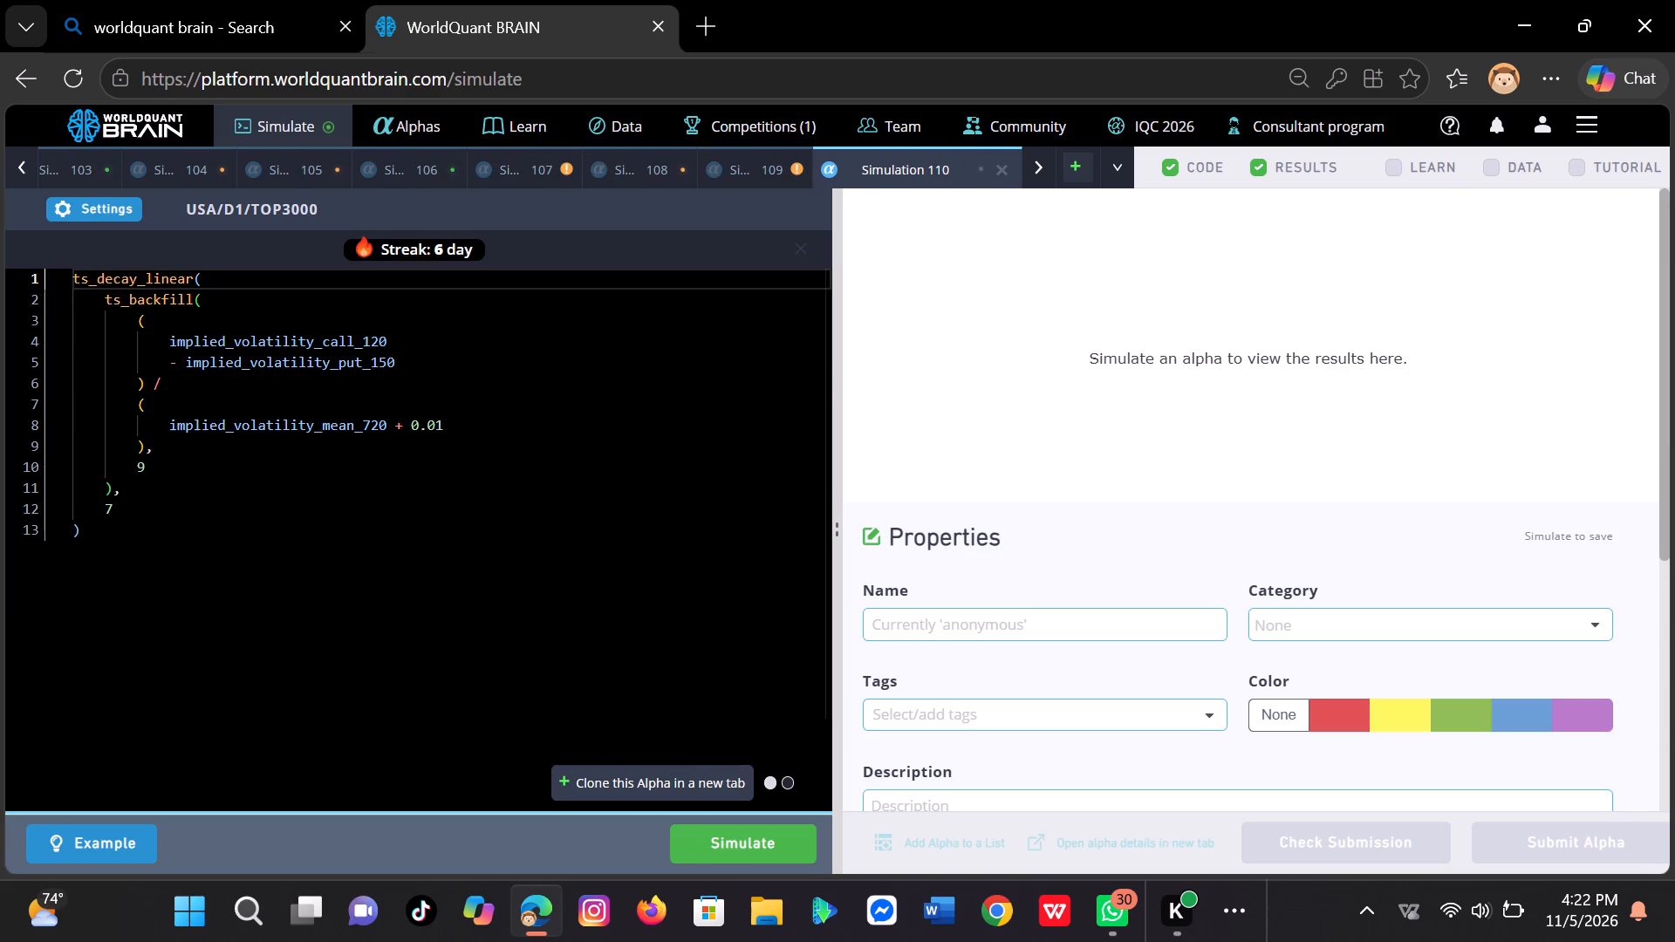
click(109, 512)
key(BackSpace)
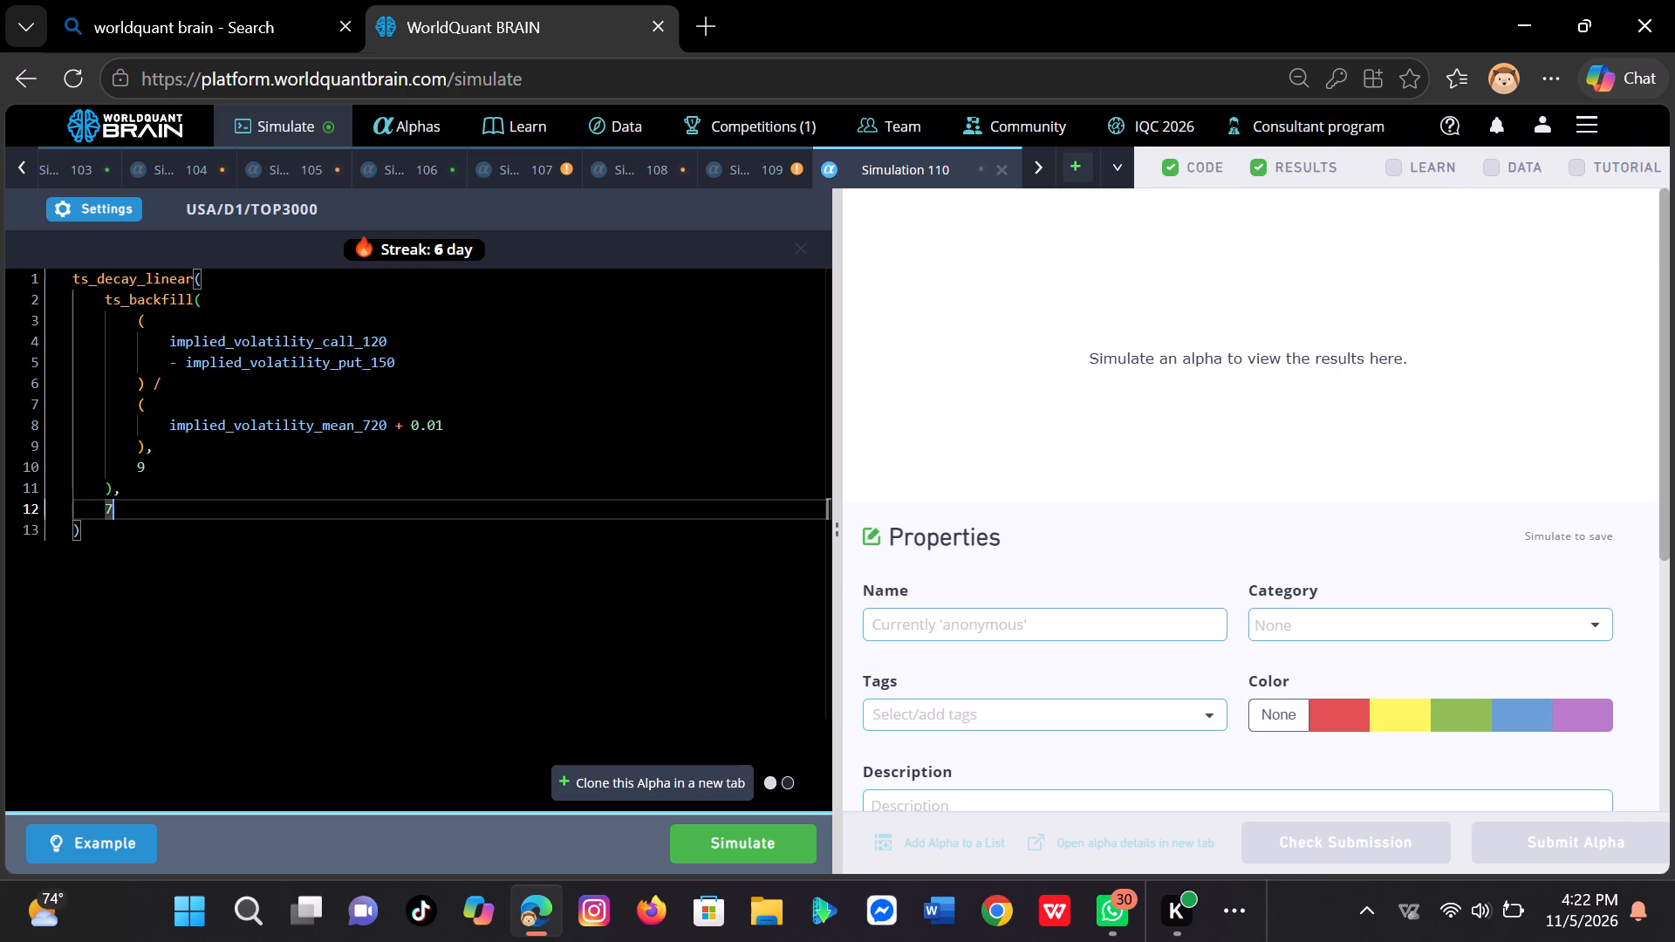
key(8)
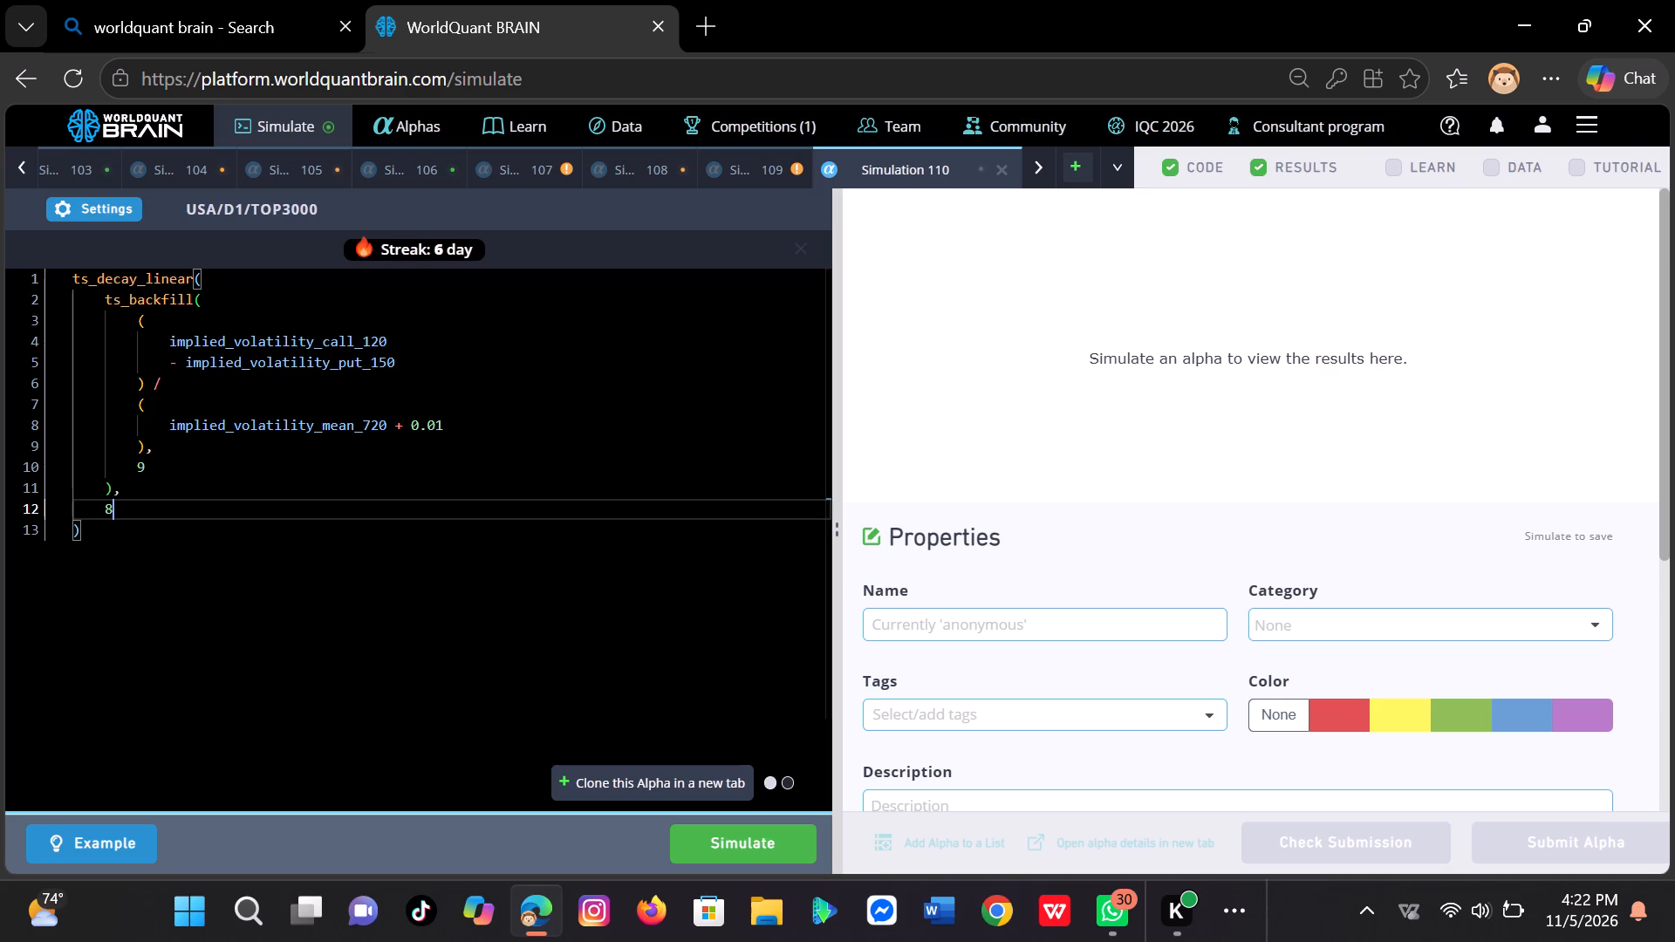
click(147, 467)
key(BackSpace)
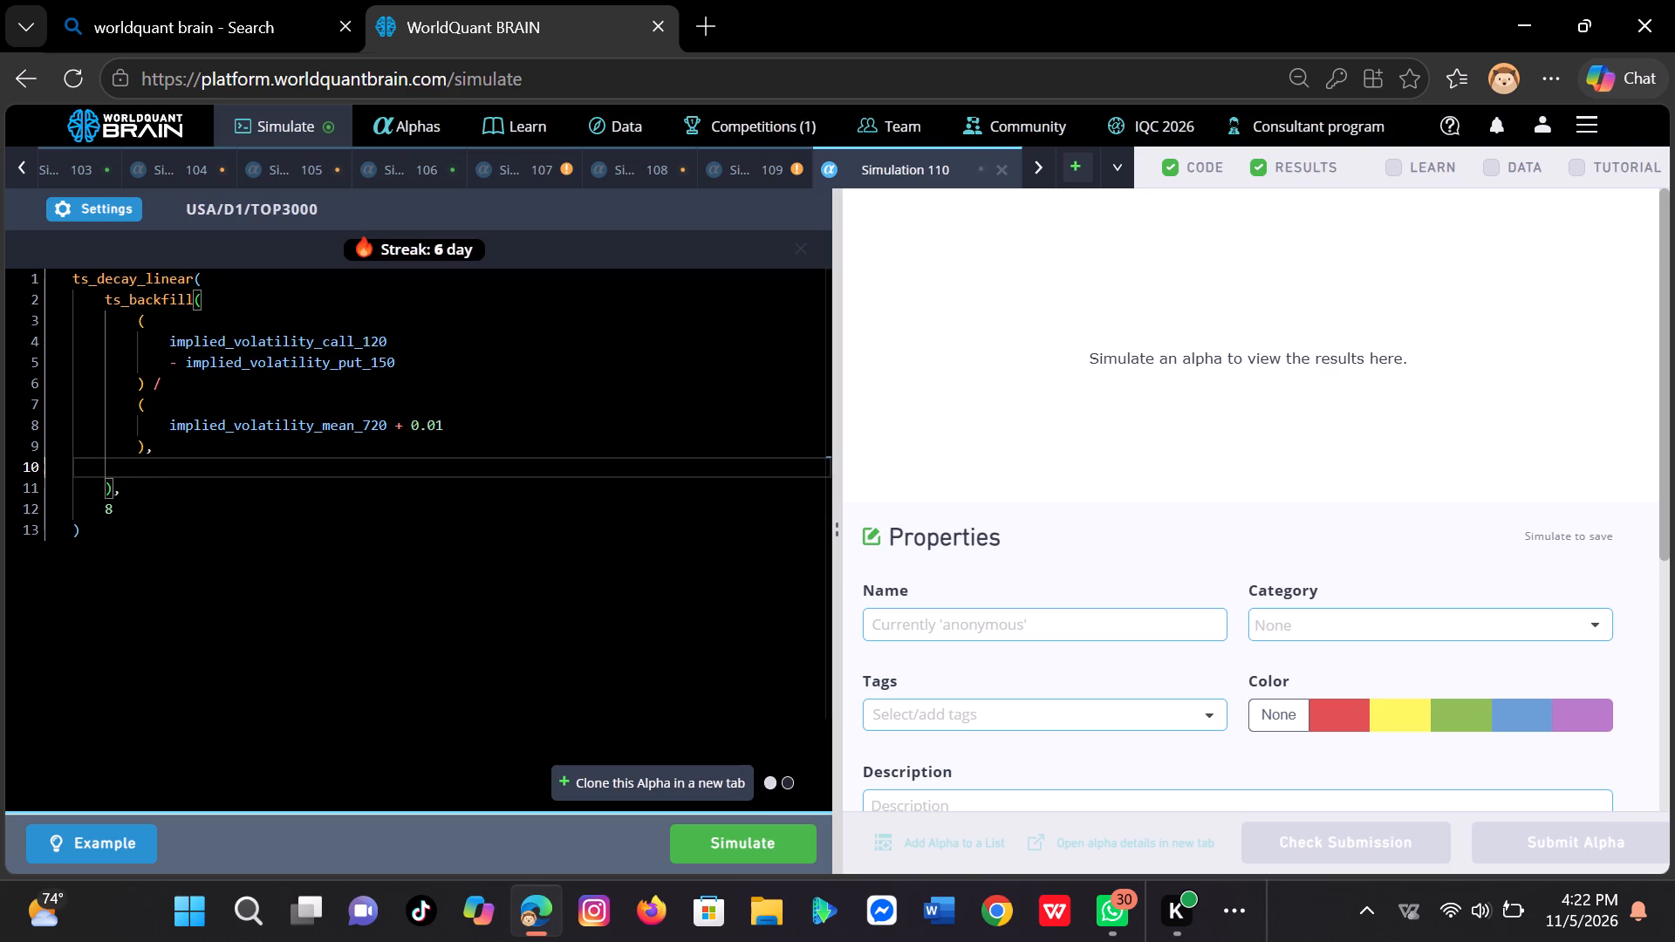
key(2)
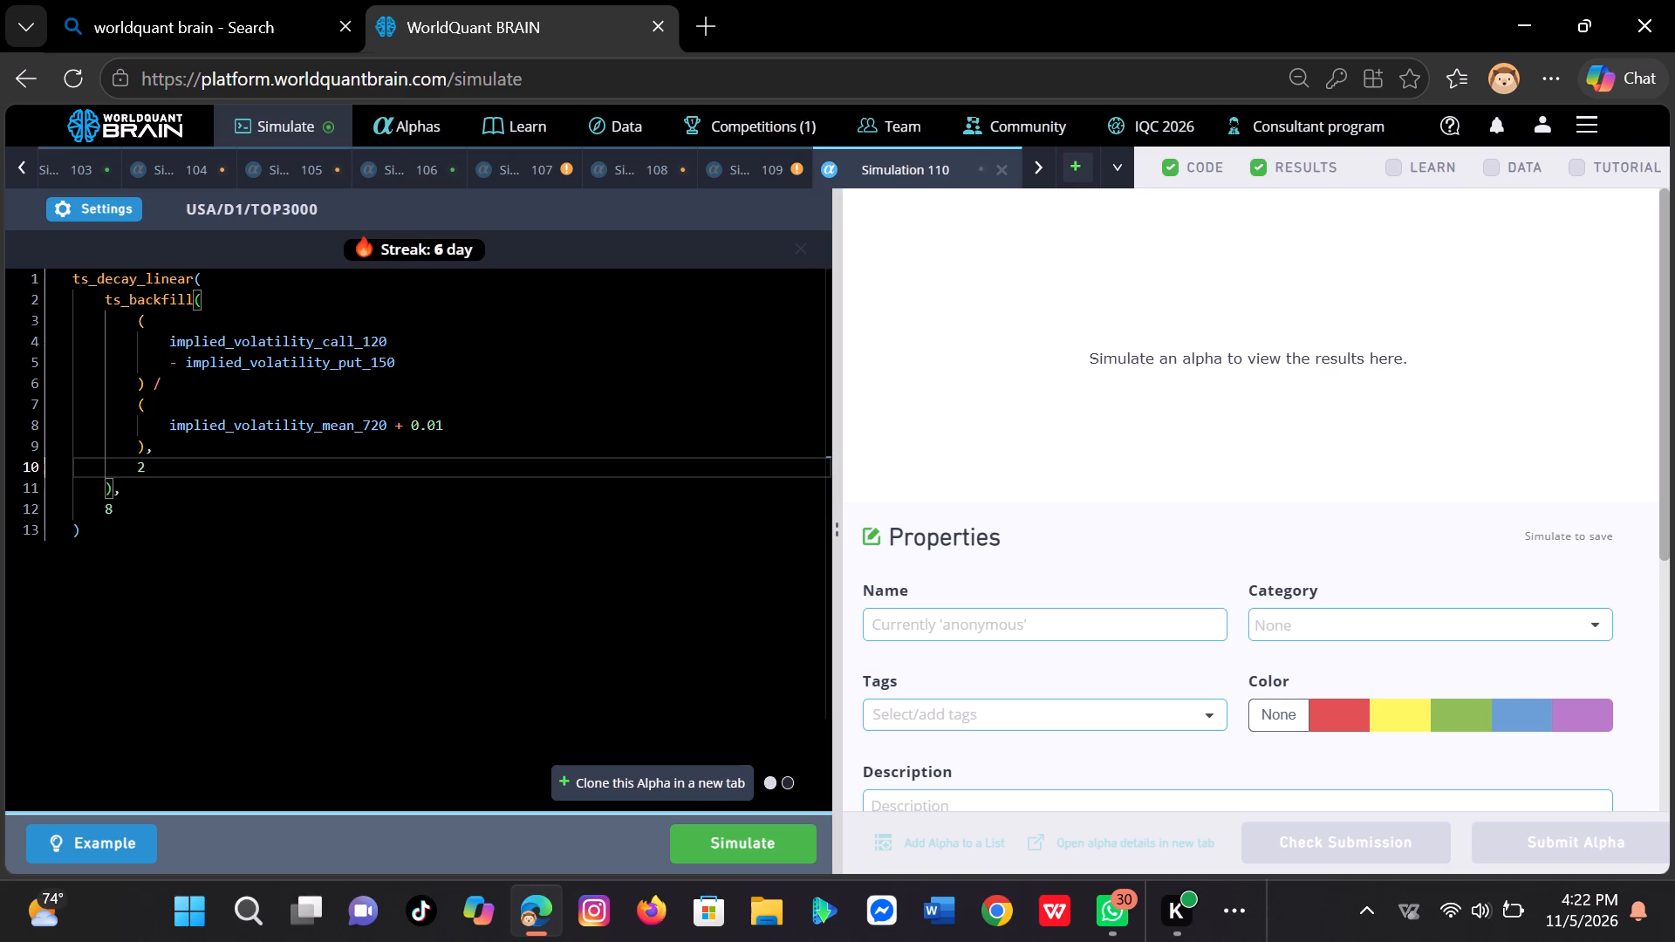
click(448, 426)
key(BackSpace)
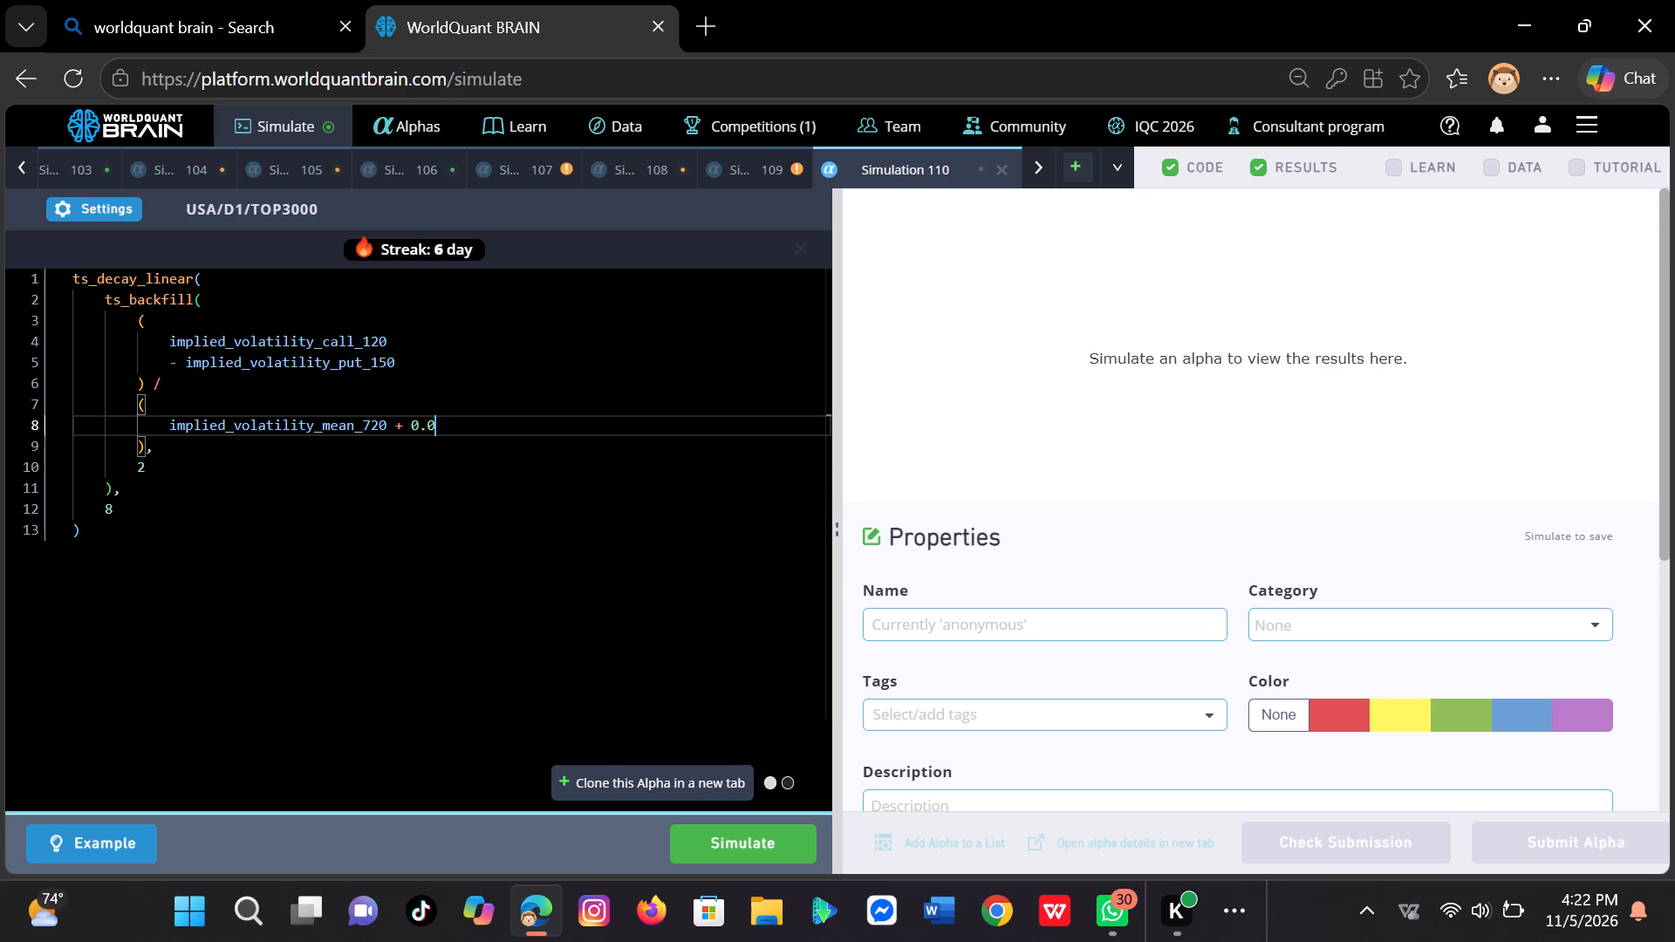
key(7)
scroll(384, 367, up, 2)
click(723, 852)
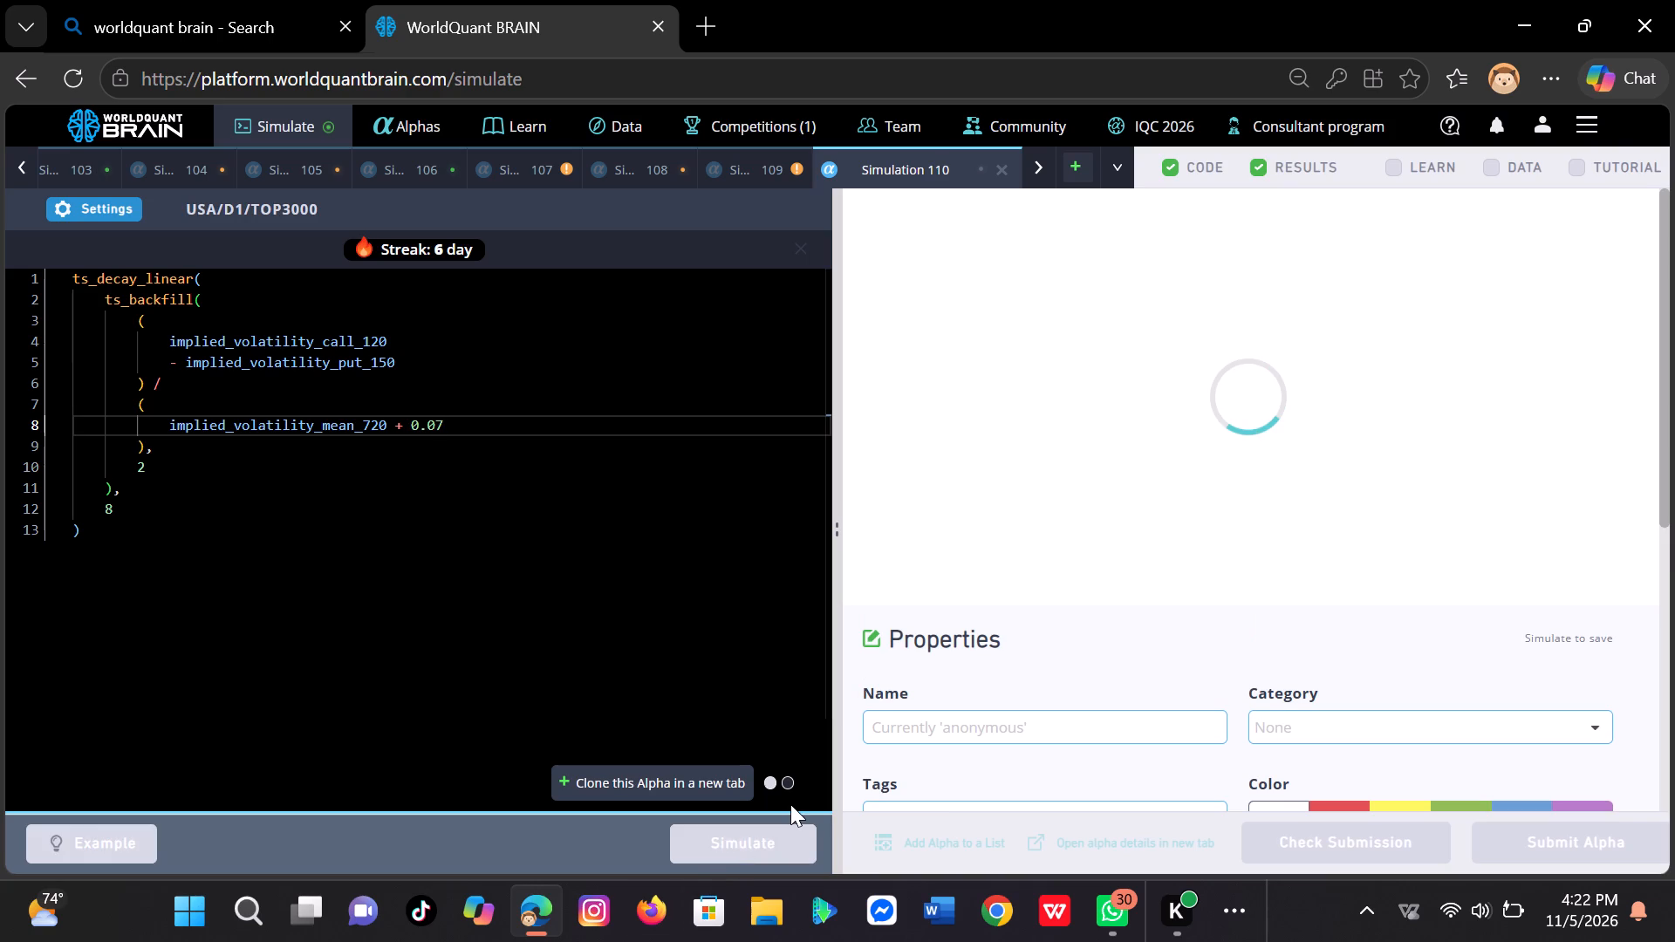
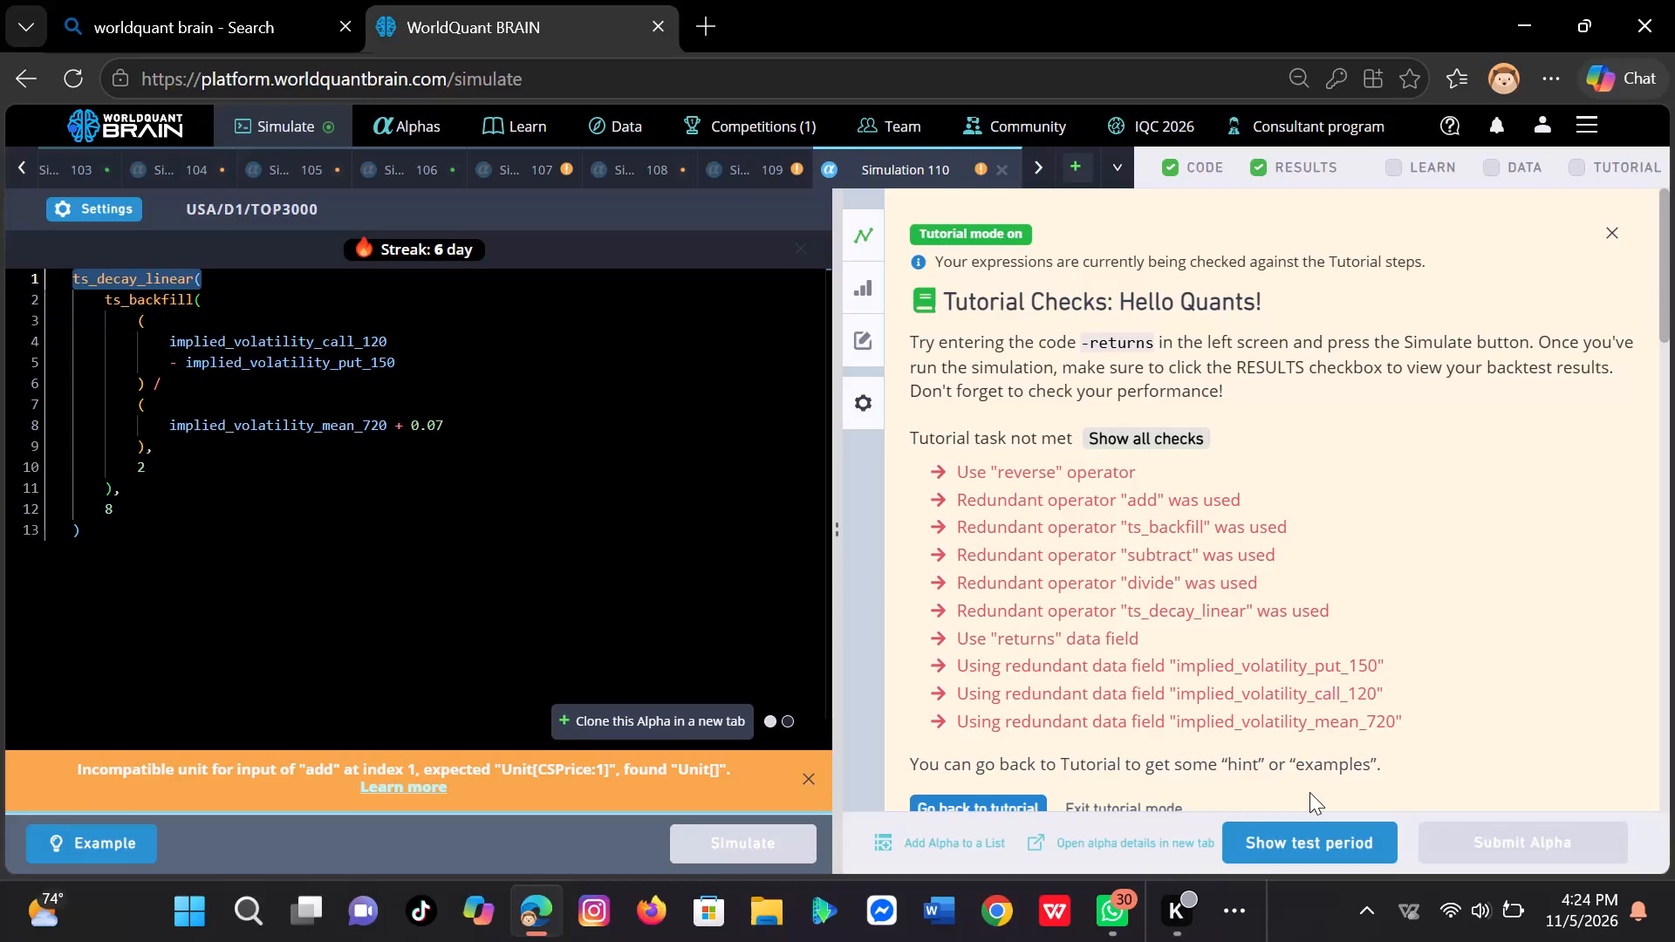
Show the test period results of the newly simulated implied-volatility alpha and review its PnL chart and IS summary.
click(1289, 824)
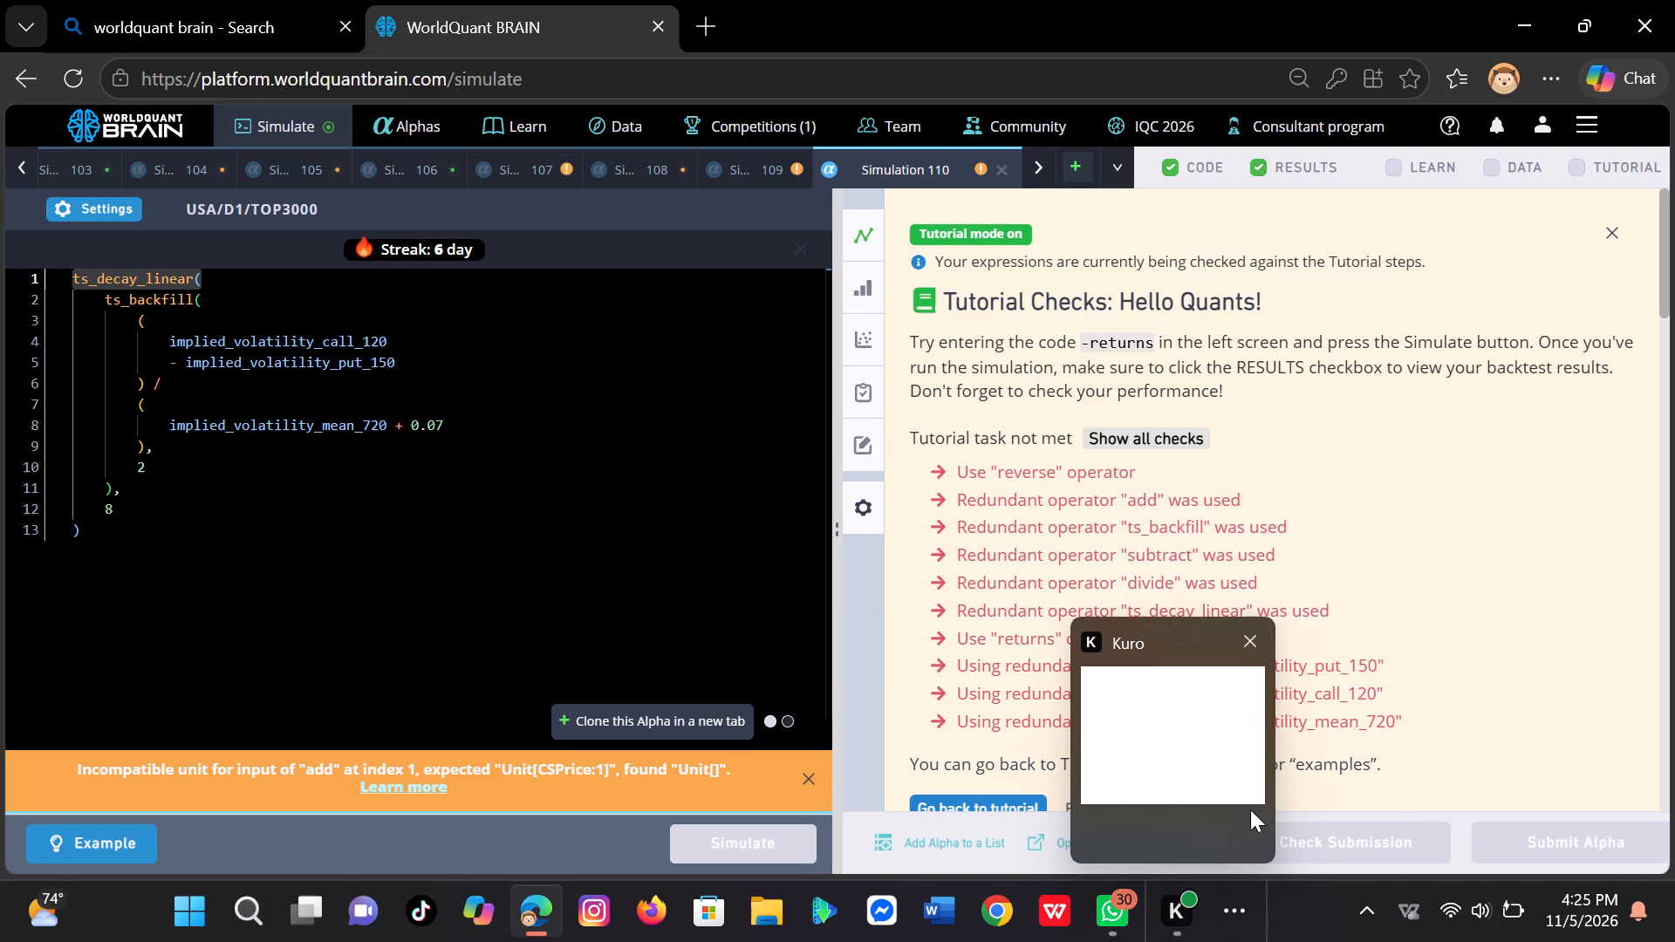
scroll(952, 645, down, 1)
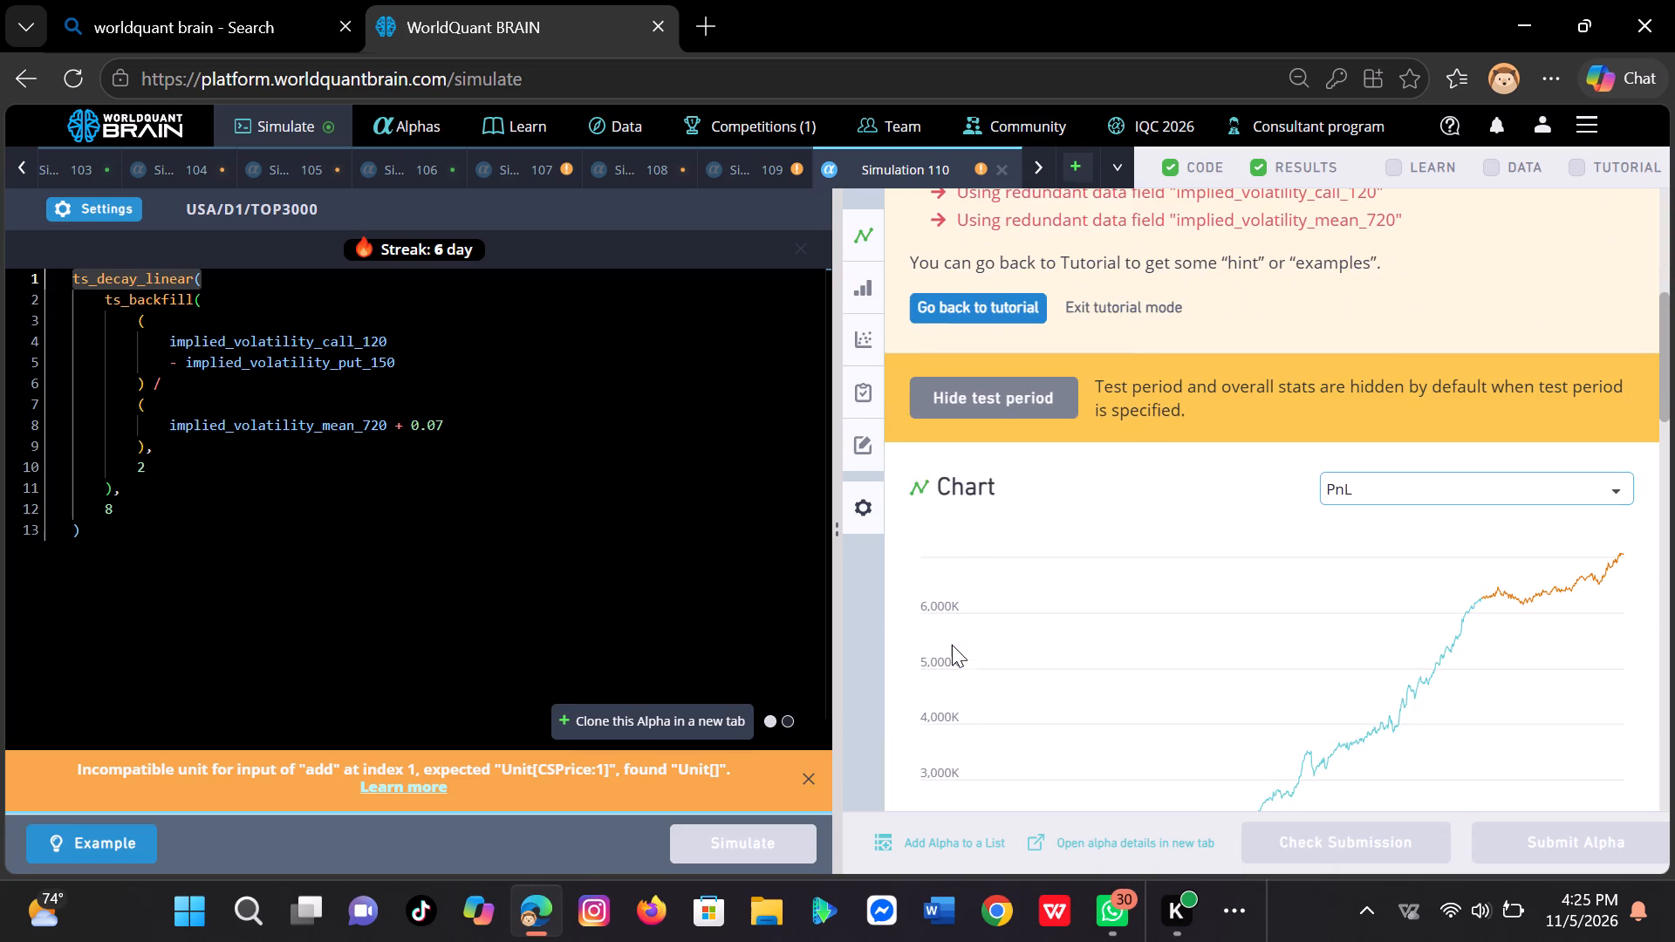
scroll(952, 645, up, 1)
scroll(952, 645, down, 1)
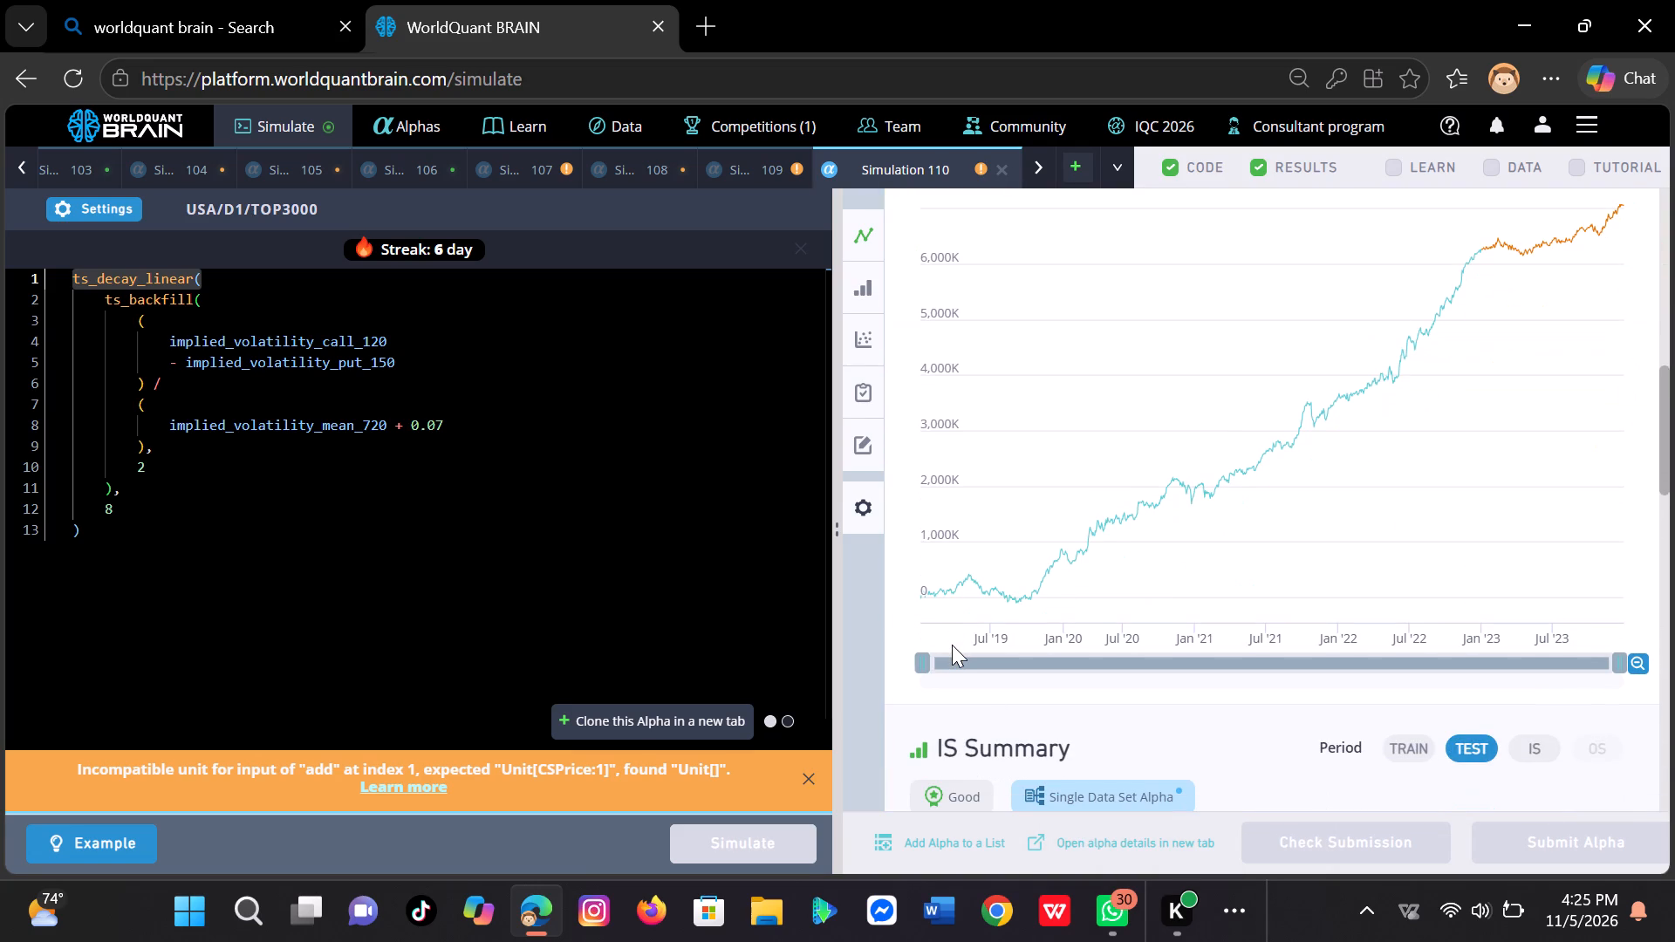
scroll(952, 645, down, 1)
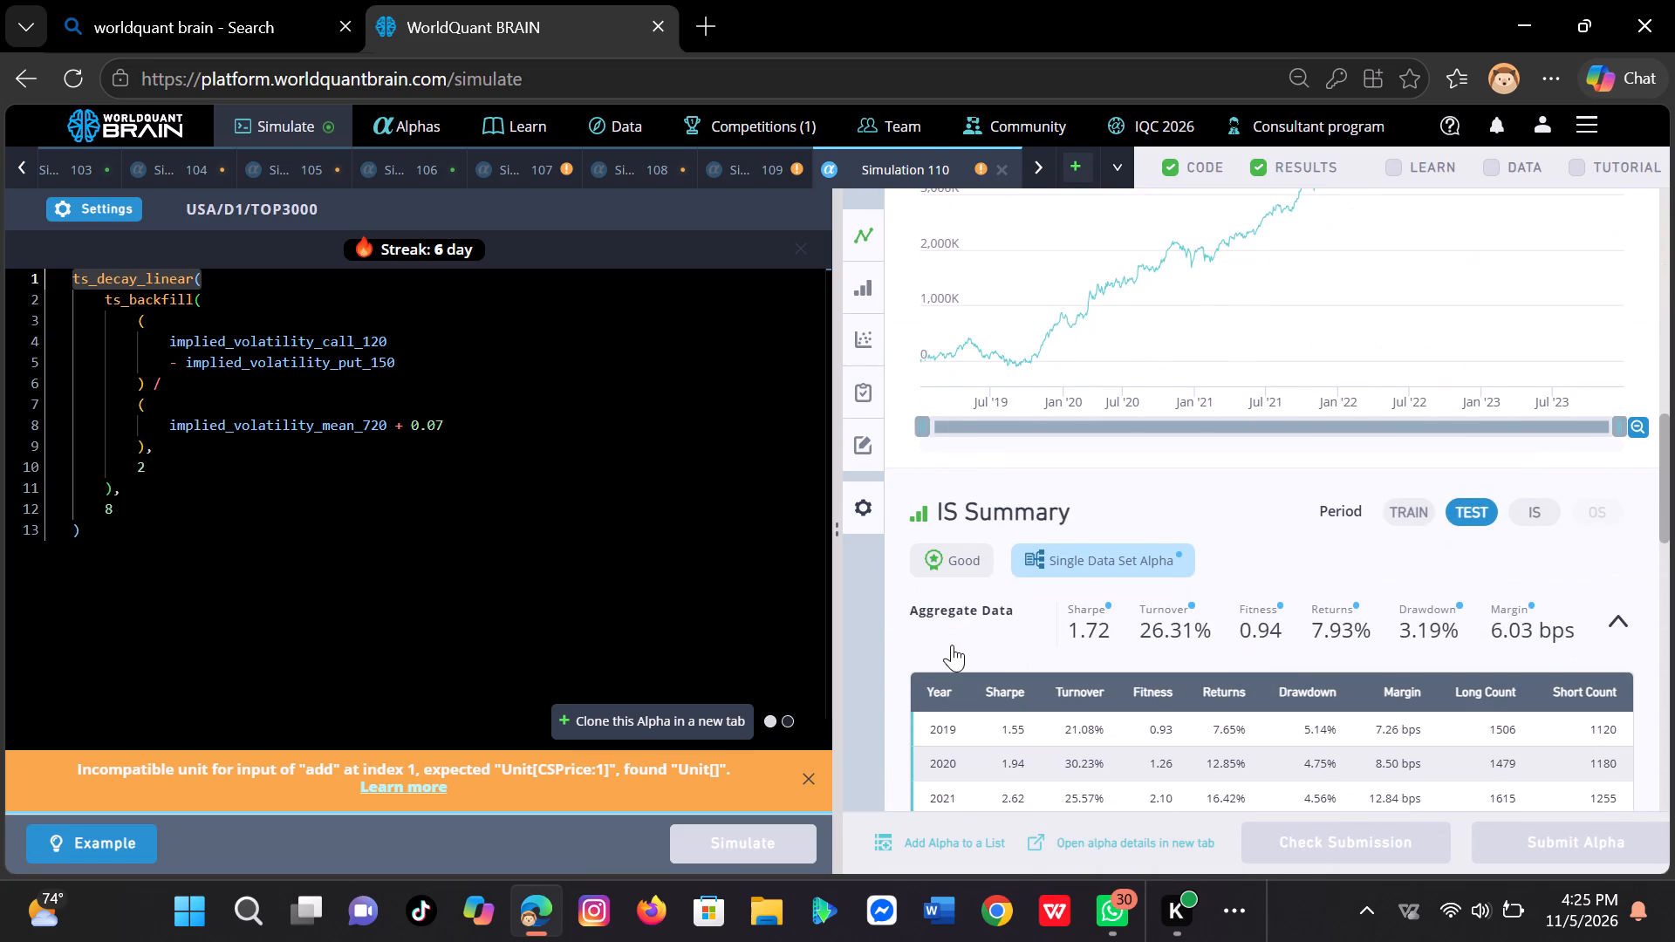
scroll(952, 645, up, 2)
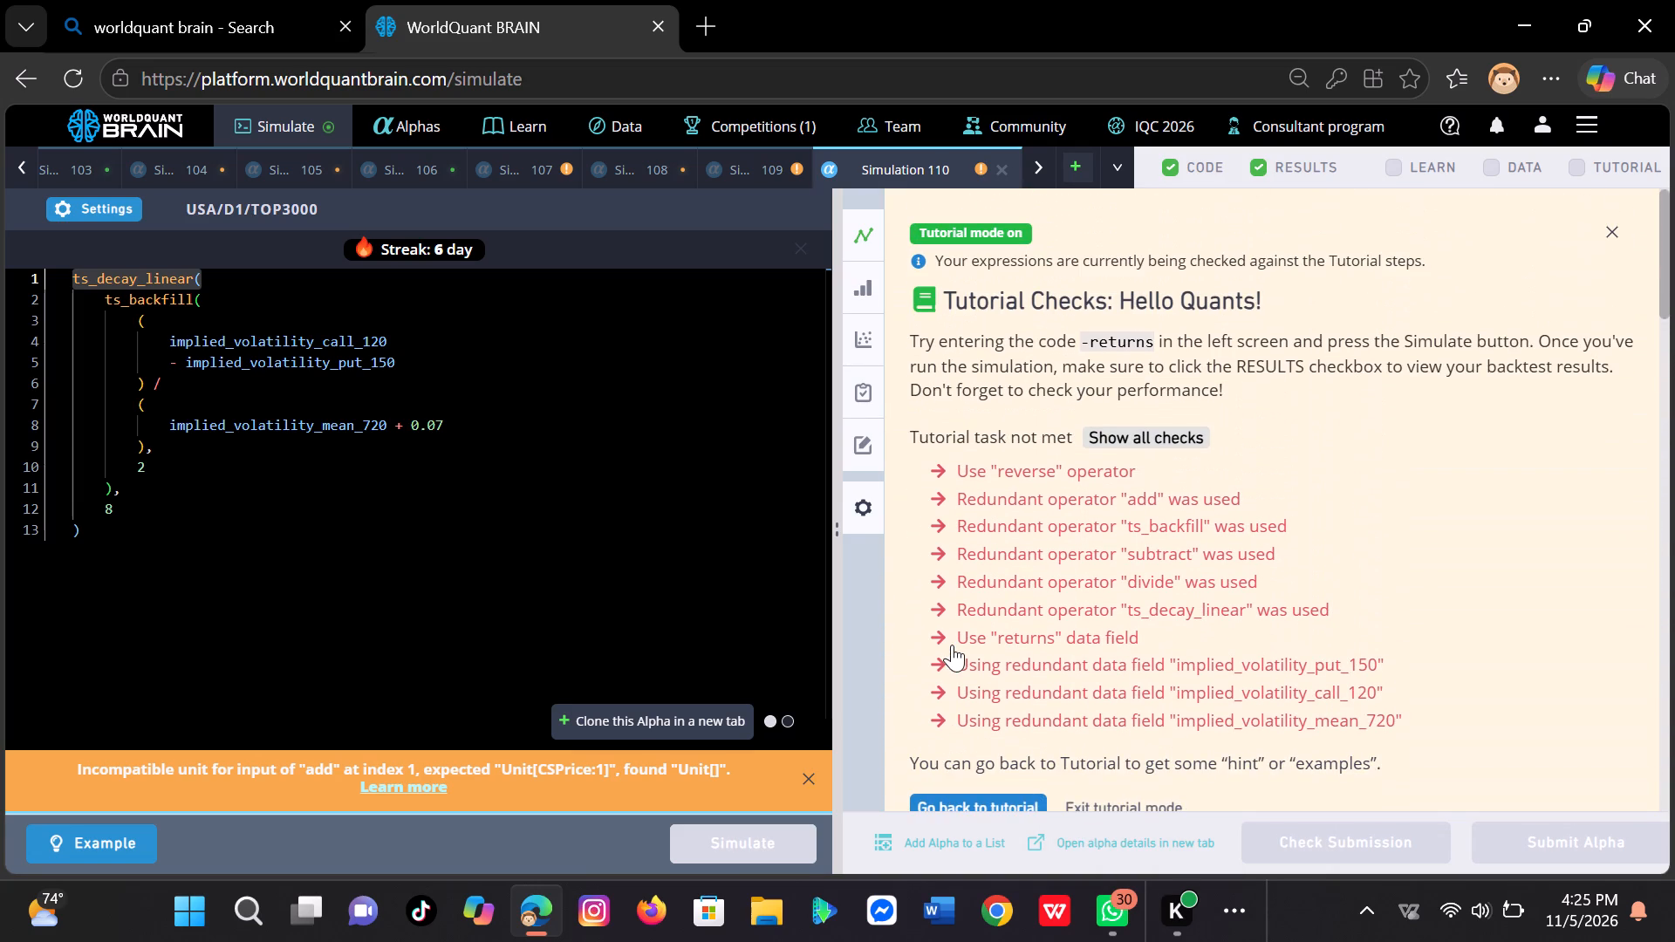
Review the current implied-volatility alpha's simulation results, from the PnL chart through to the alpha properties.
scroll(952, 645, up, 1)
scroll(952, 645, down, 2)
scroll(952, 645, up, 1)
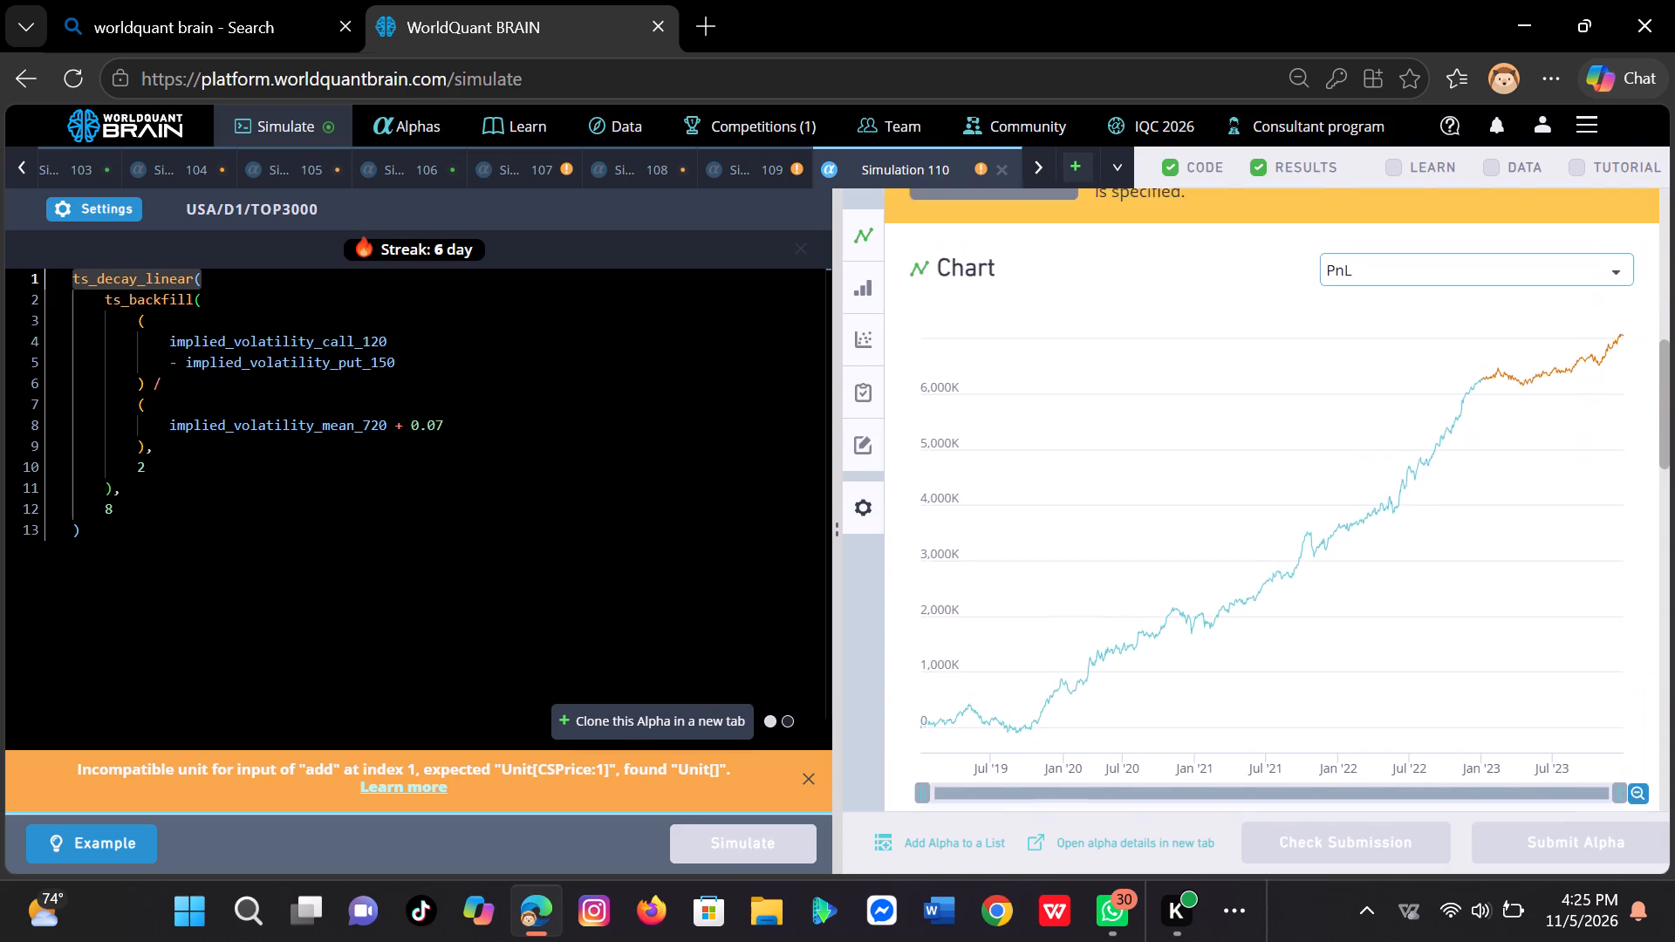
scroll(952, 645, down, 5)
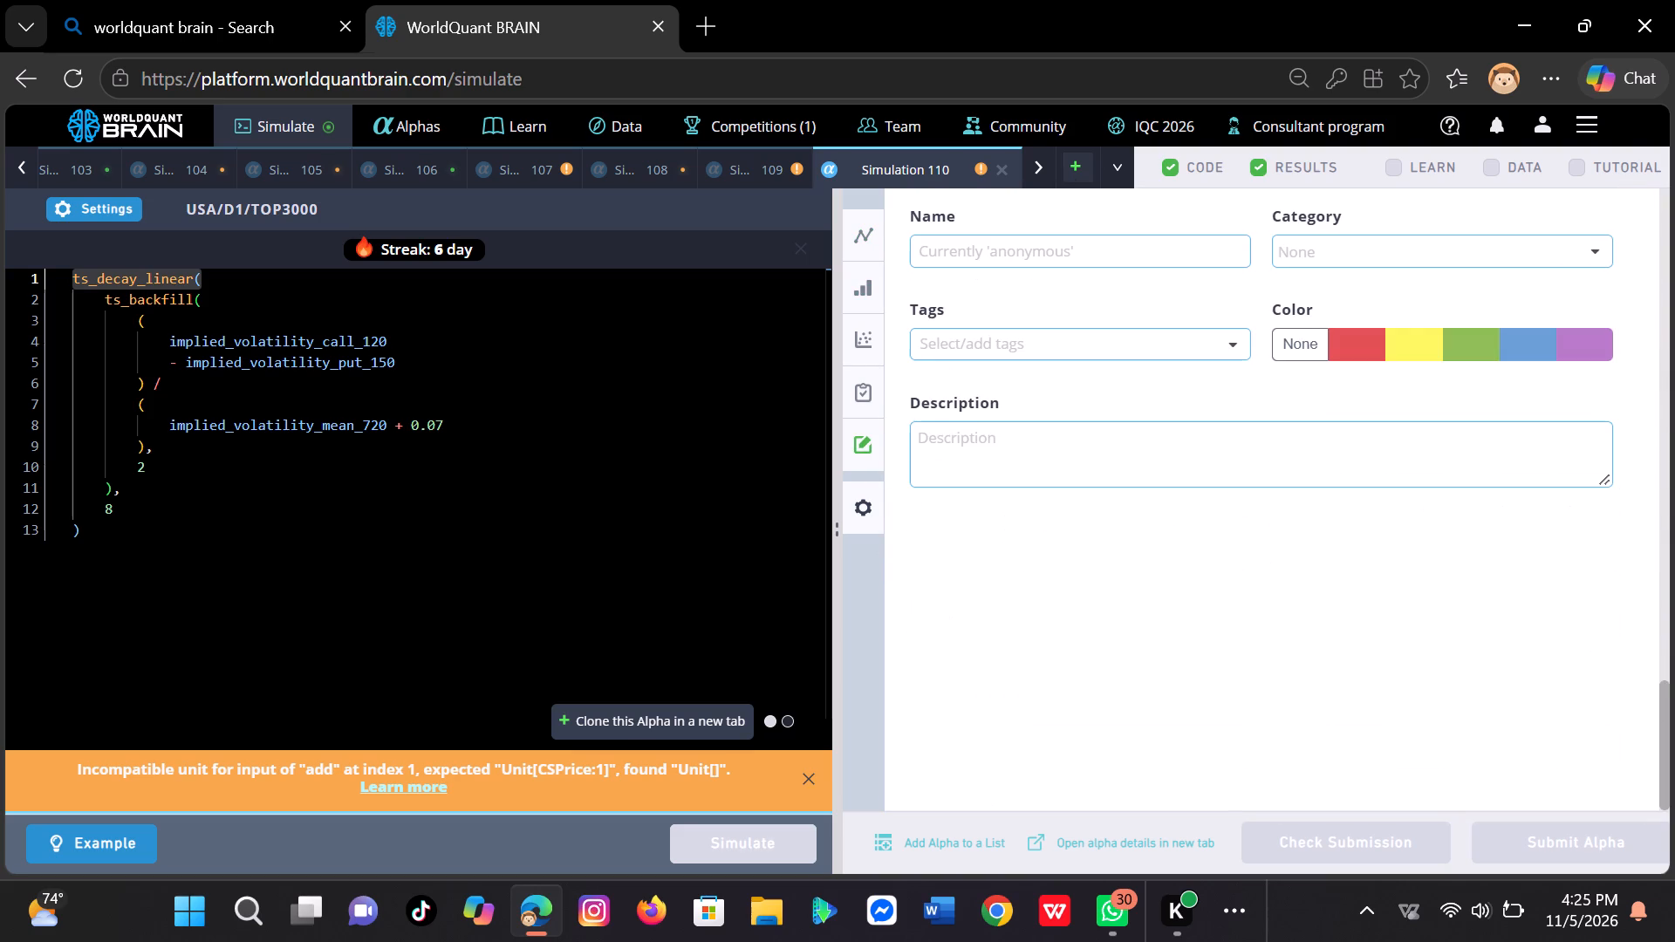
scroll(952, 645, down, 6)
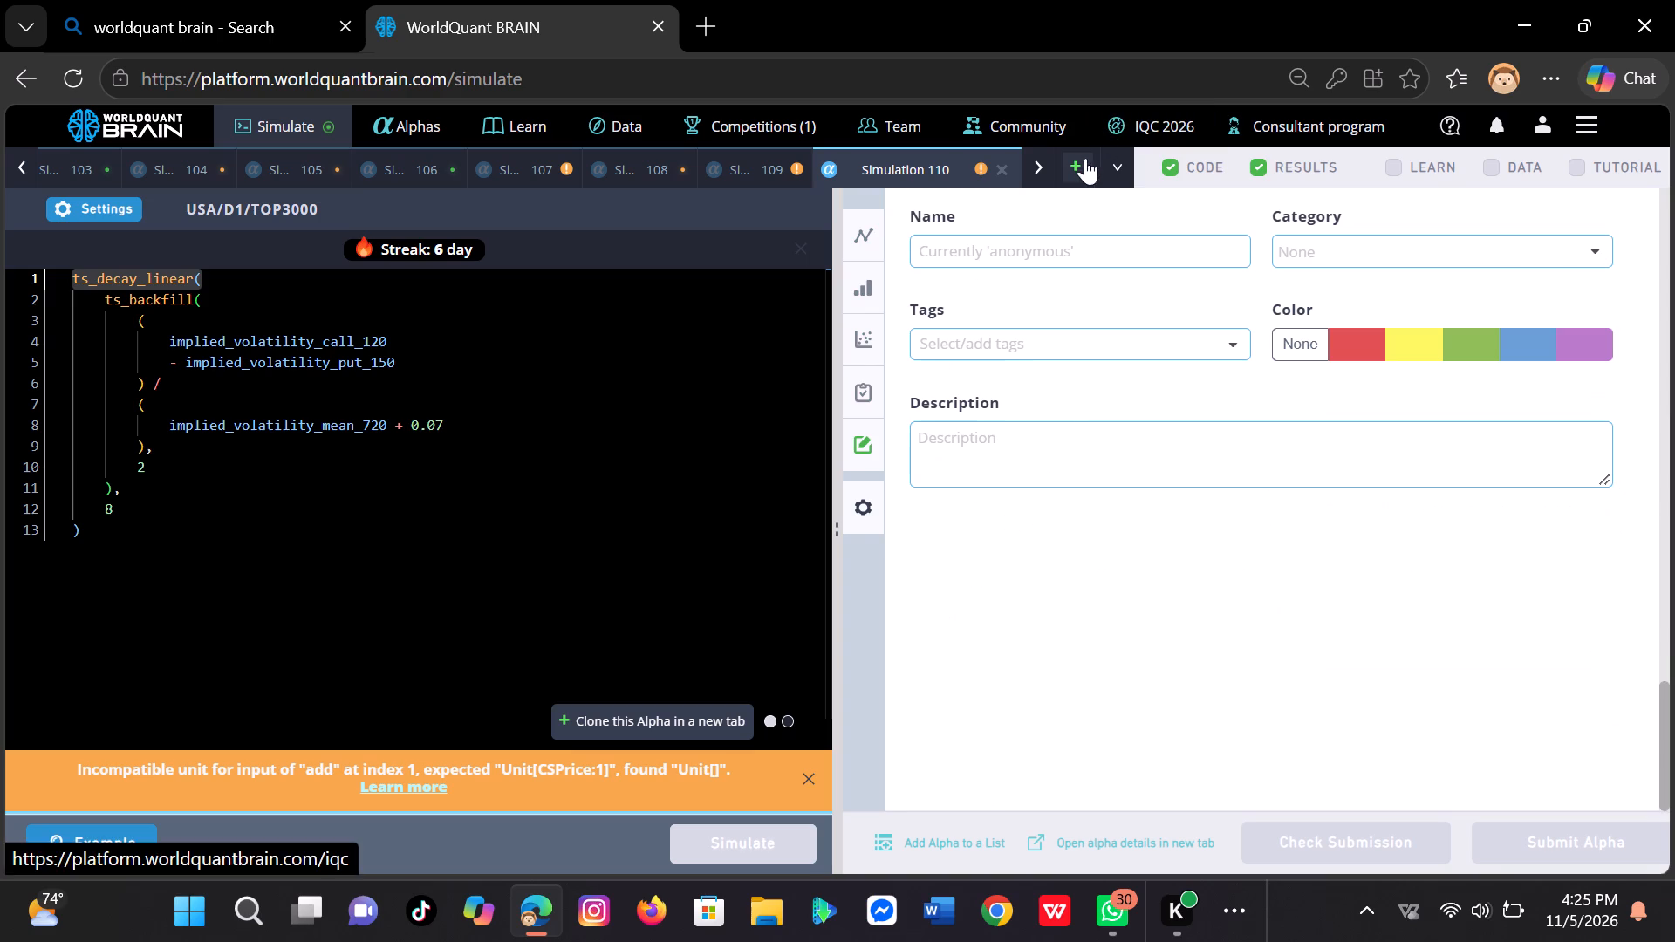
Open a new blank simulation for the next alpha expression.
click(1070, 181)
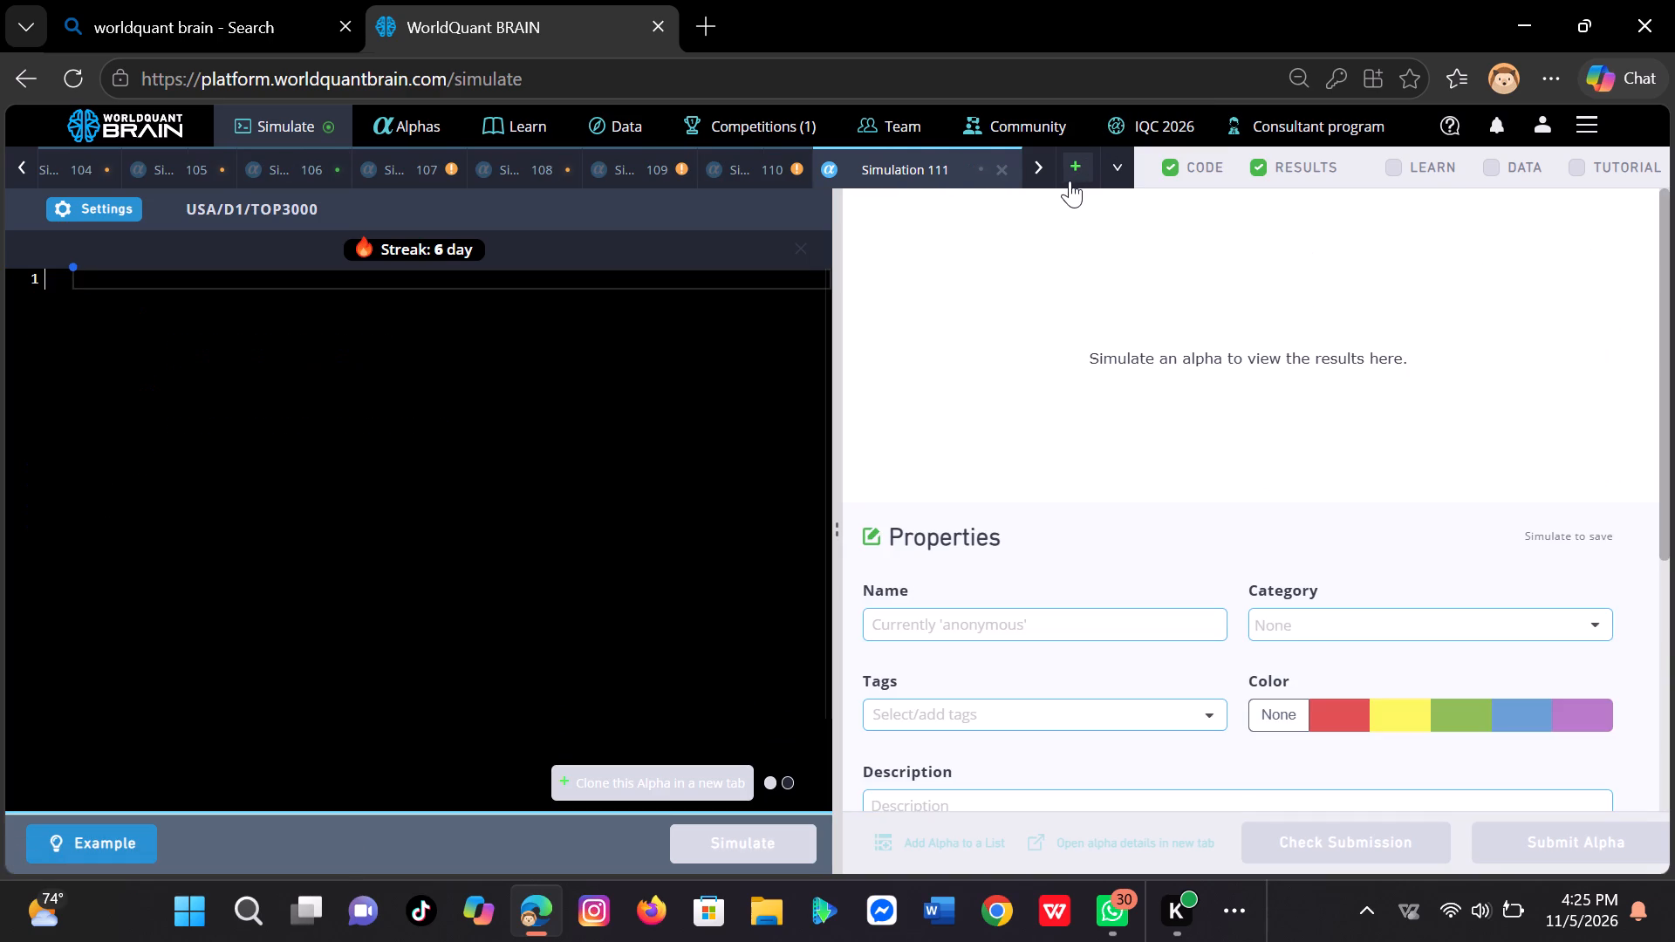
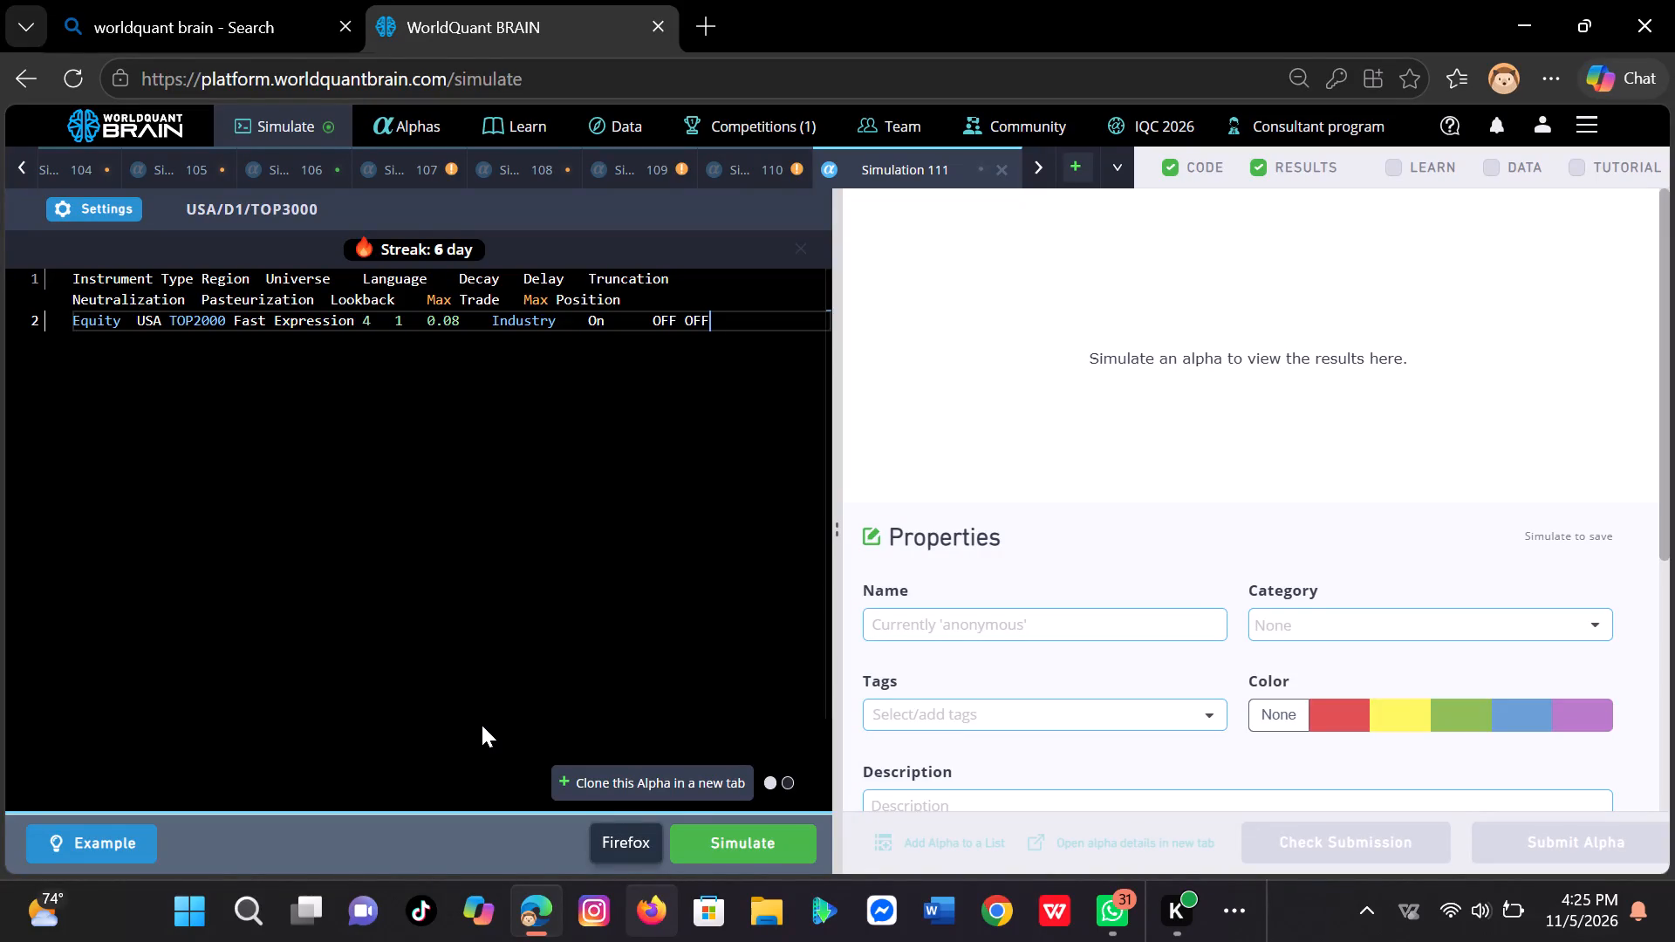
Run the simulation of the settings text entered as code in Simulation 111, using the USA/D1/TOP3000 configuration.
click(744, 837)
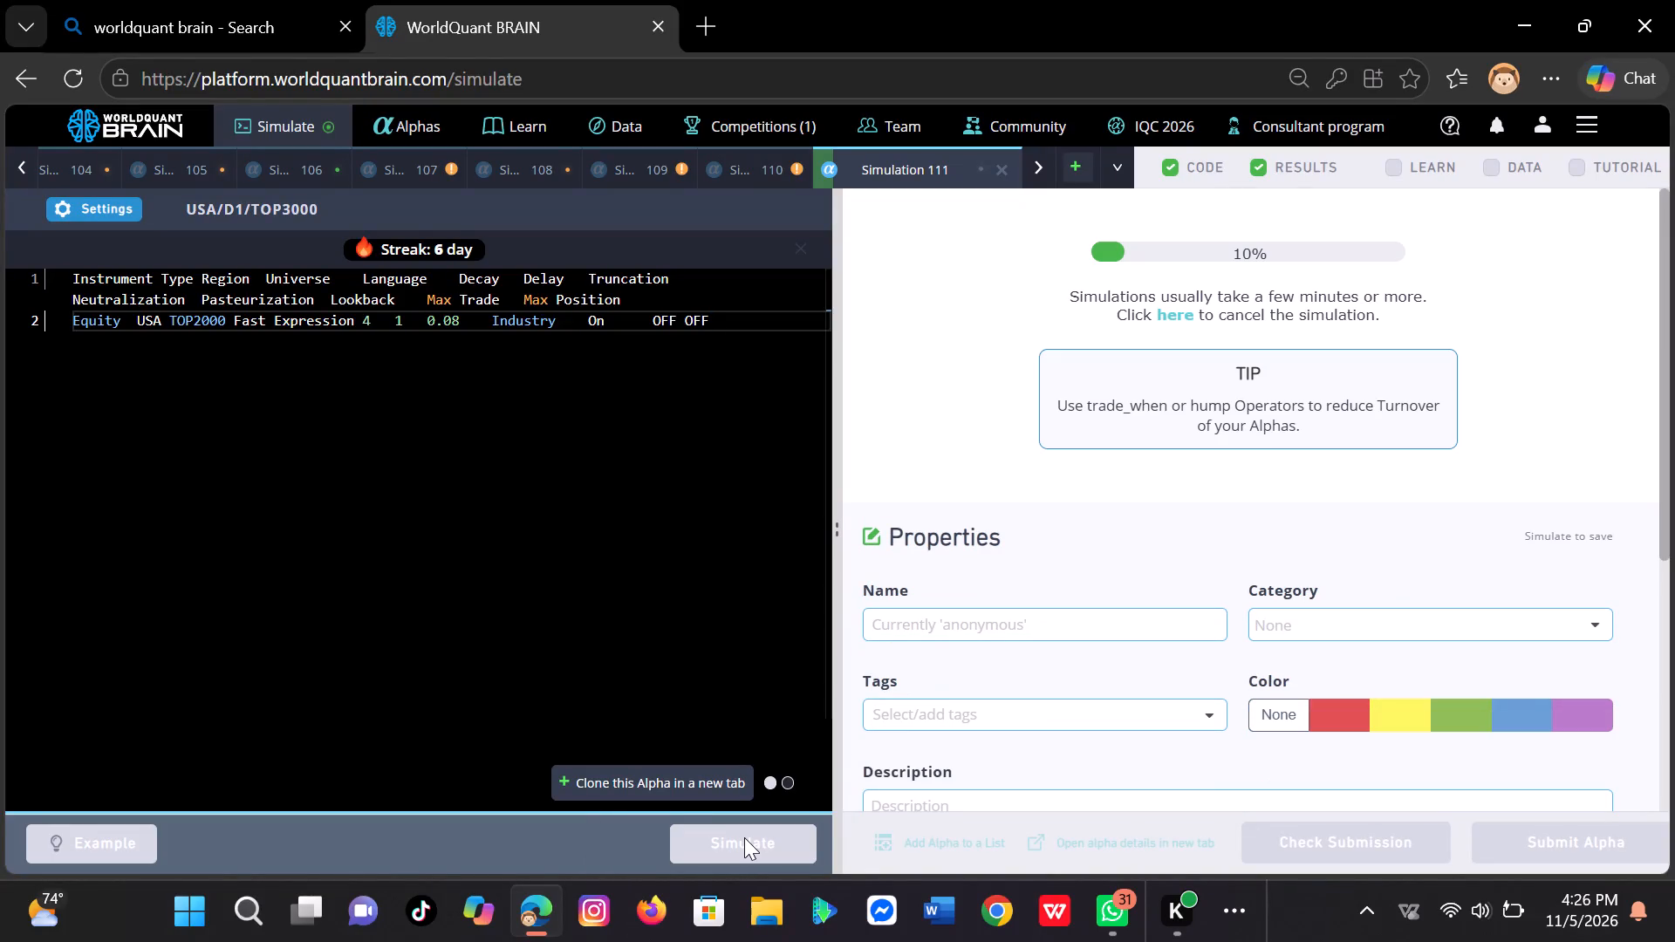
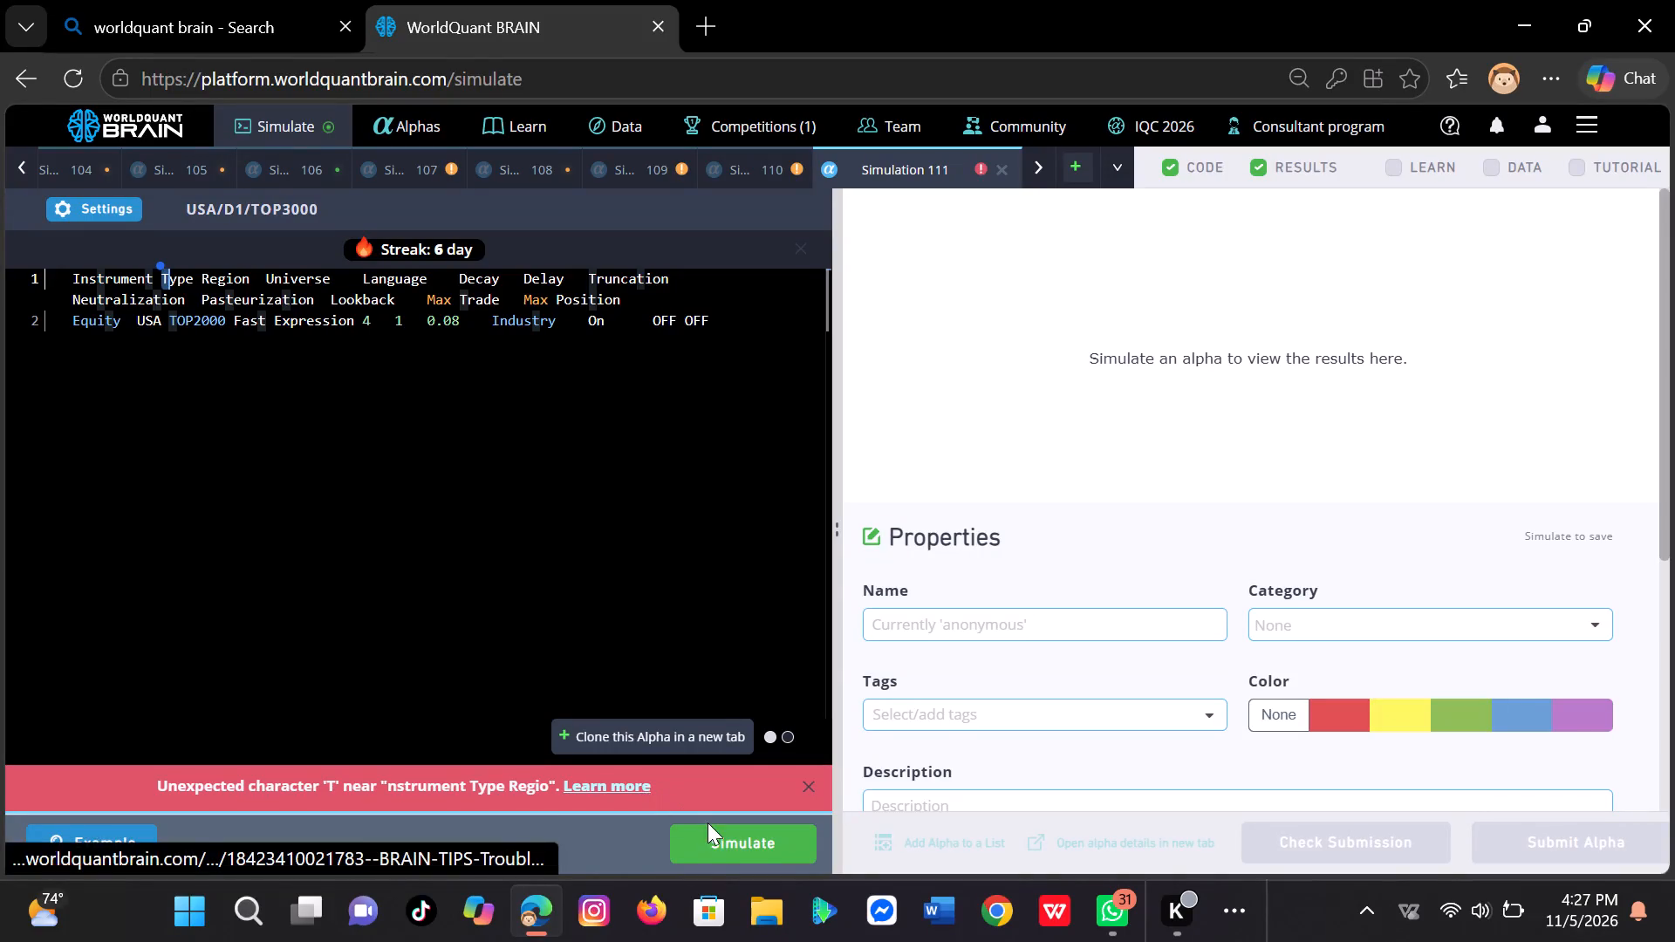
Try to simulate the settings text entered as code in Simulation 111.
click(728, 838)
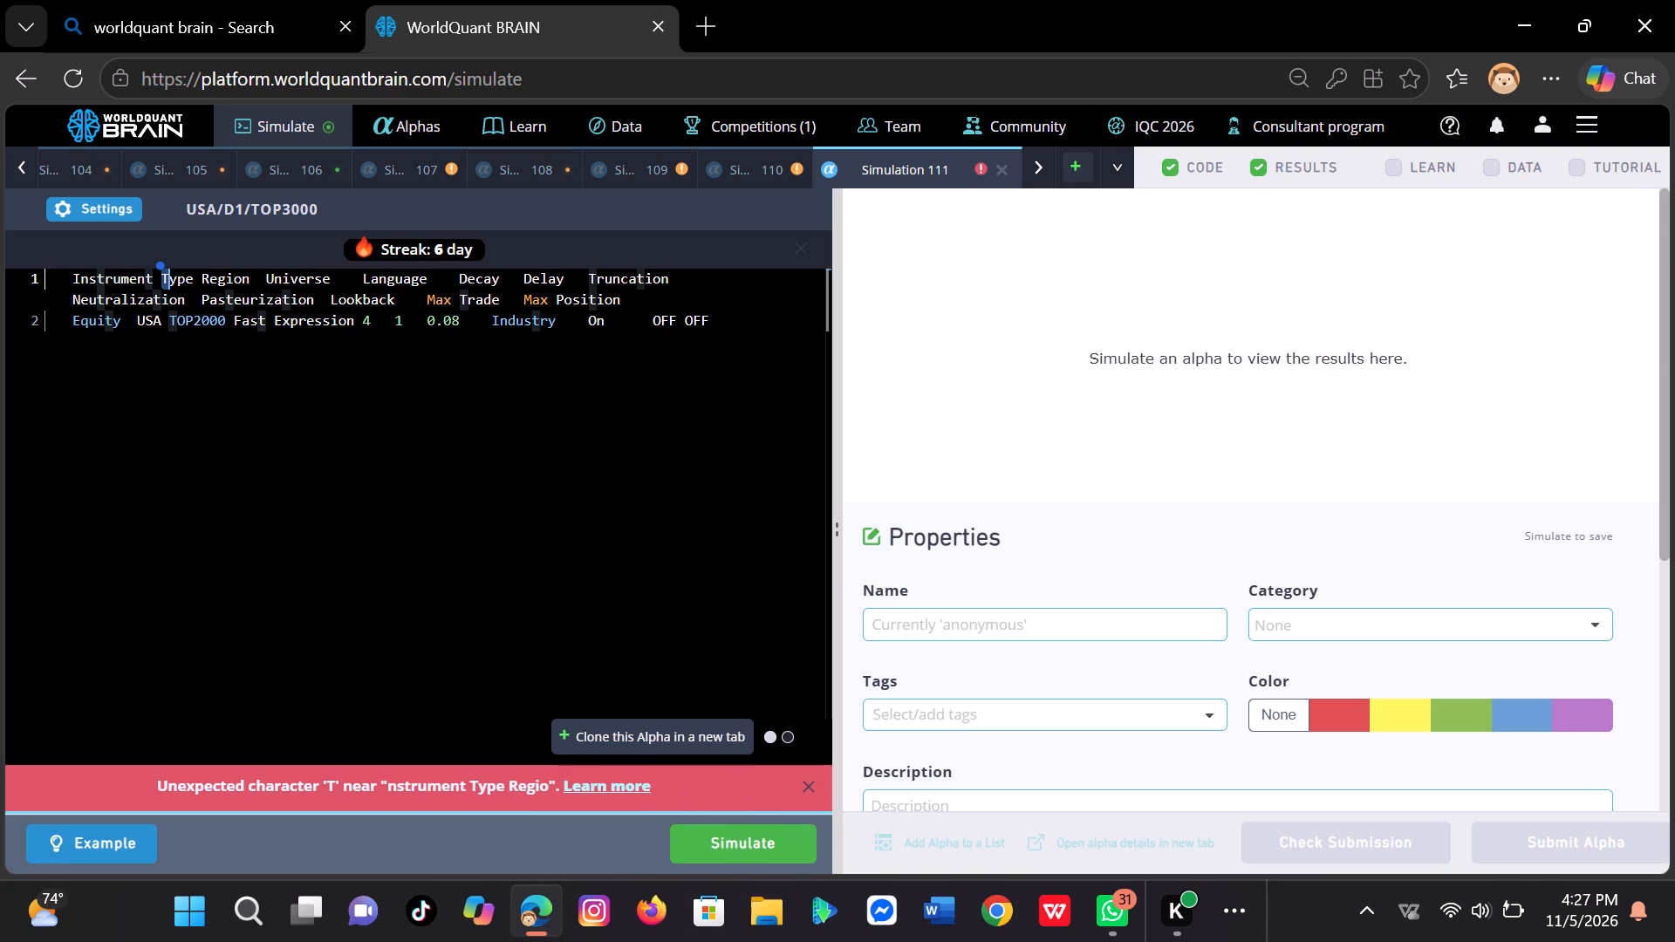
Open a new blank simulation for the next alpha expression.
click(1084, 169)
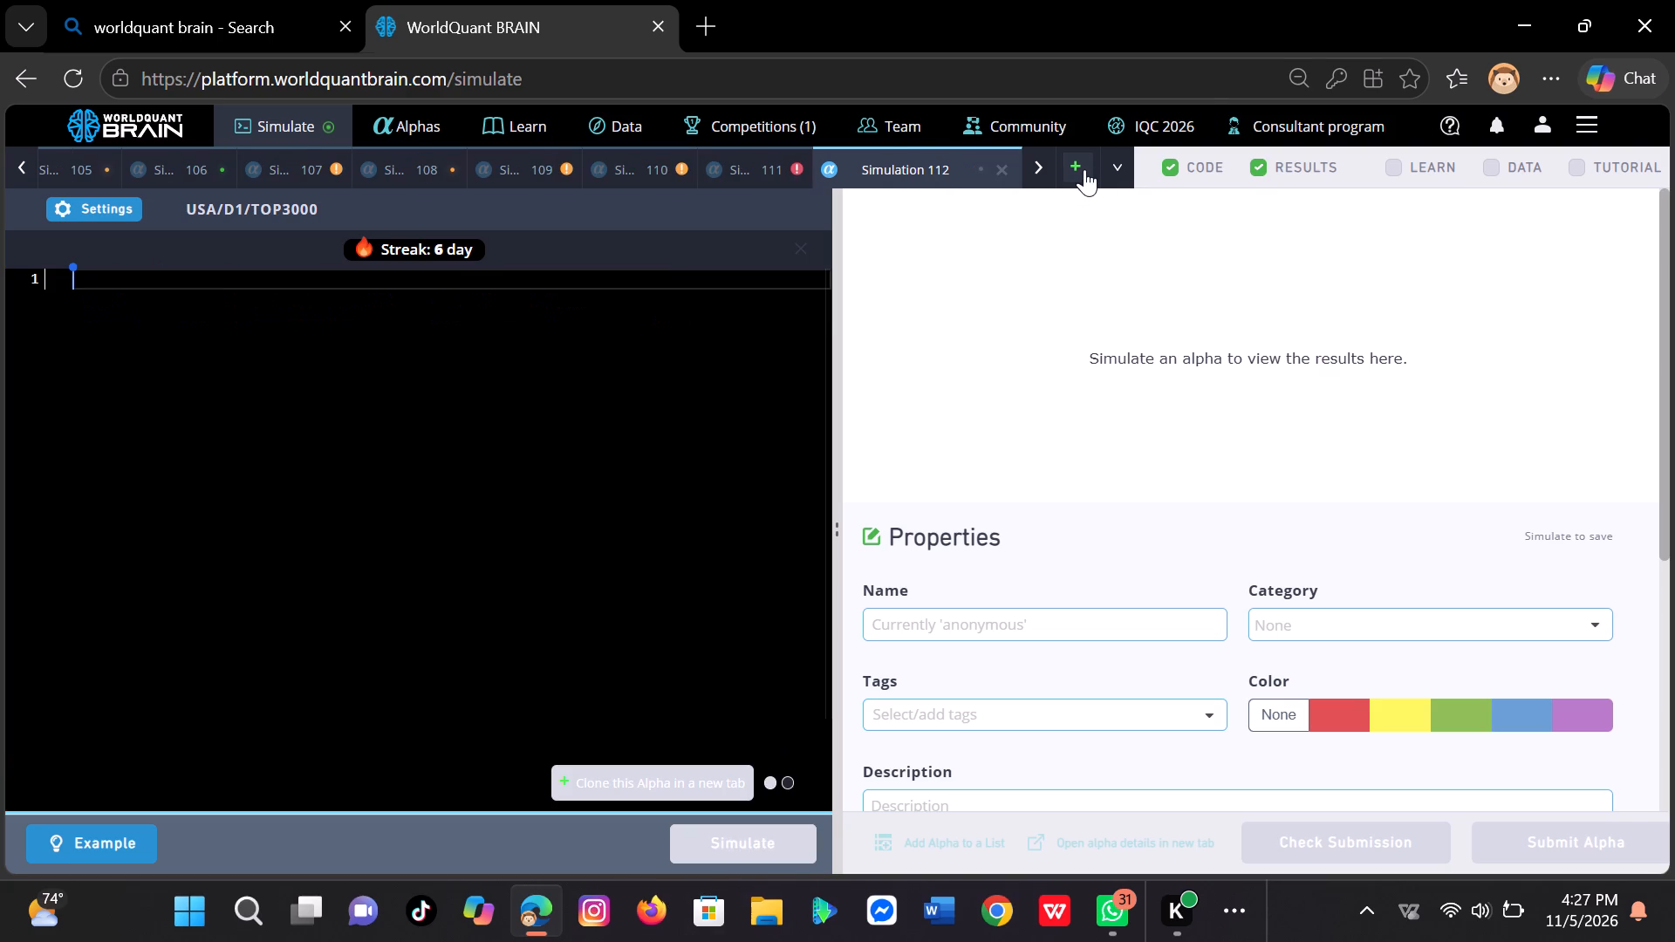
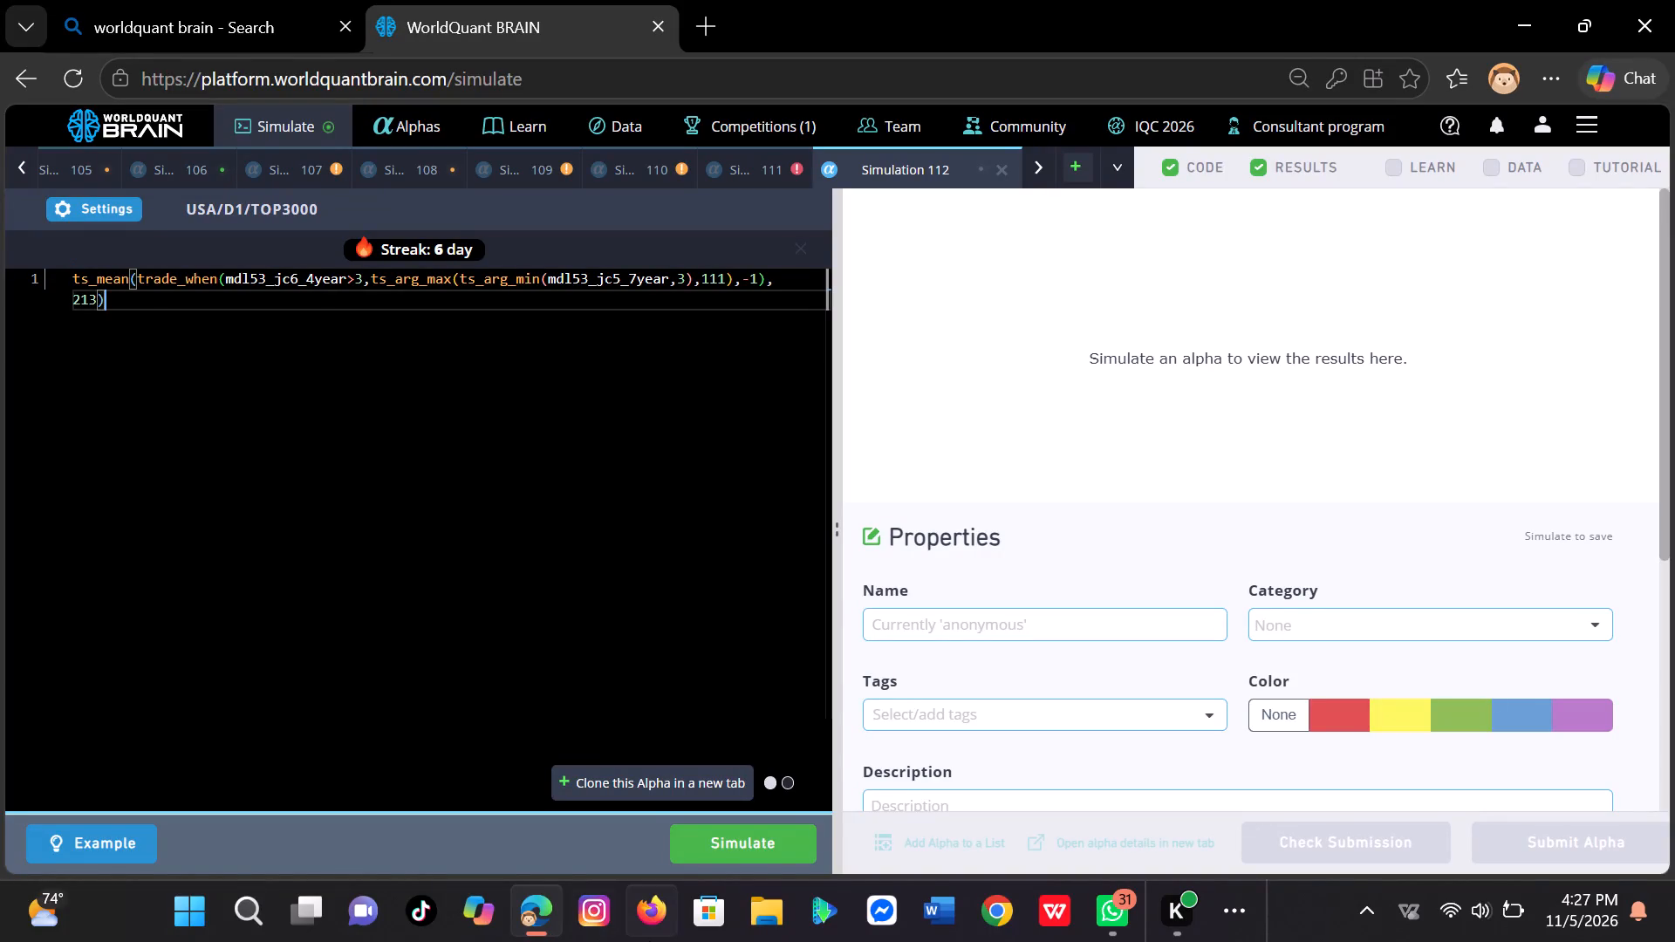
Try to simulate the ts_mean(trade_when(...)) expression using mdl53_jc6_4year and mdl53_jc5_7year in Simulation 112.
click(791, 839)
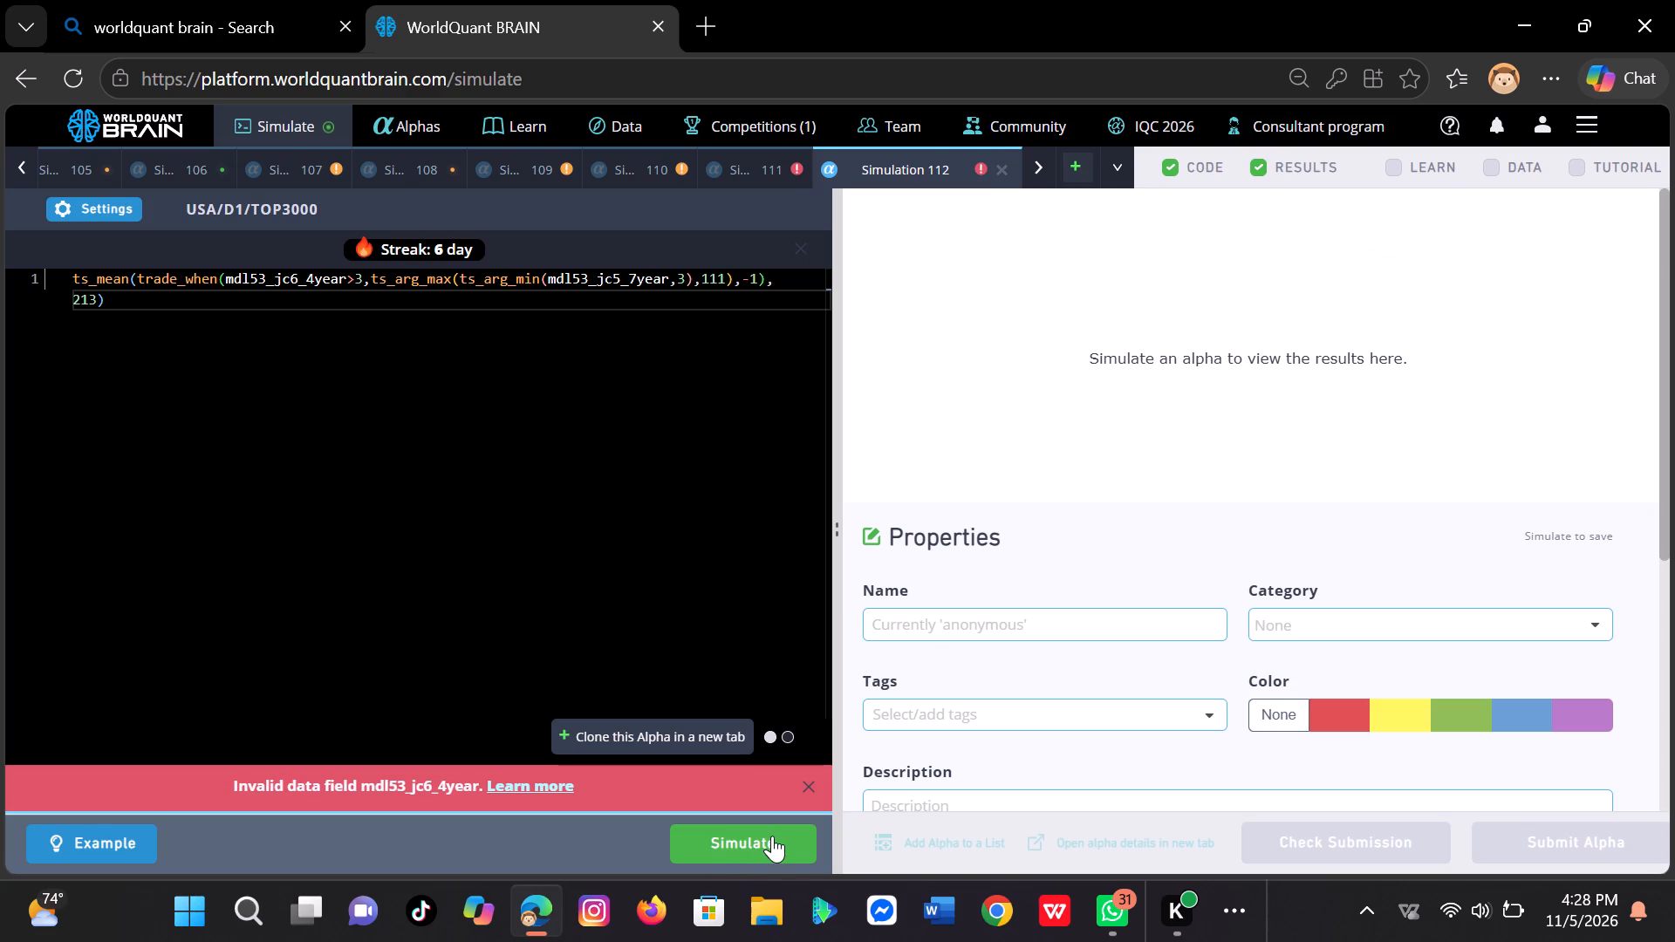
Open a new blank simulation for another alpha expression.
click(1080, 167)
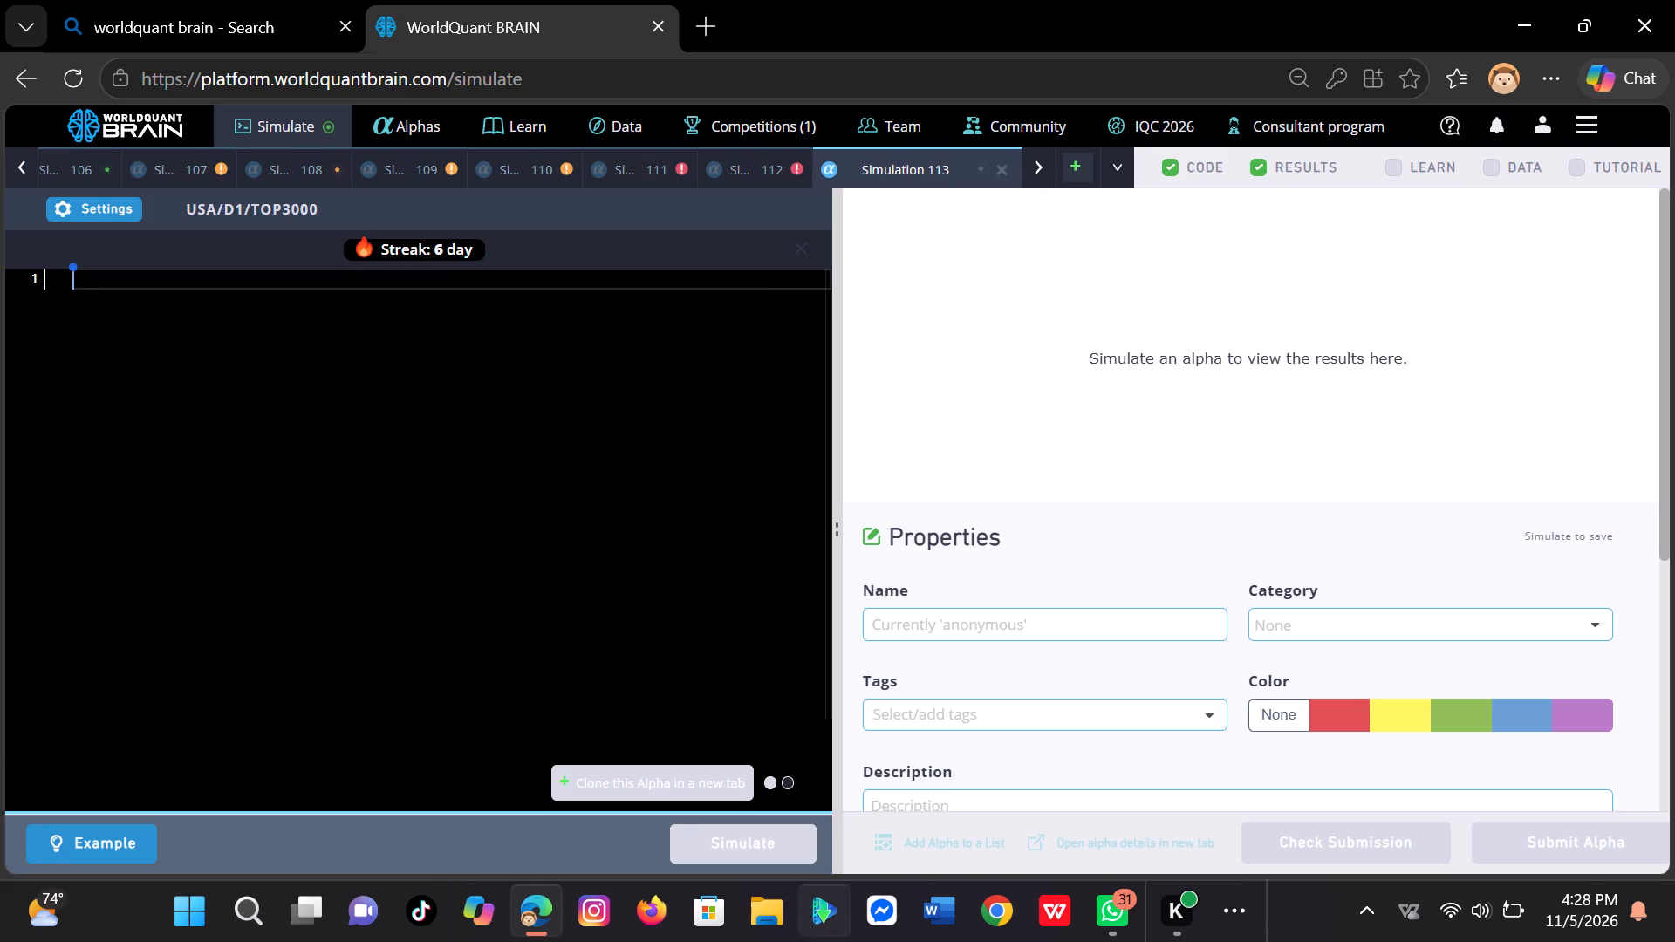
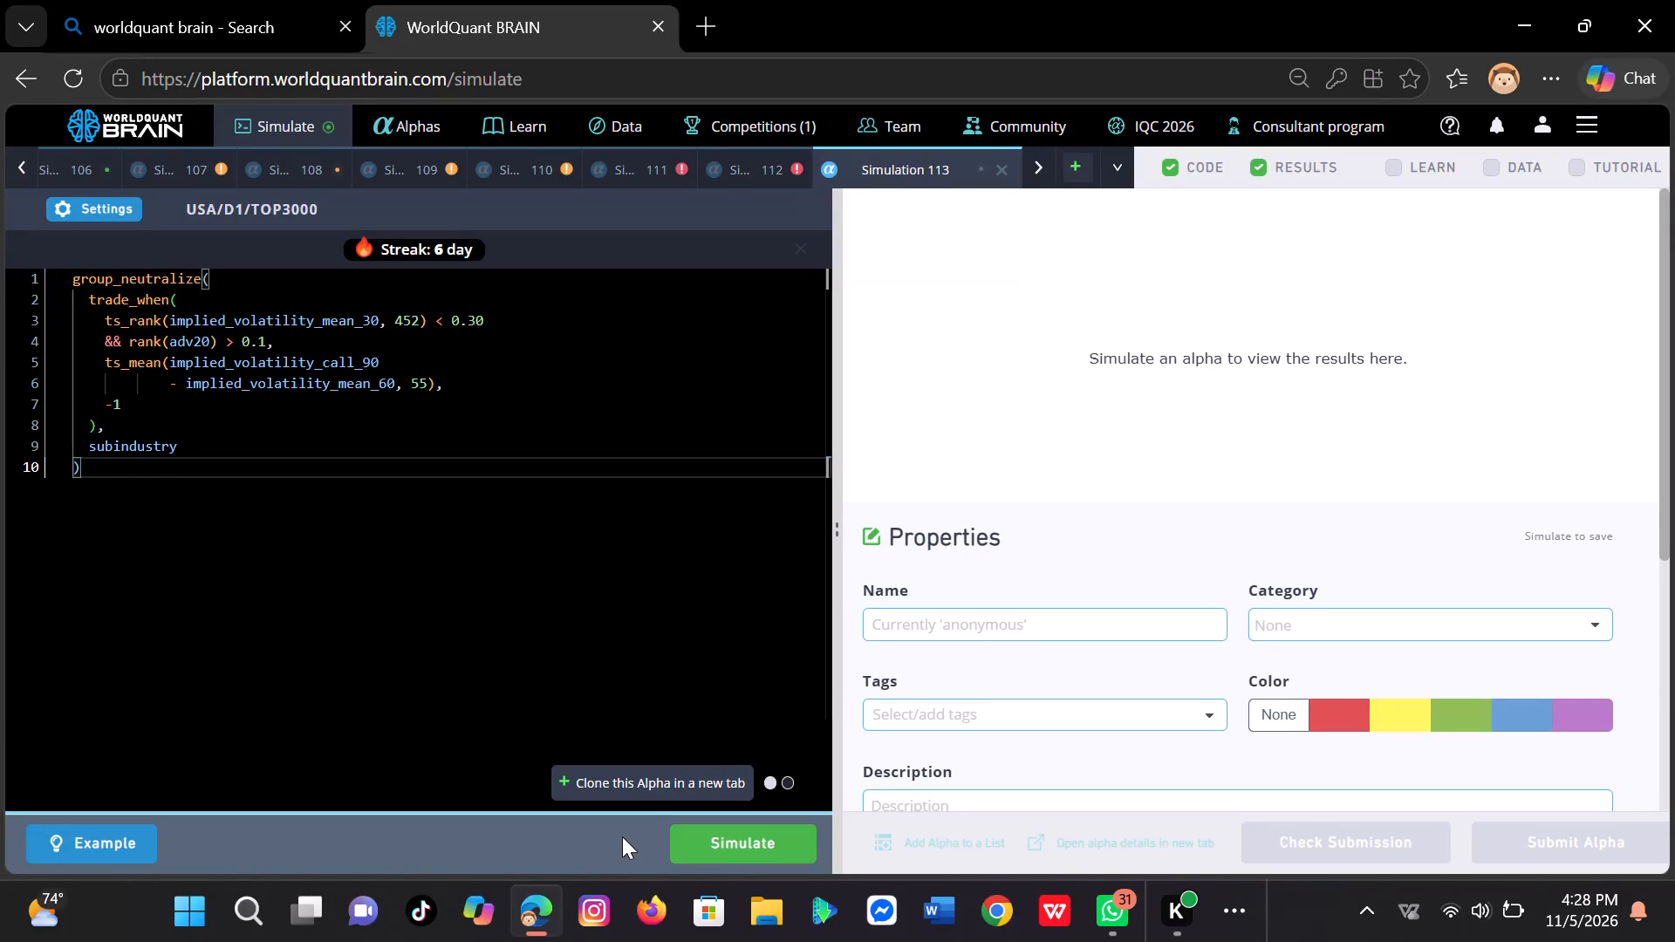
Simulate the subindustry-neutralized trade_when alpha using implied_volatility_call_90 minus implied_volatility_mean_60 over 55 days in Simulation 113.
click(751, 829)
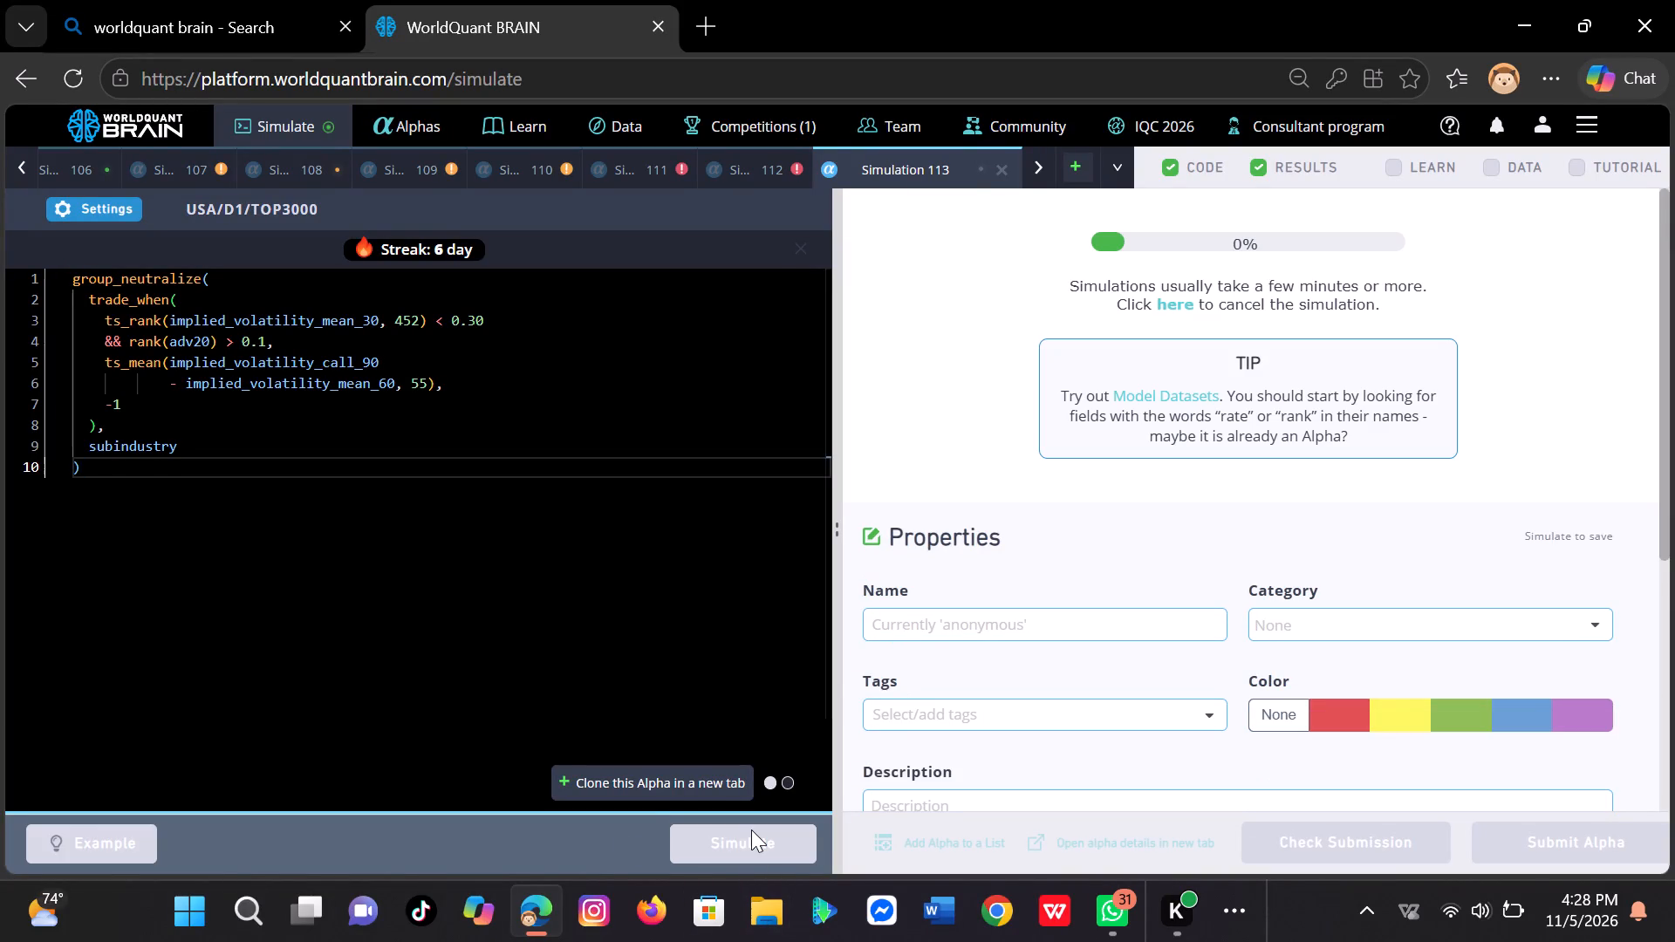
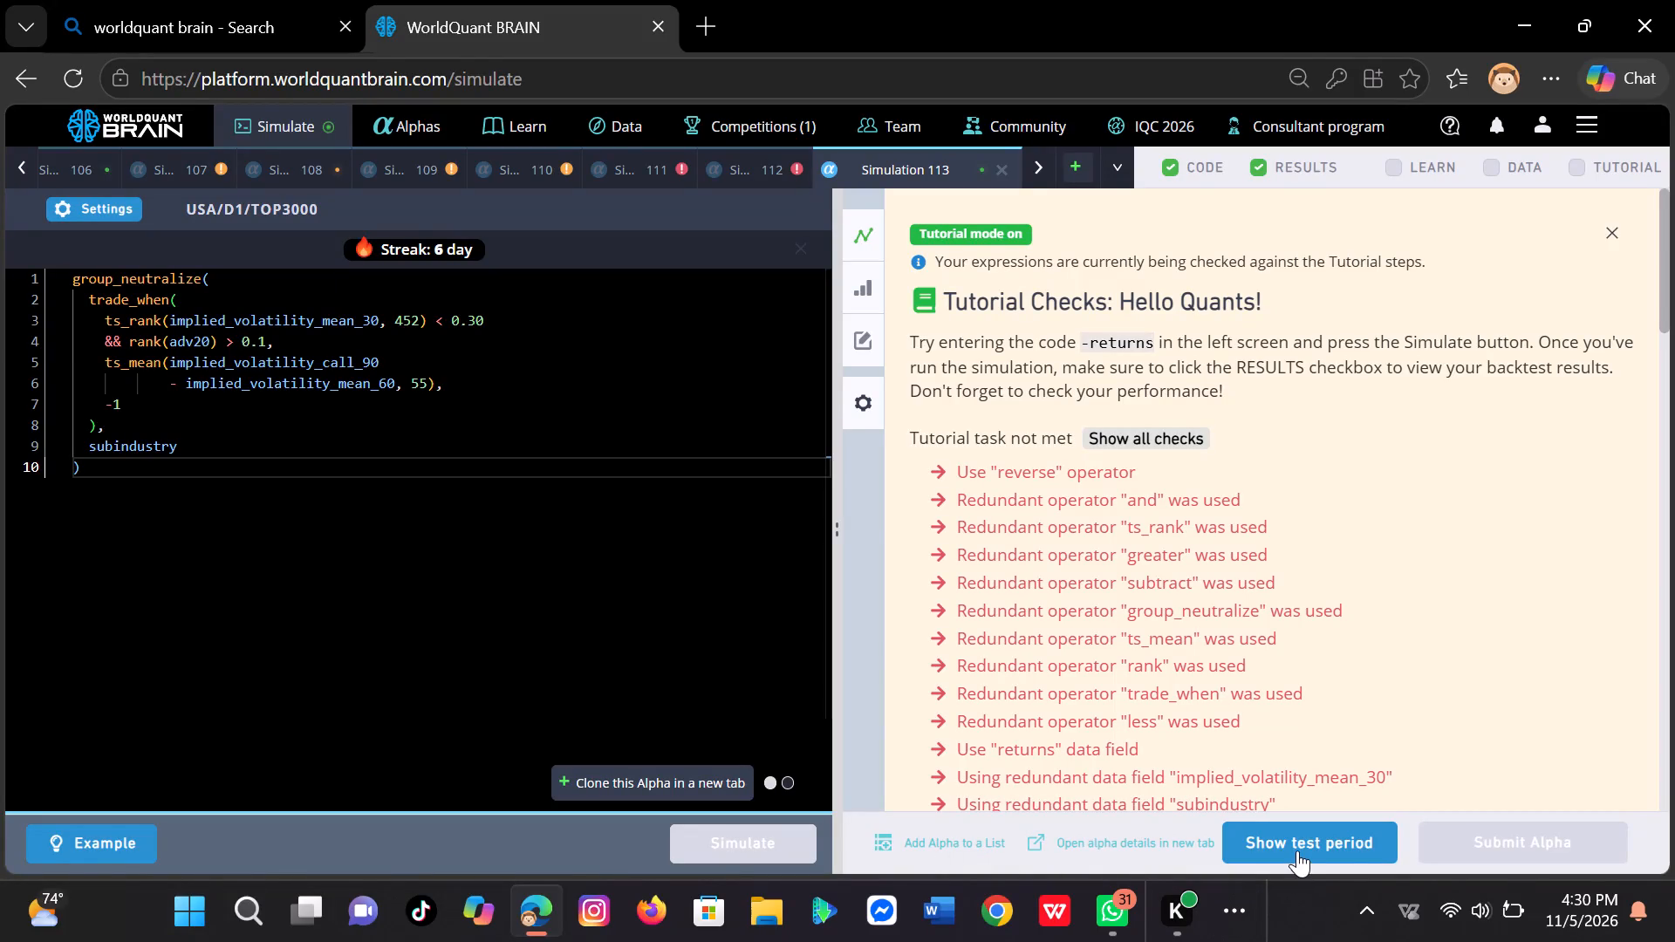
Reveal the test-period results of Simulation 113, run its self-correlation check and review the yearly performance.
click(1297, 850)
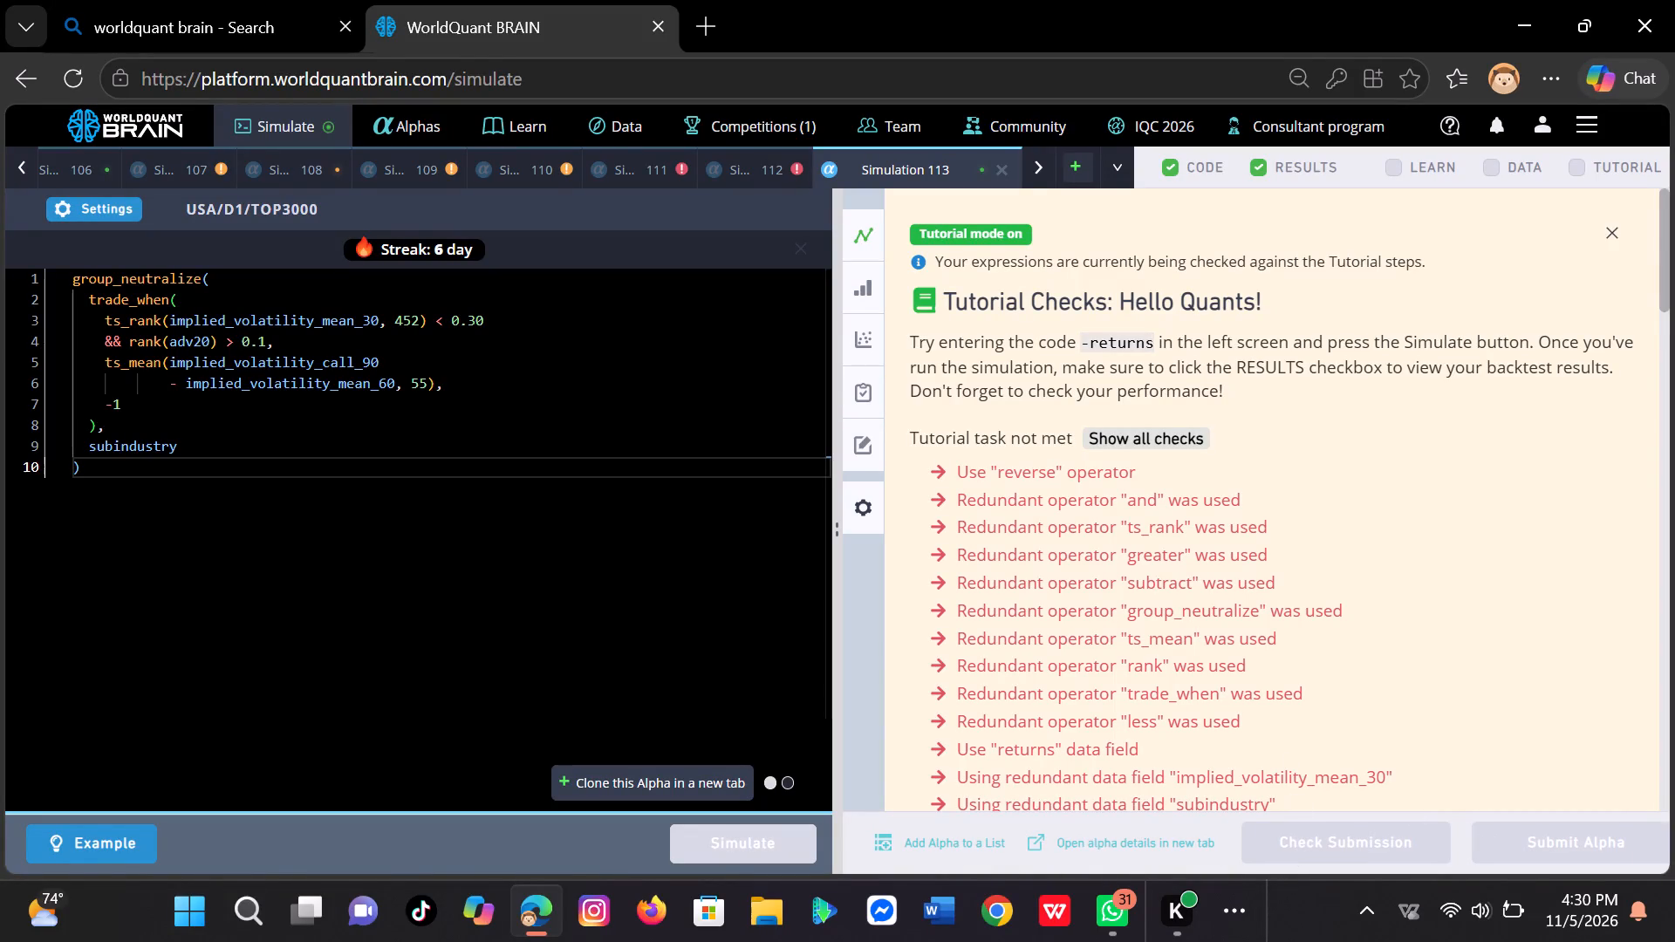
scroll(1282, 749, down, 2)
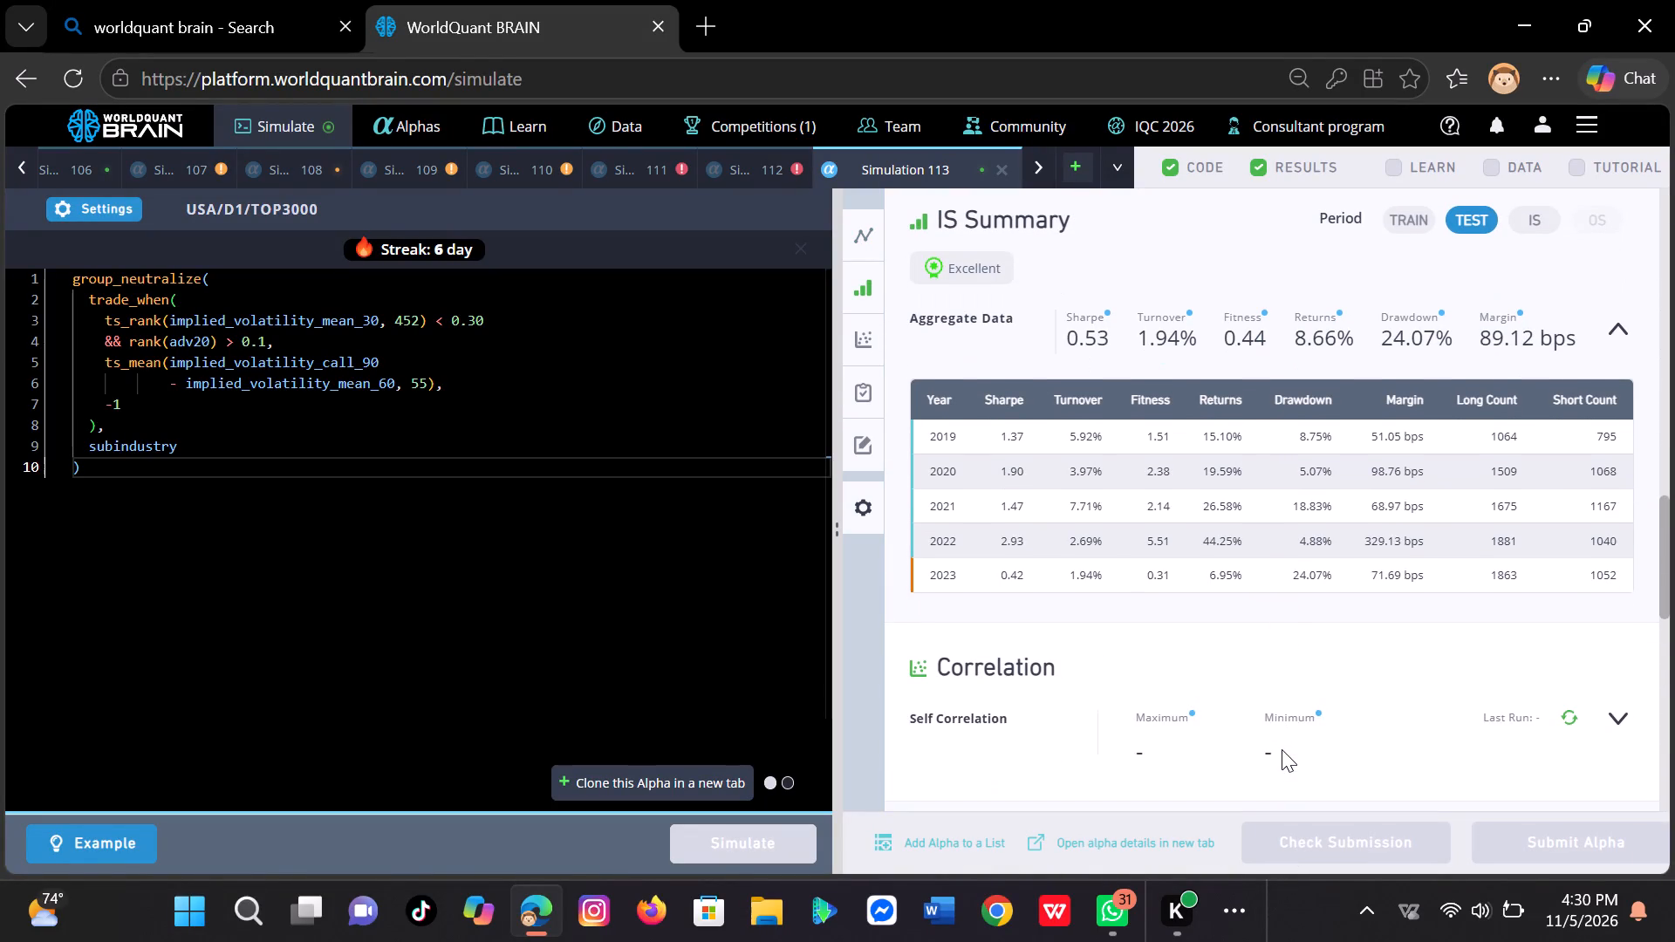
click(1573, 712)
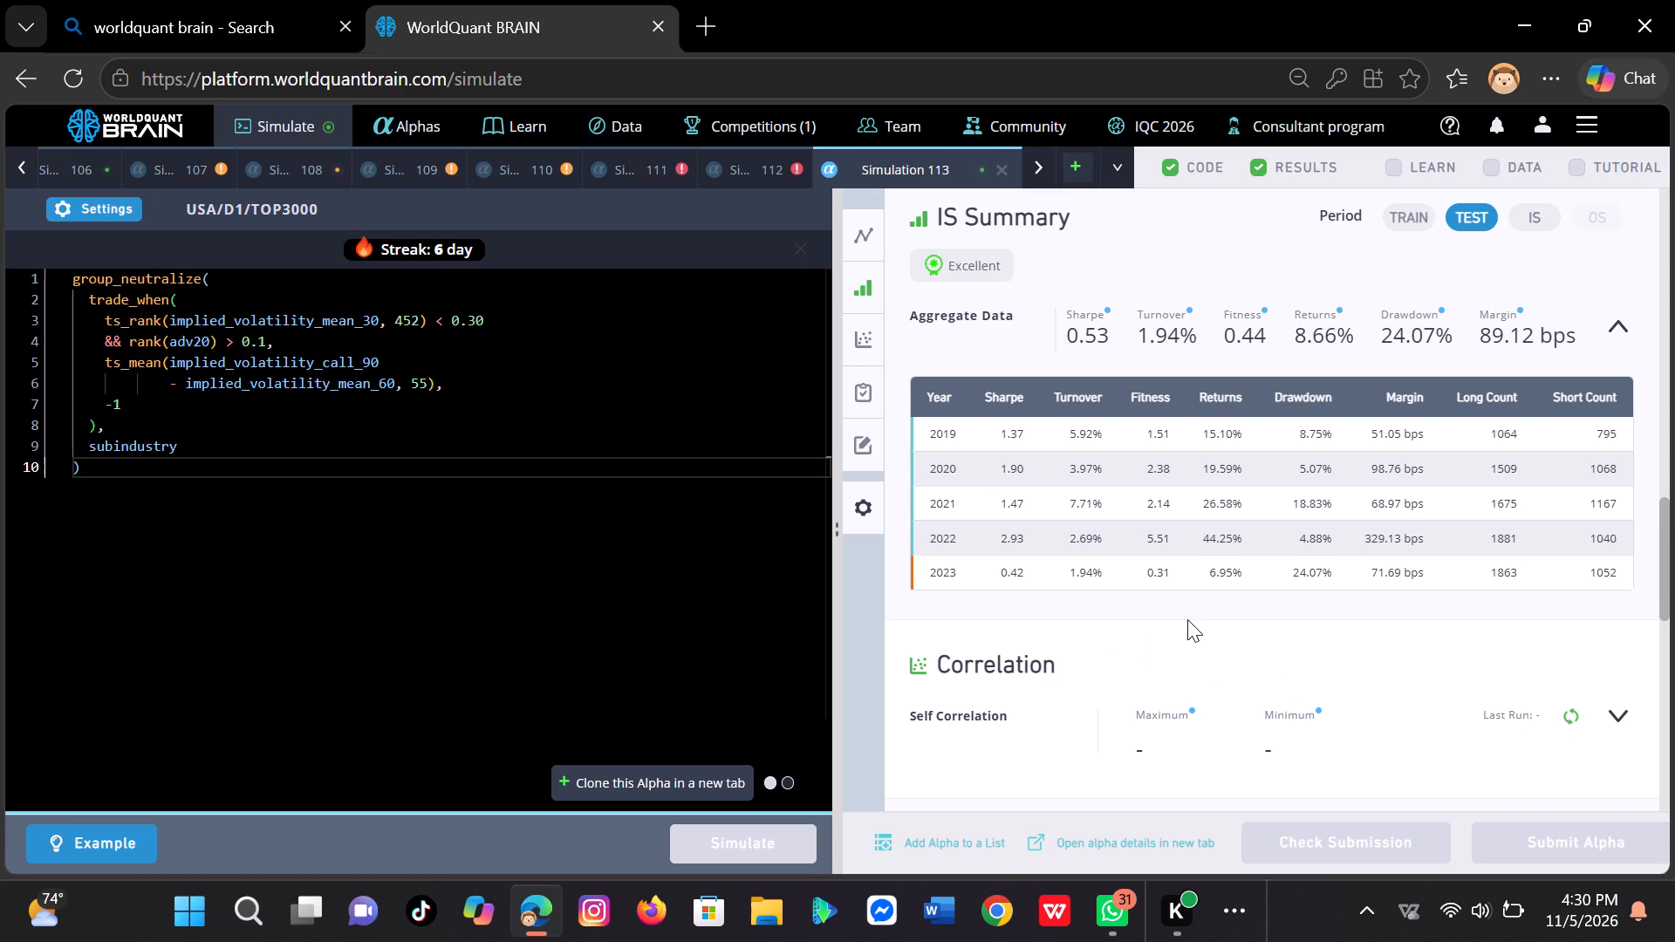
scroll(1187, 619, down, 2)
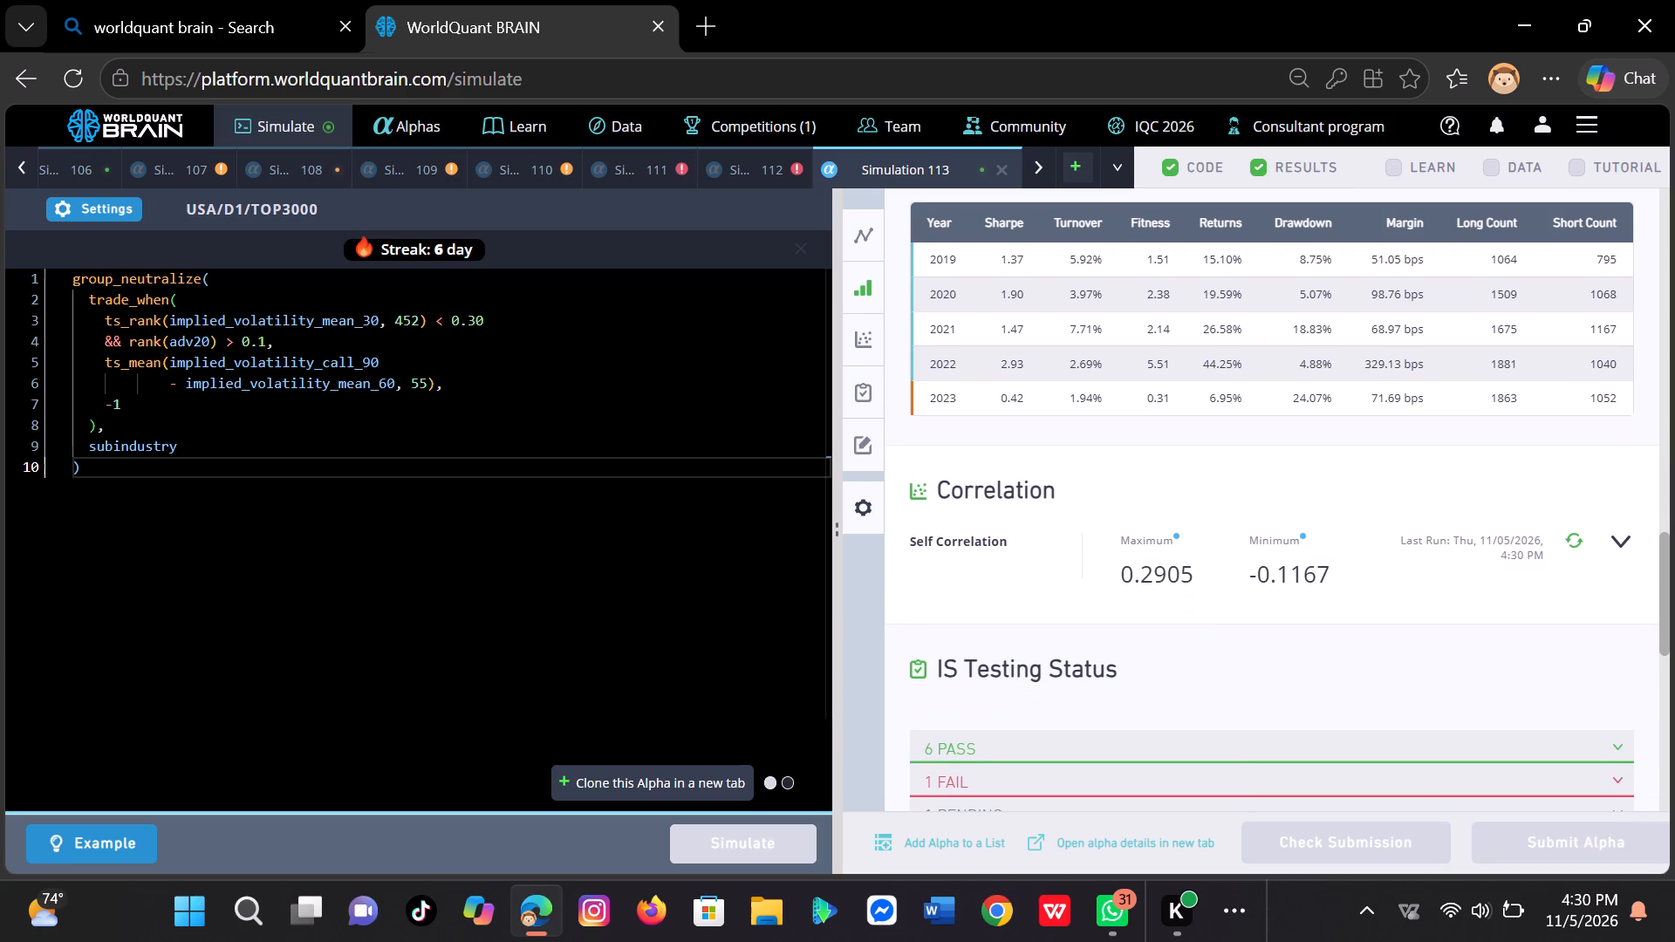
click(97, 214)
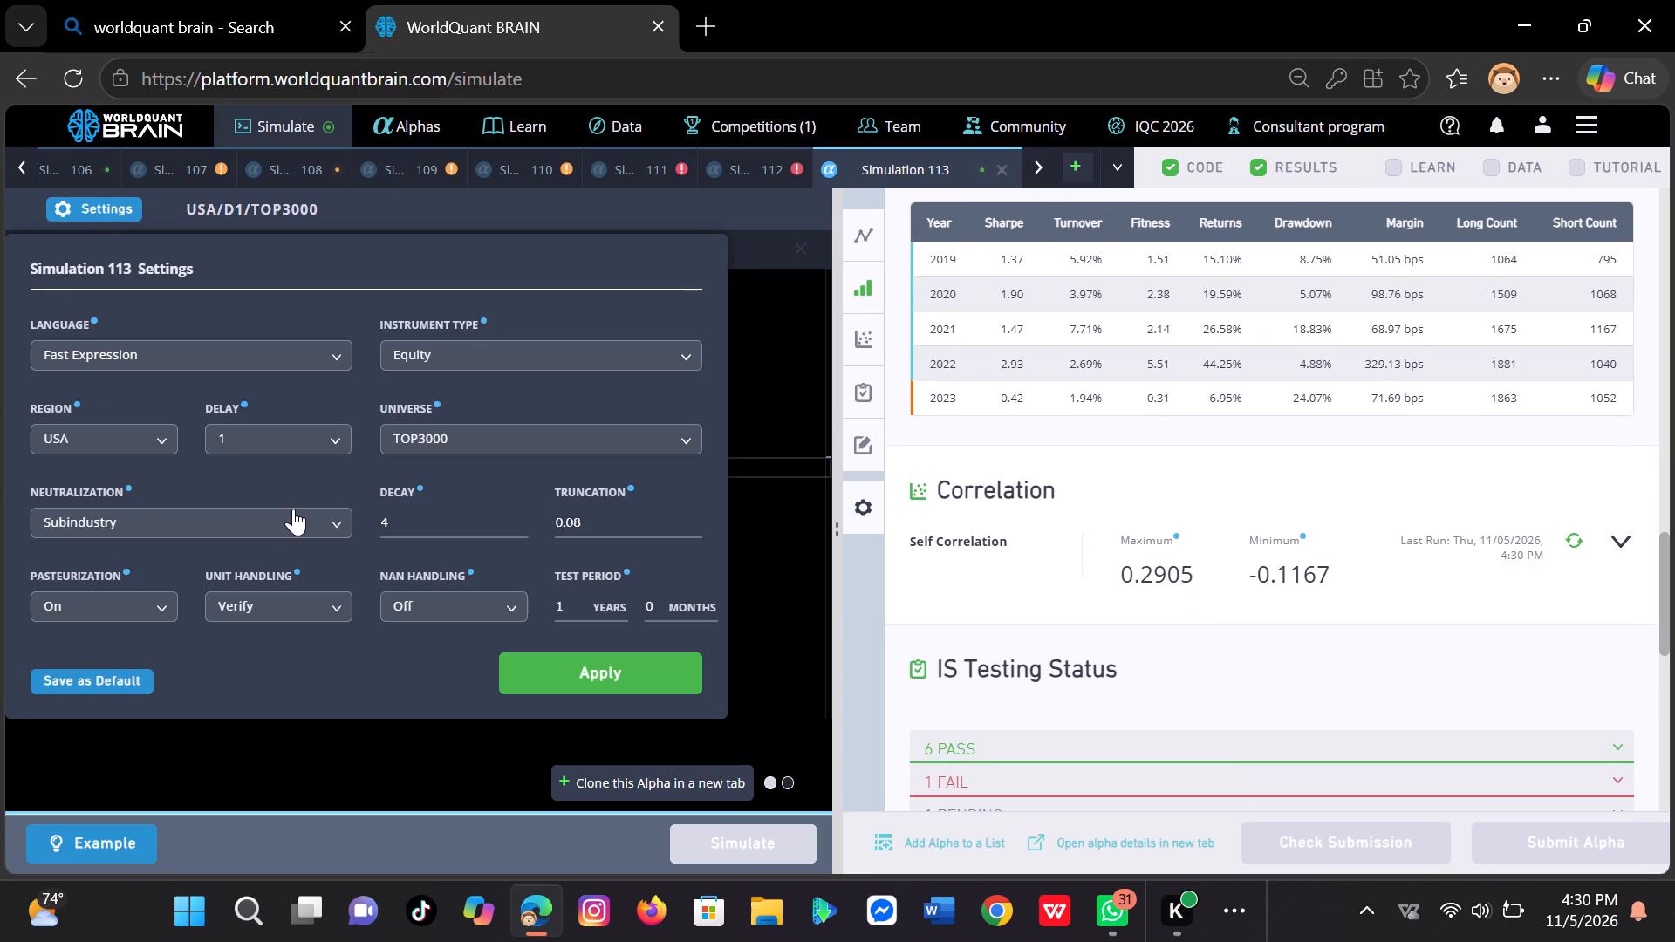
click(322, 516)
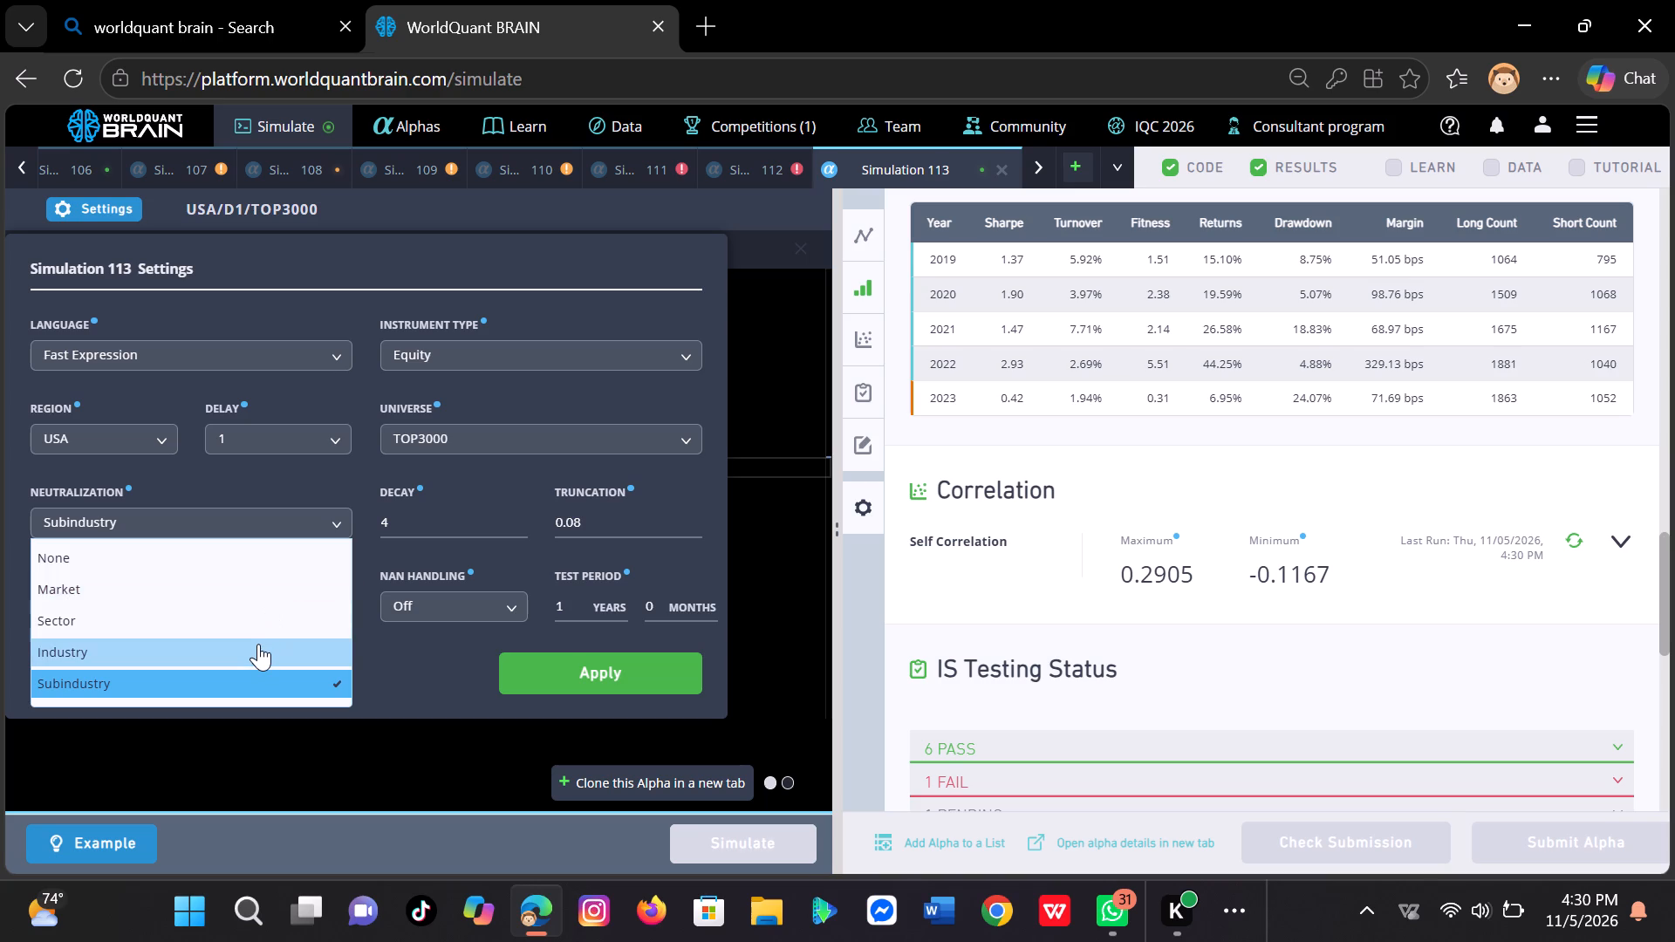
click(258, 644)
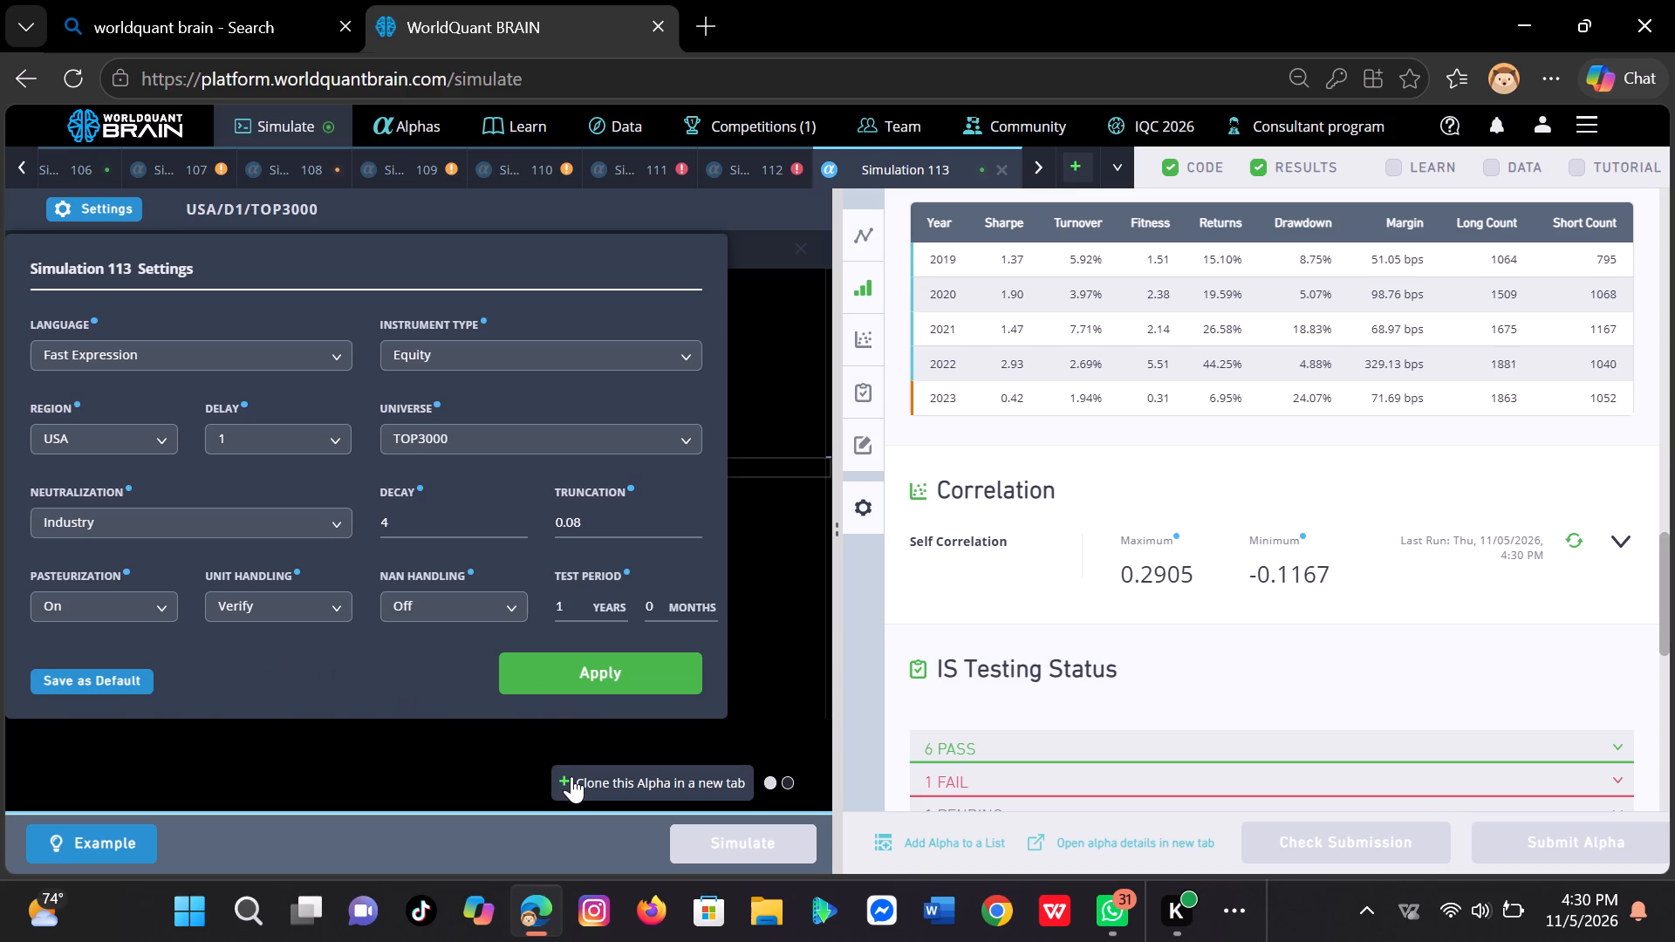
Simulate a clone of the Simulation 113 alpha with the neutralization setting changed to Industry.
click(571, 776)
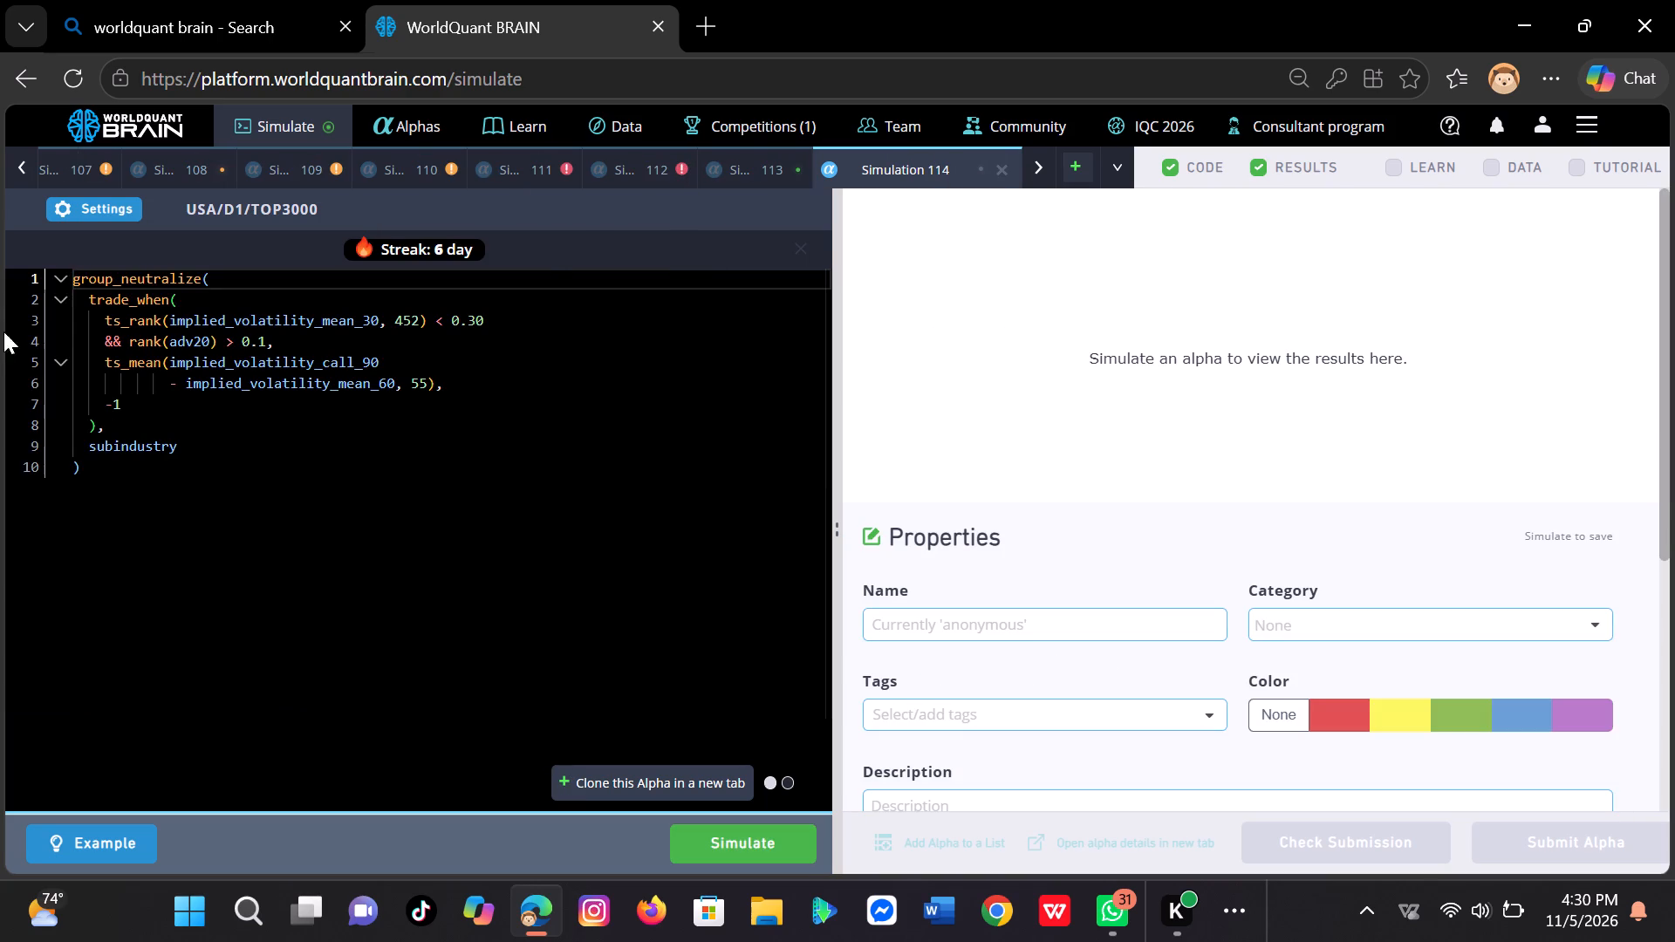
click(82, 213)
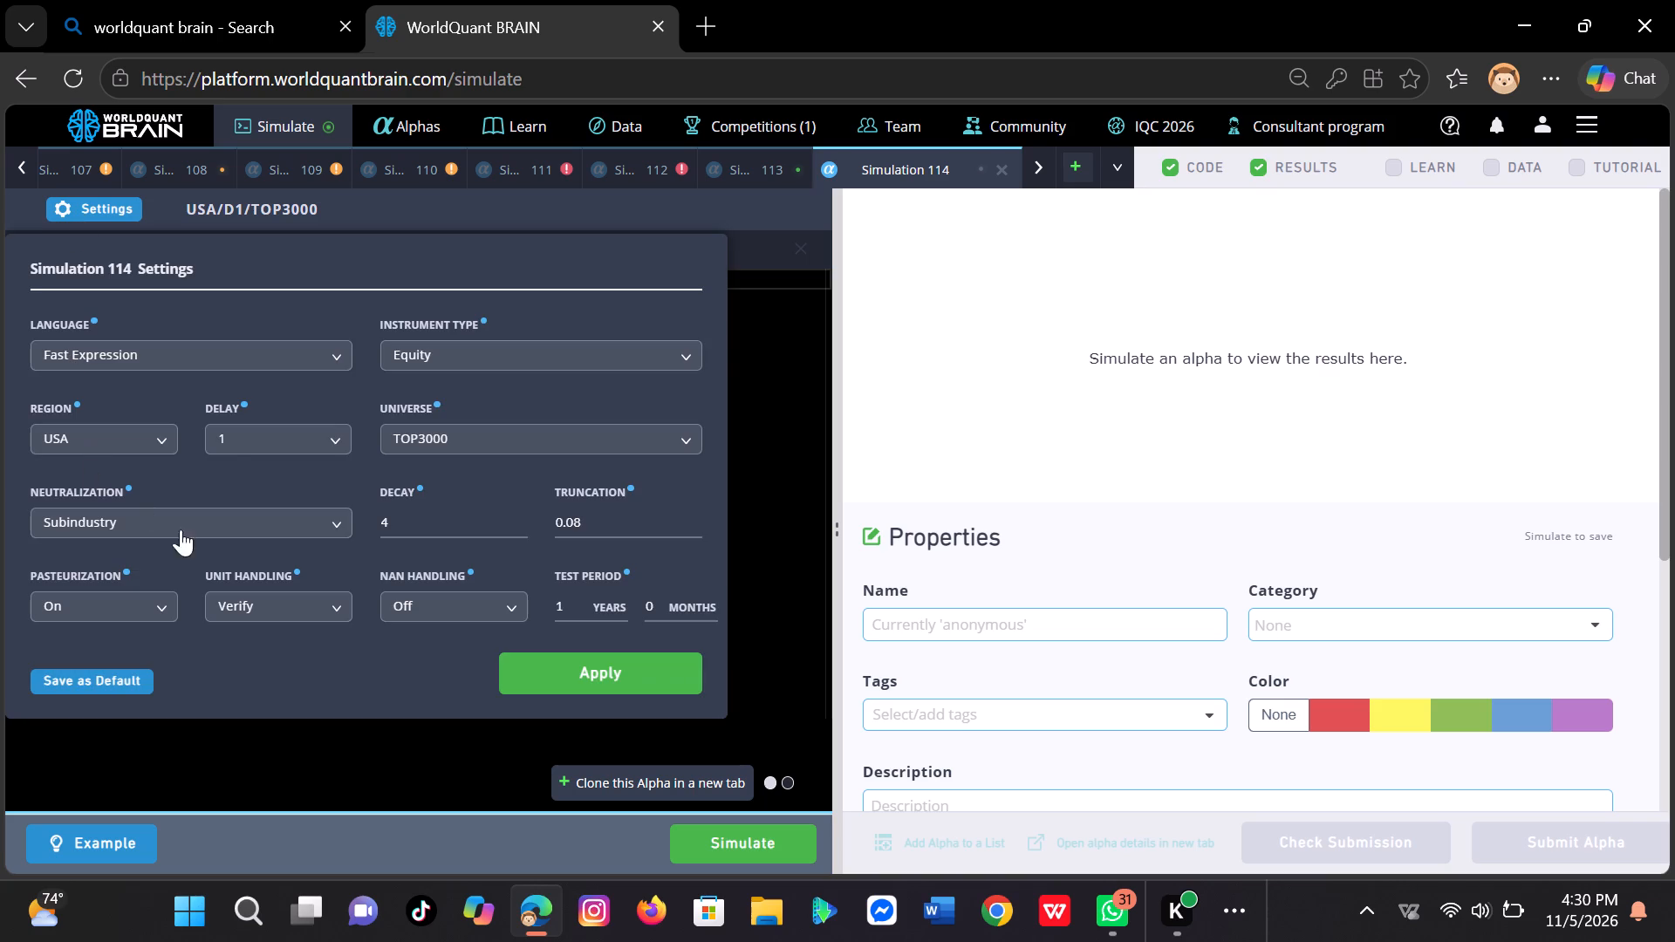
click(326, 515)
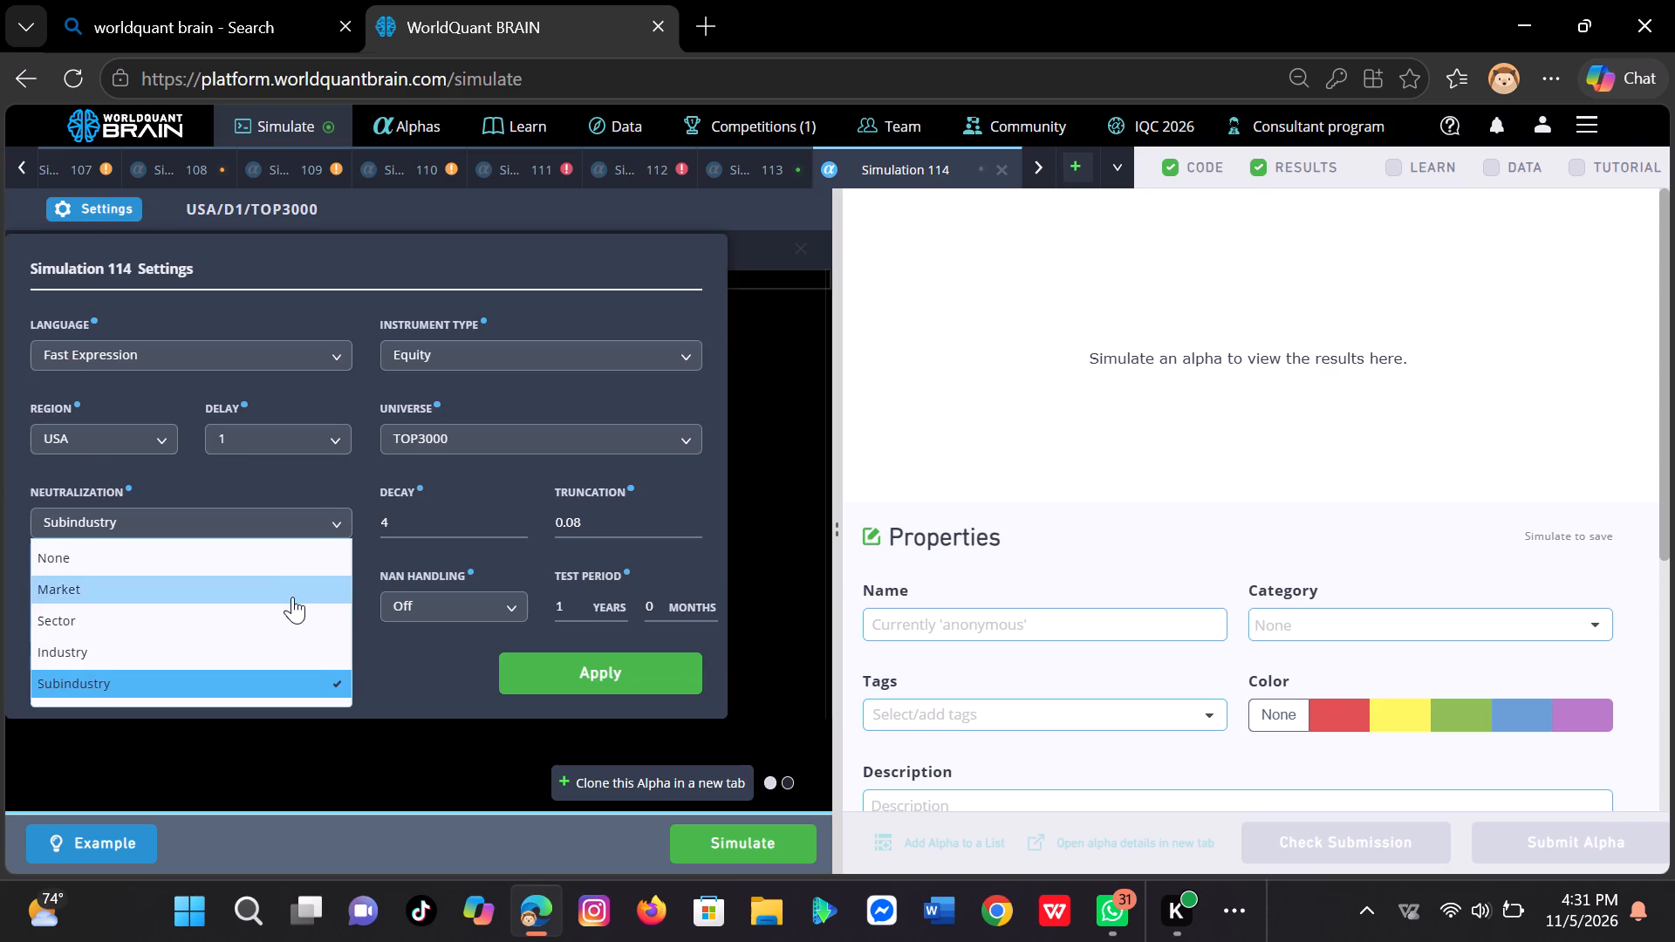
click(279, 643)
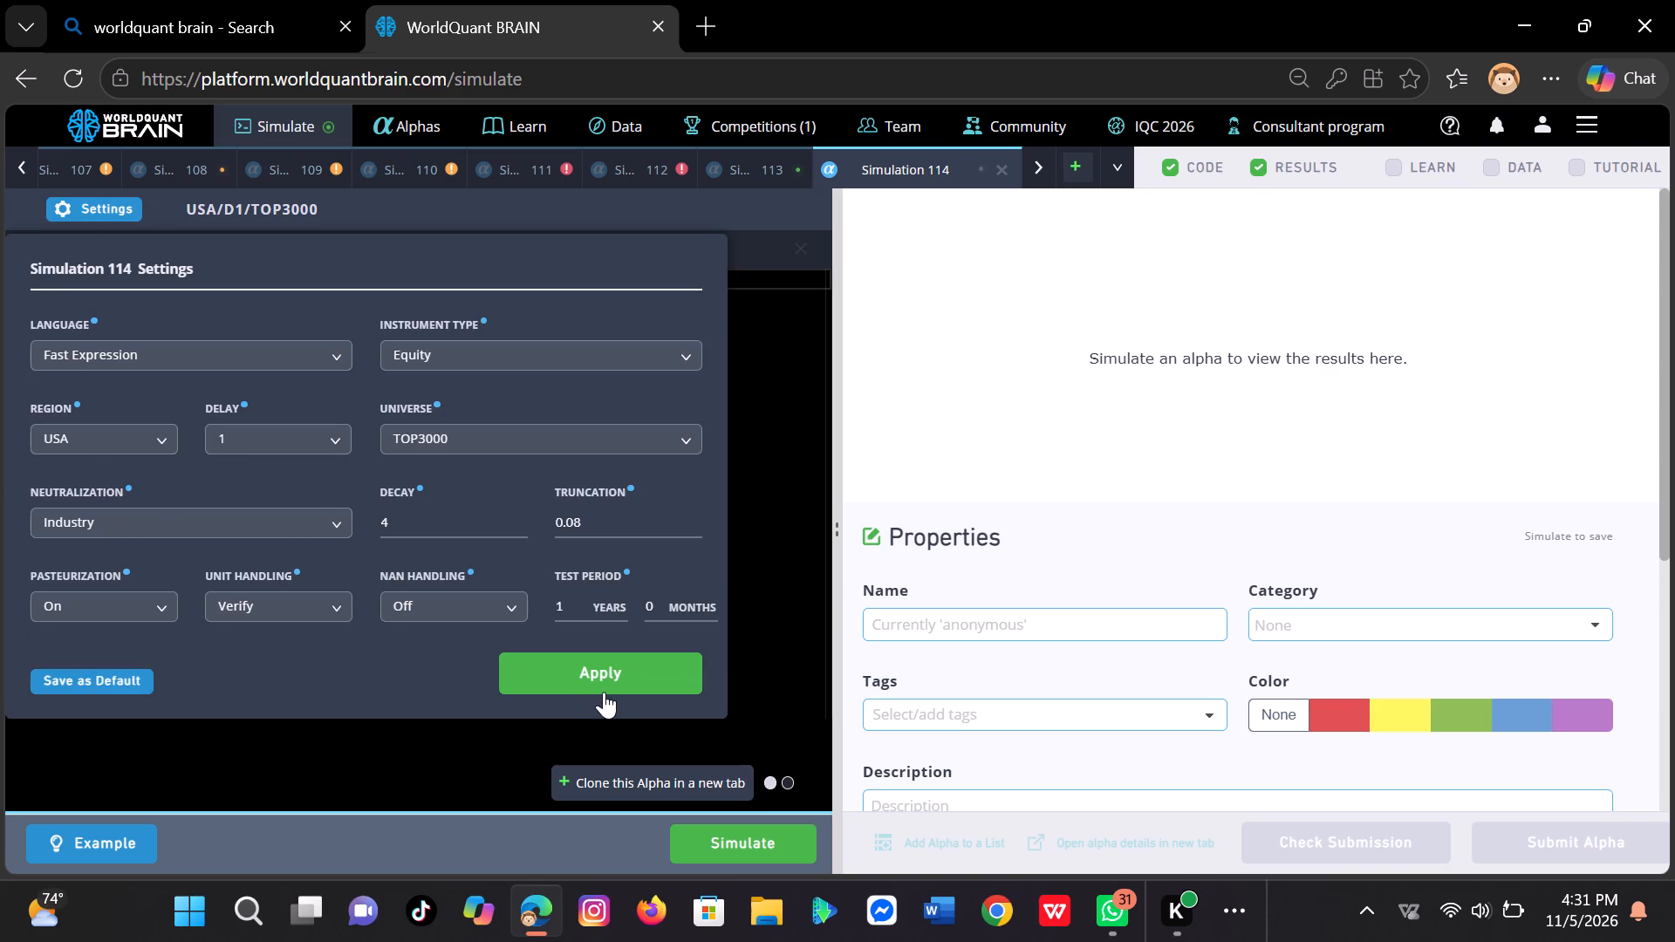
click(605, 677)
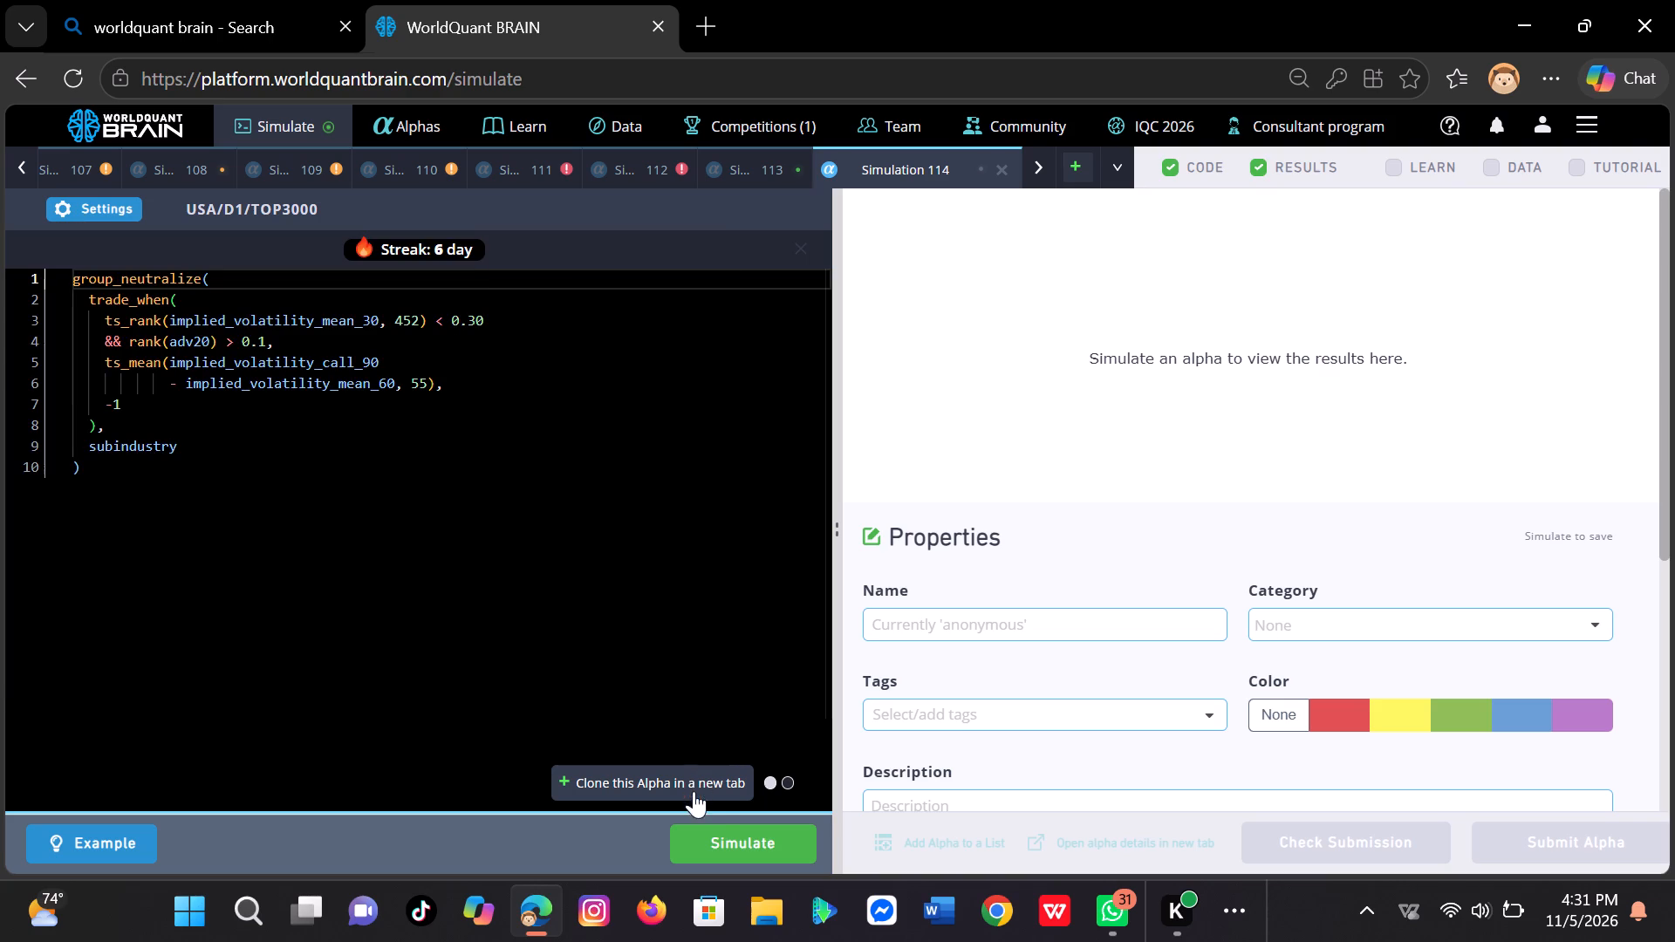
click(716, 847)
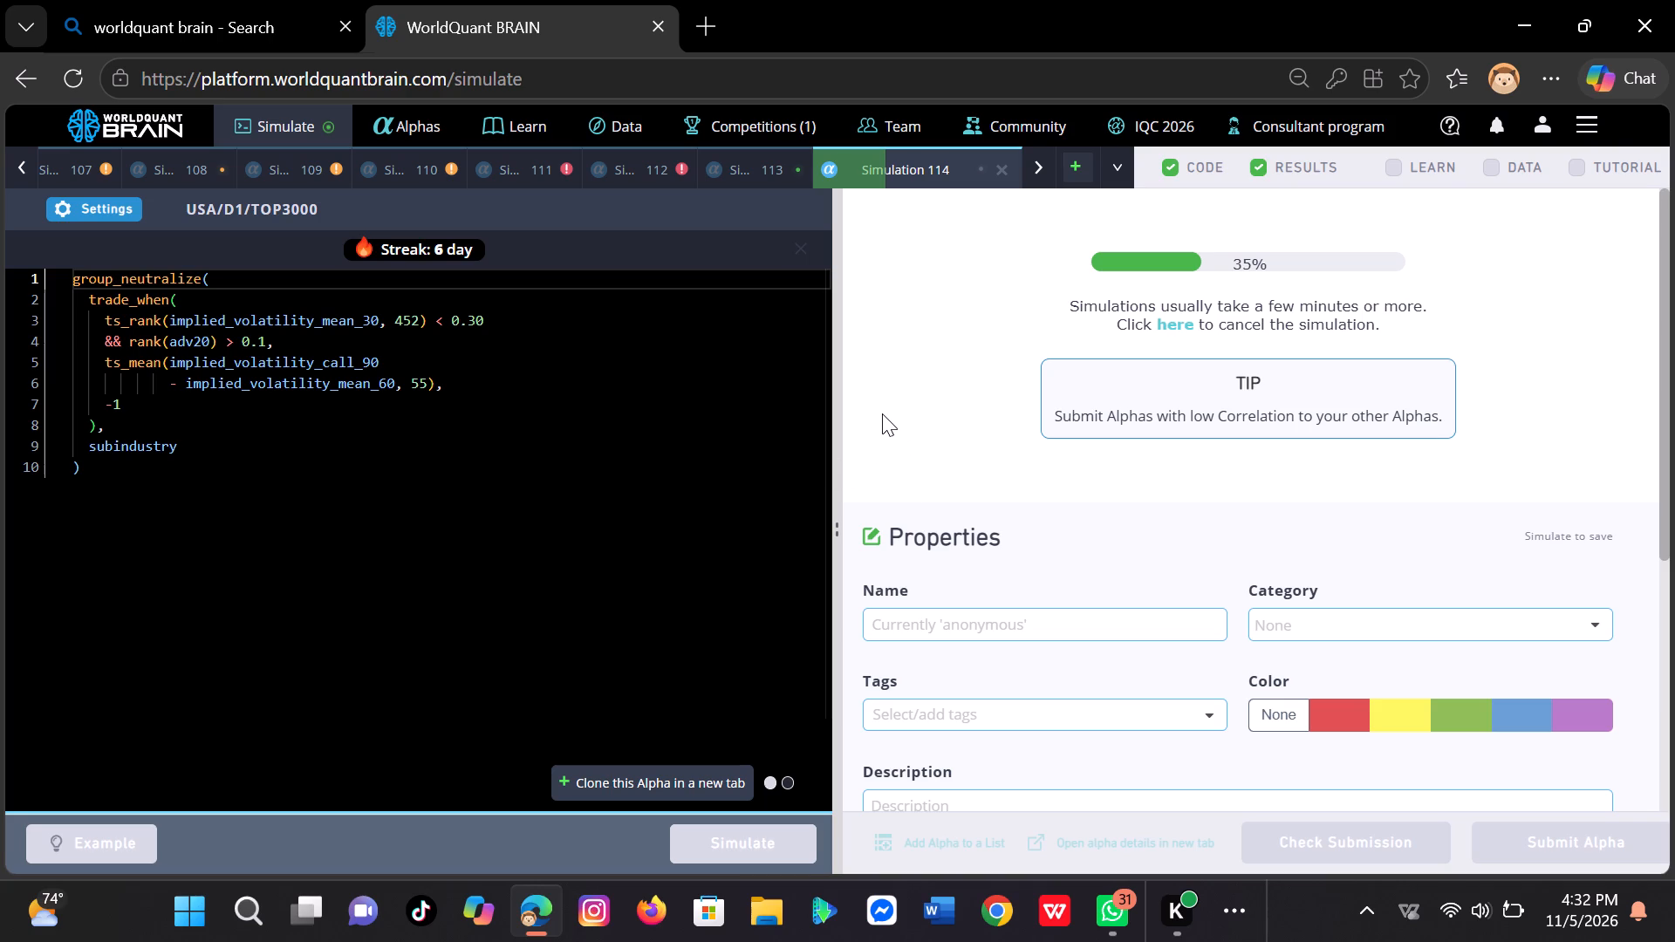
Reveal the test-period results of Simulation 114 and examine its PnL chart.
scroll(882, 413, down, 1)
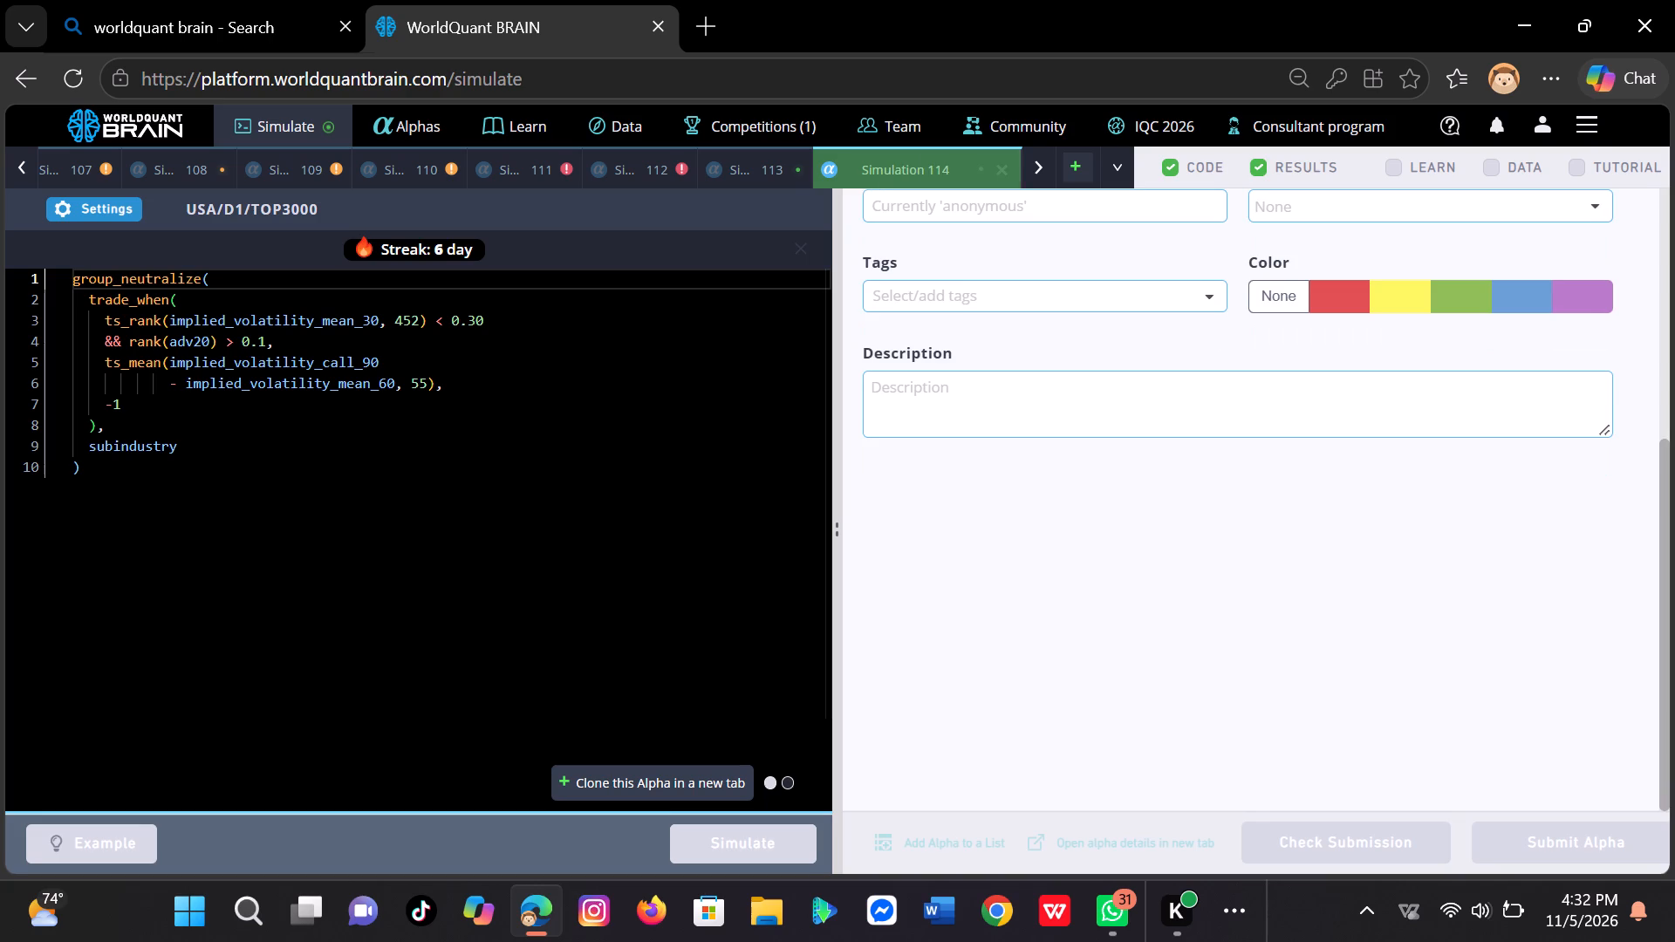
scroll(882, 413, up, 1)
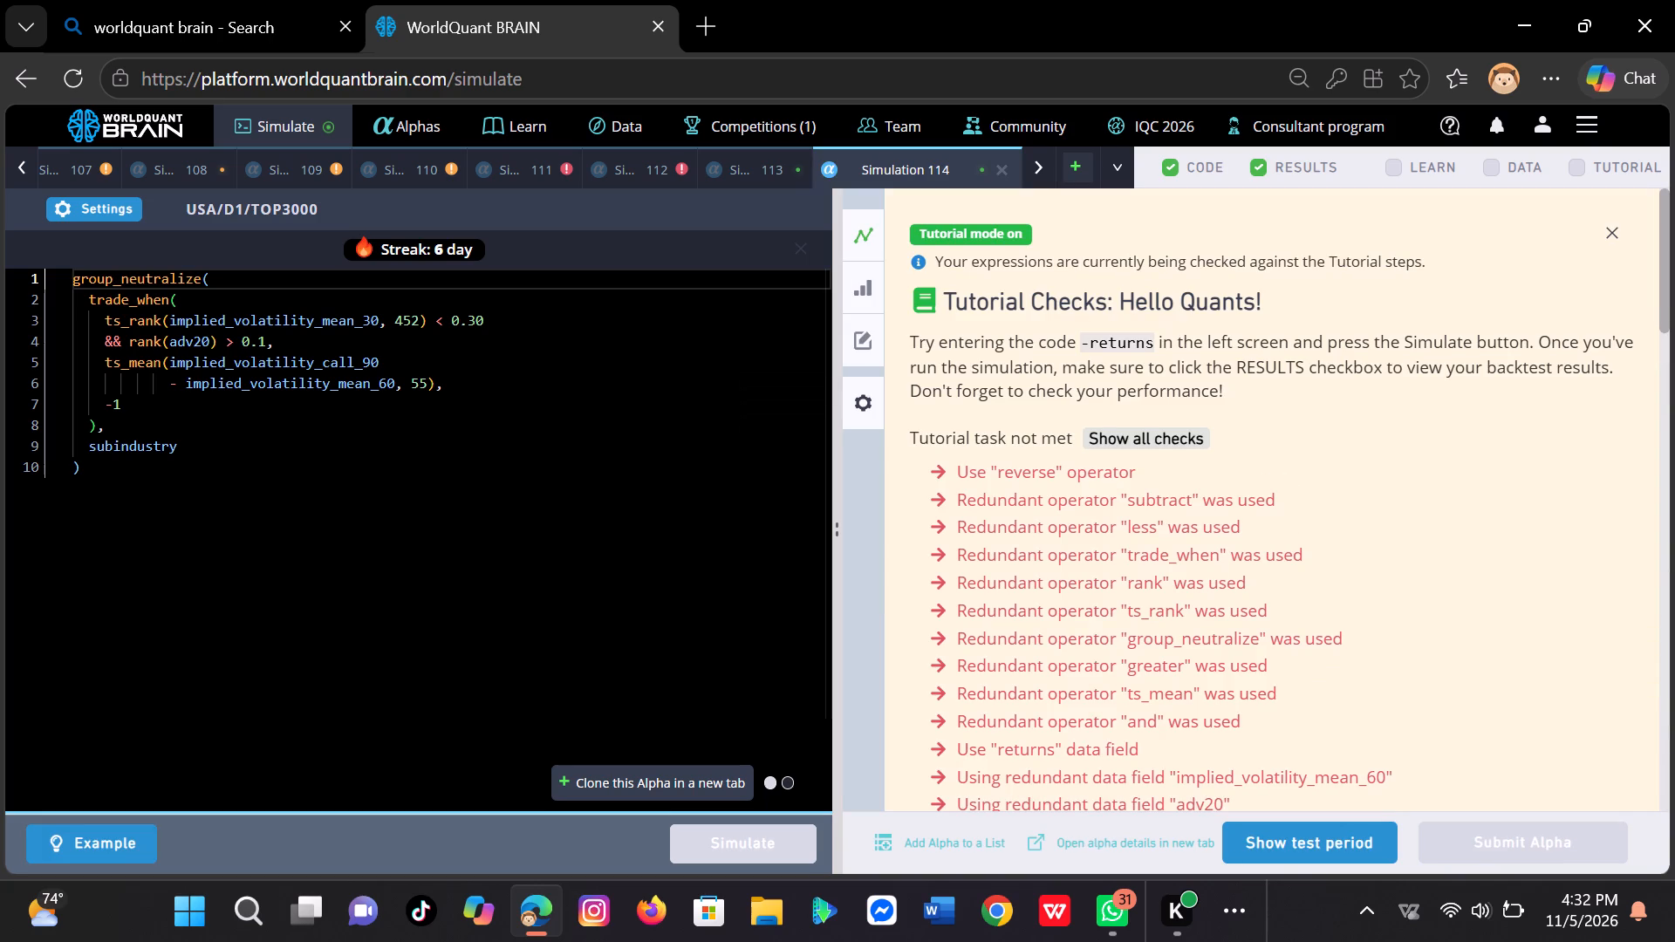
click(1311, 834)
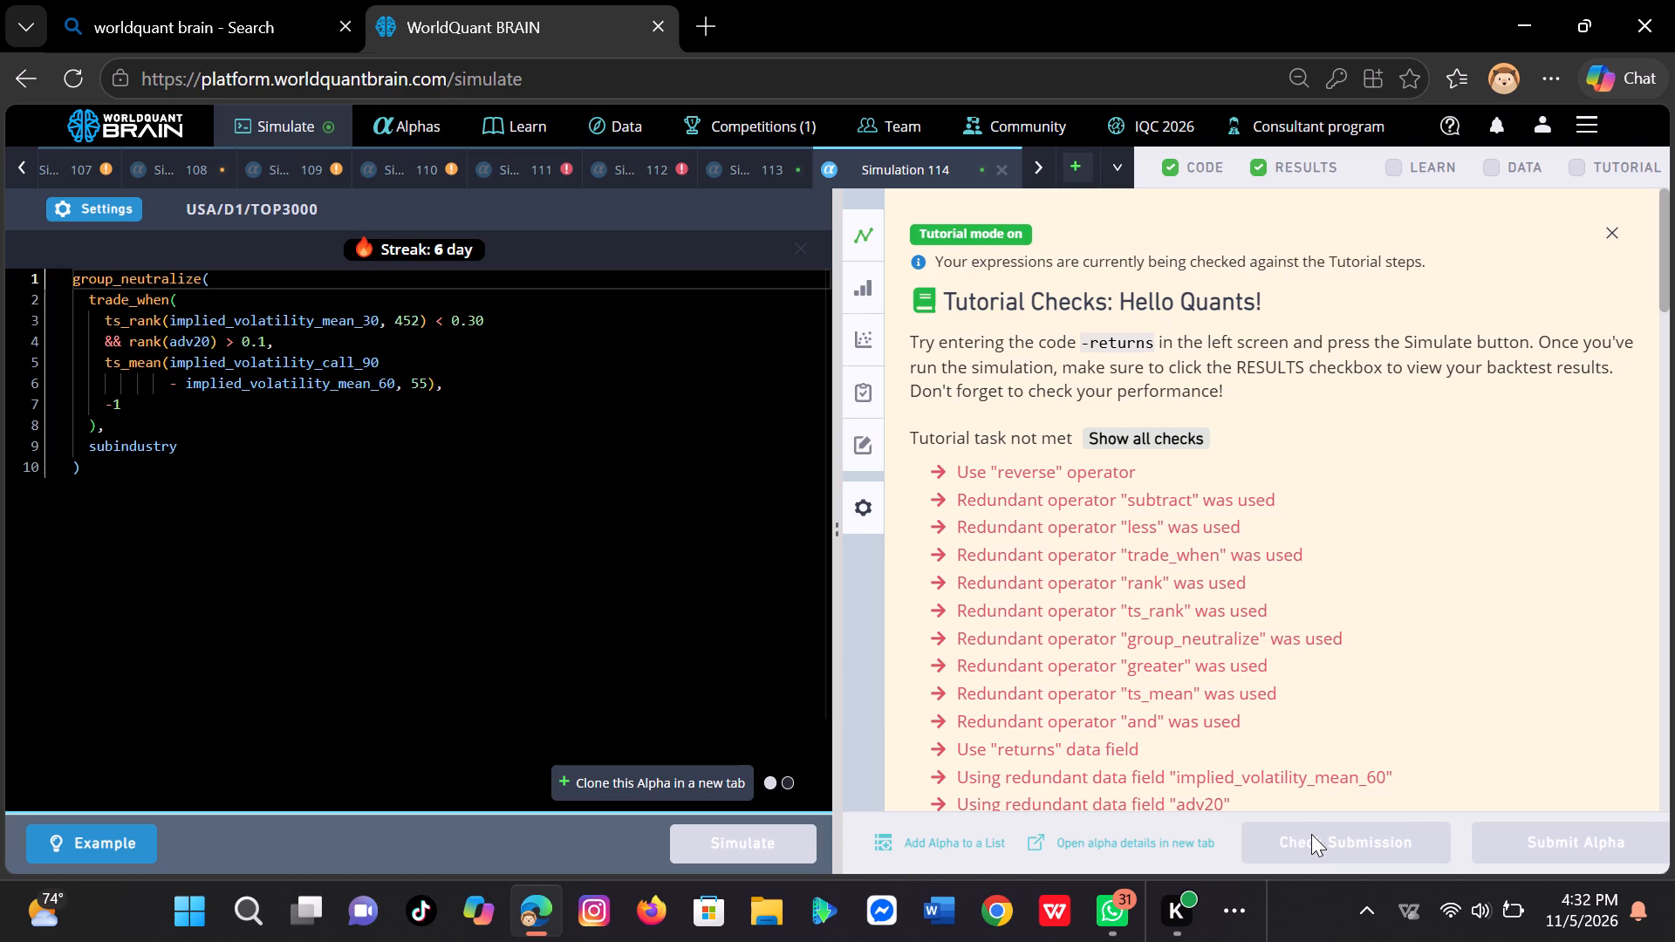
scroll(1299, 761, down, 1)
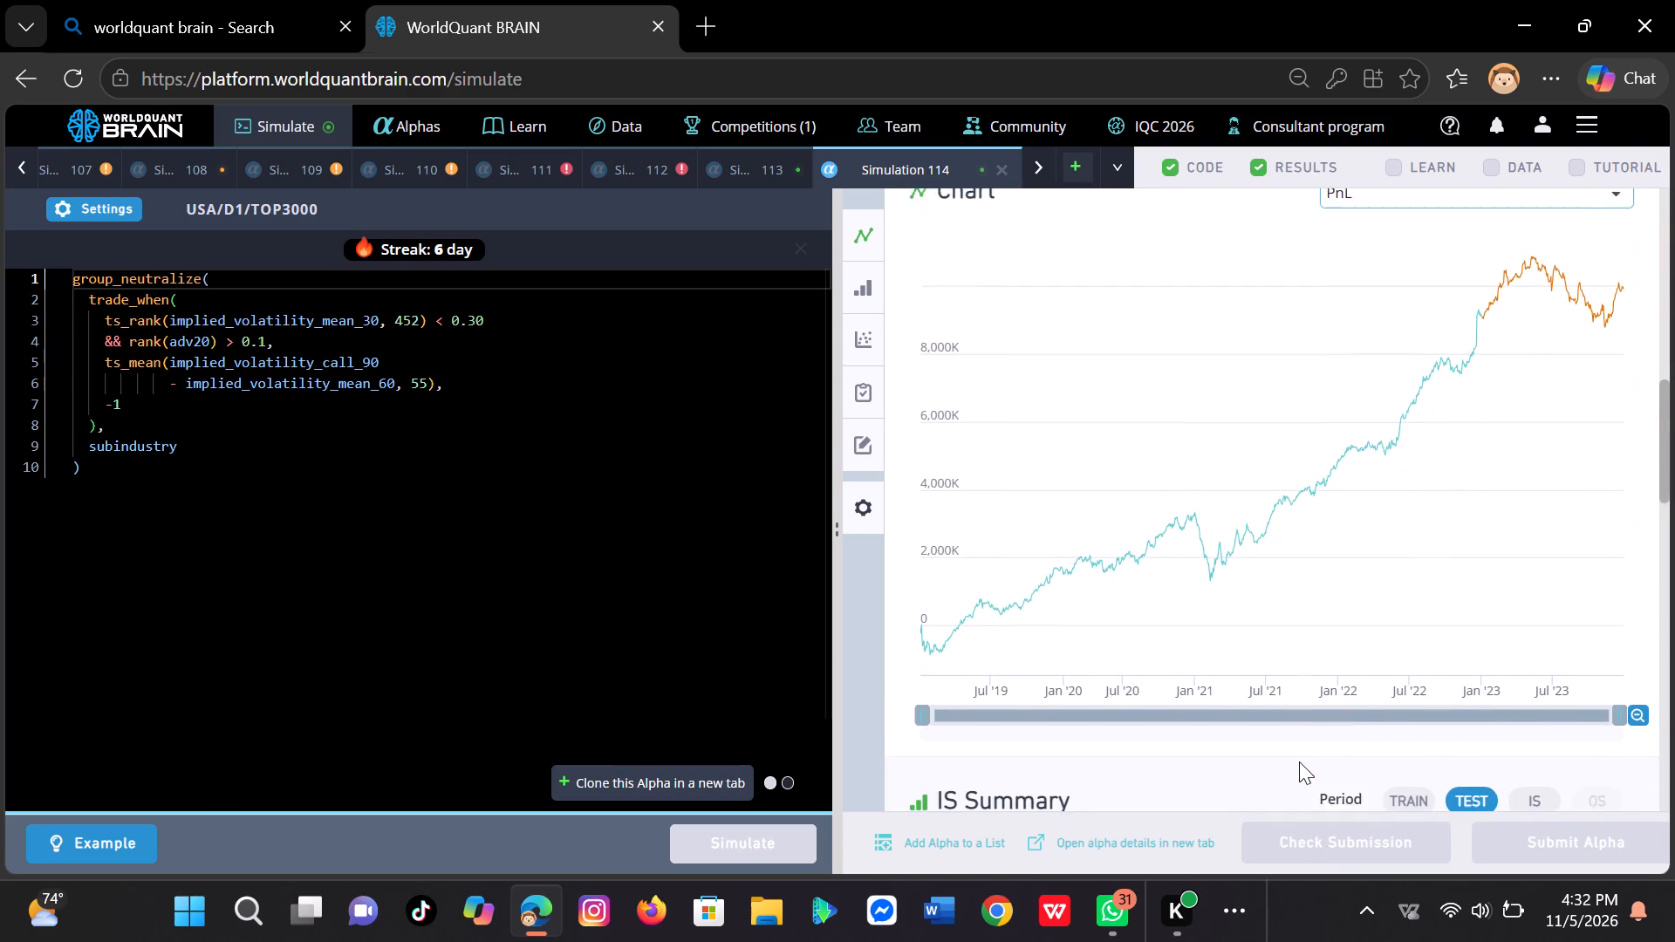
scroll(1299, 761, down, 1)
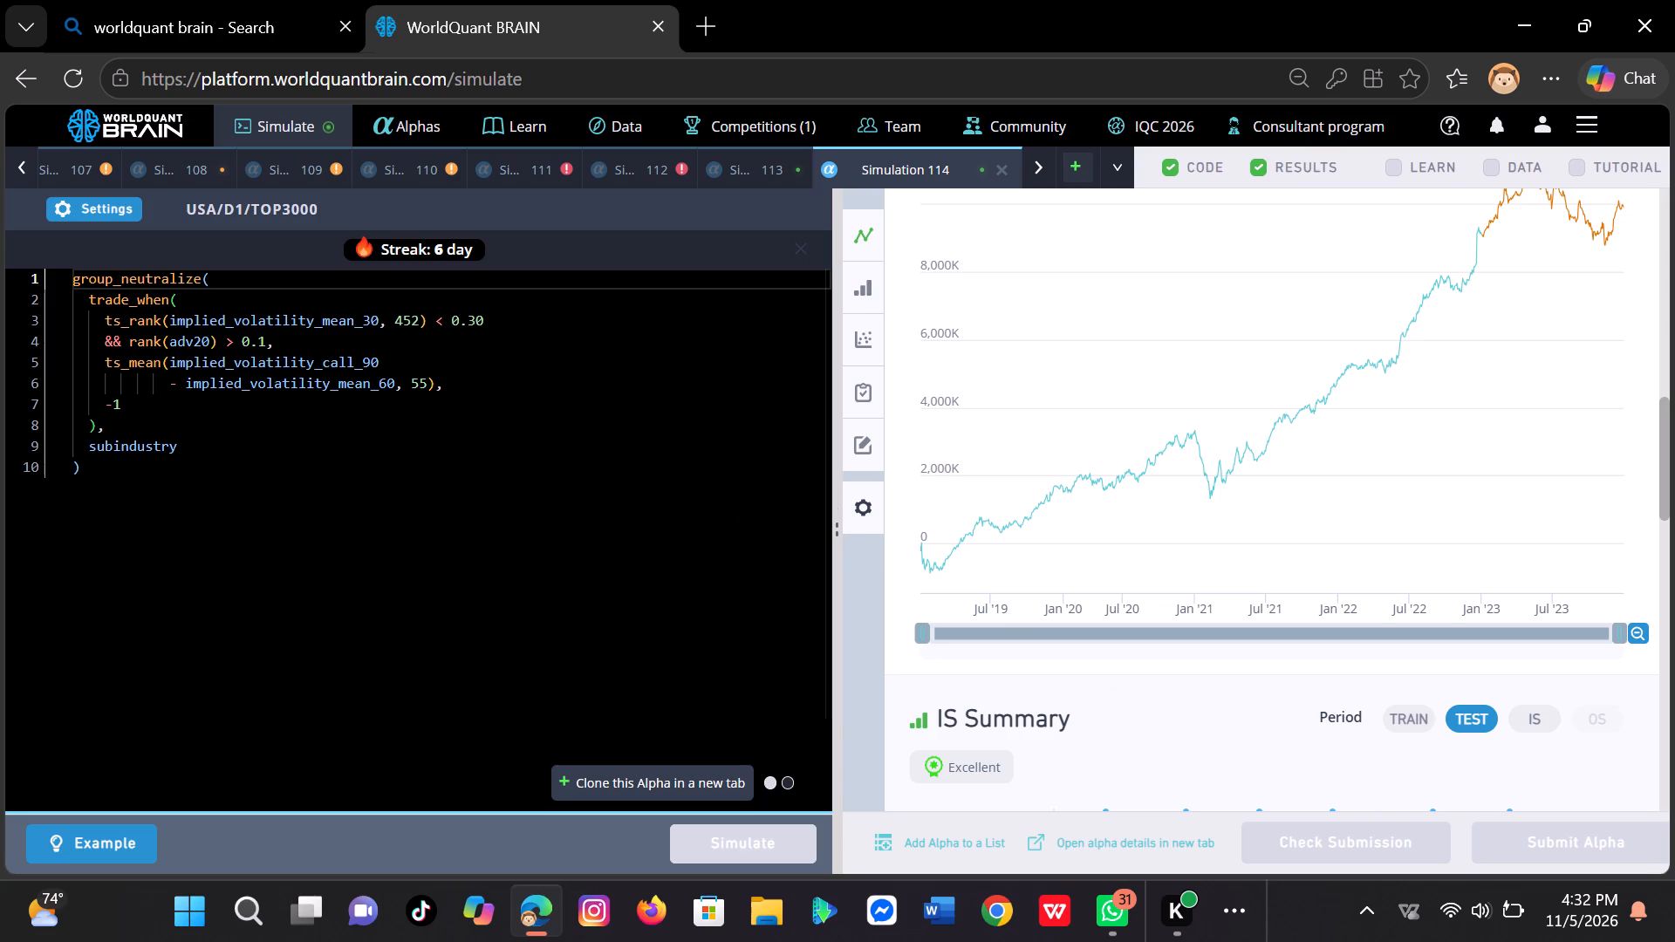
Set the ts_rank window to 400 and the ts_mean window to 85 in the alpha expression.
click(400, 327)
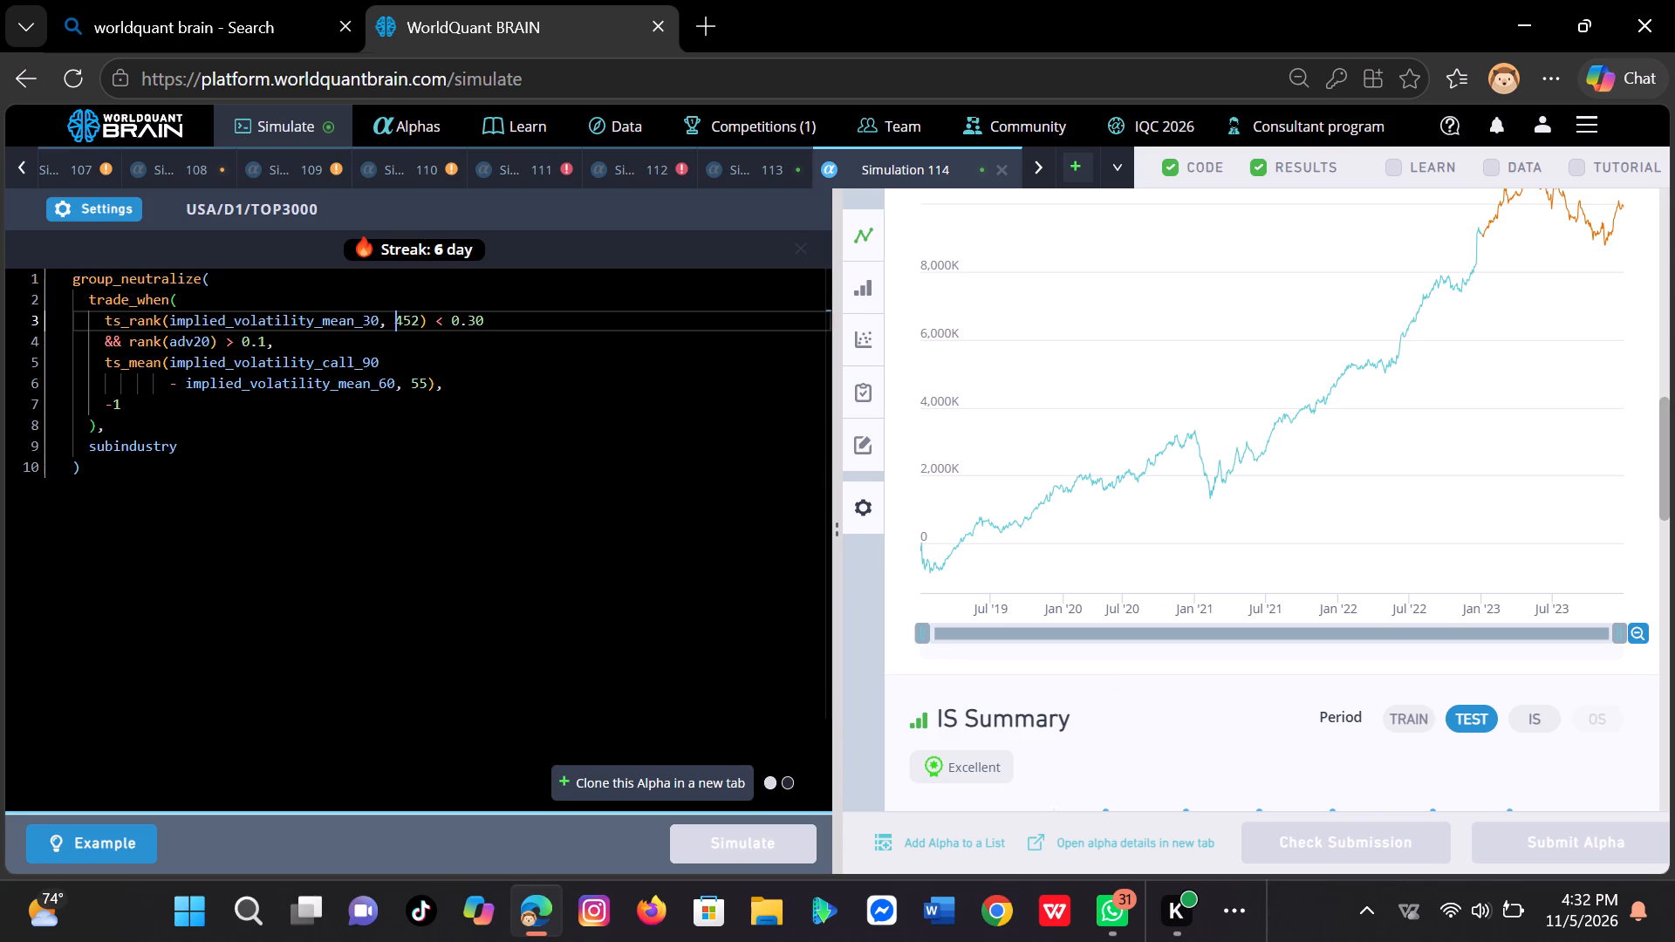
click(417, 319)
key(BackSpace)
key(BackSpace)
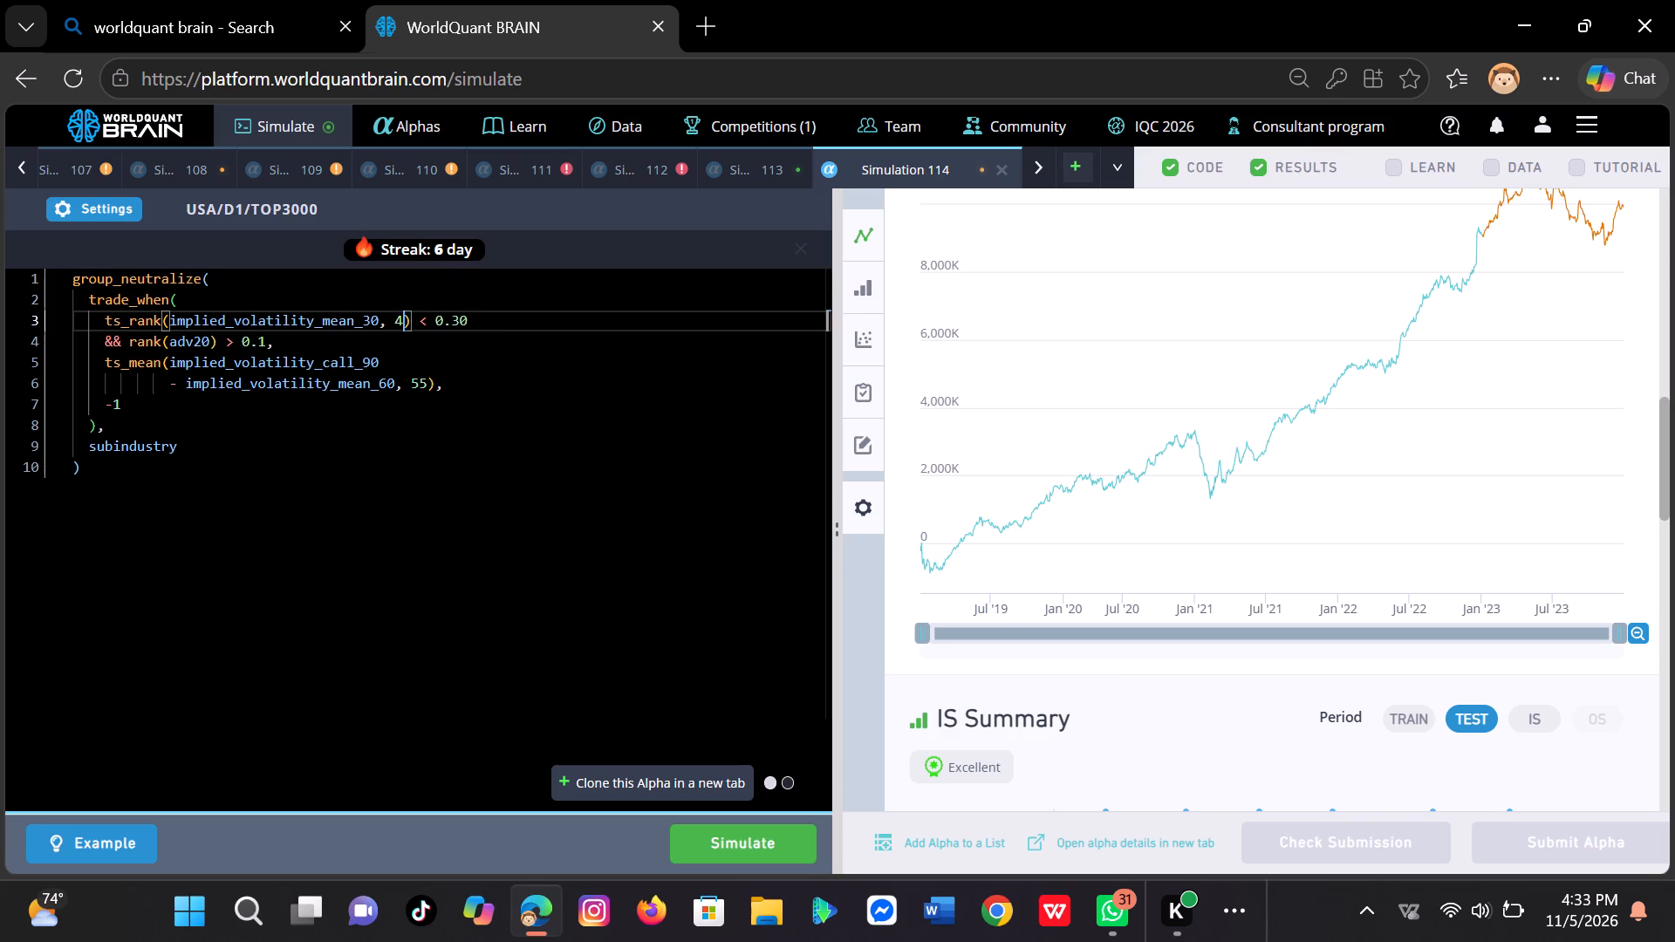
text(00)
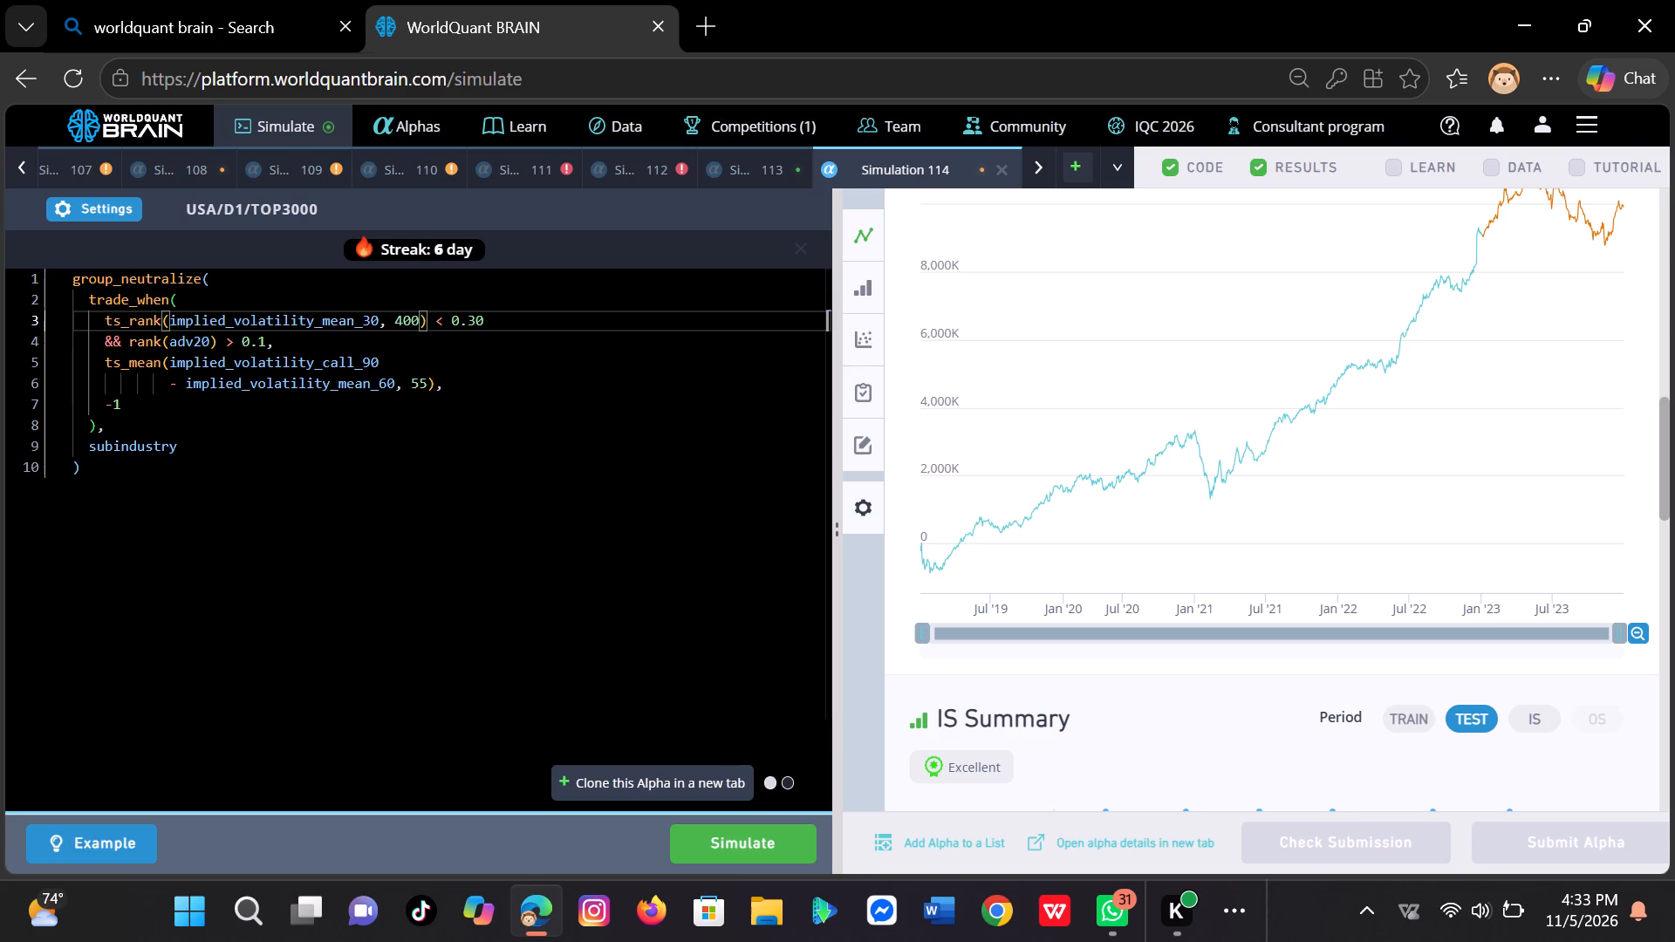
click(423, 377)
key(BackSpace)
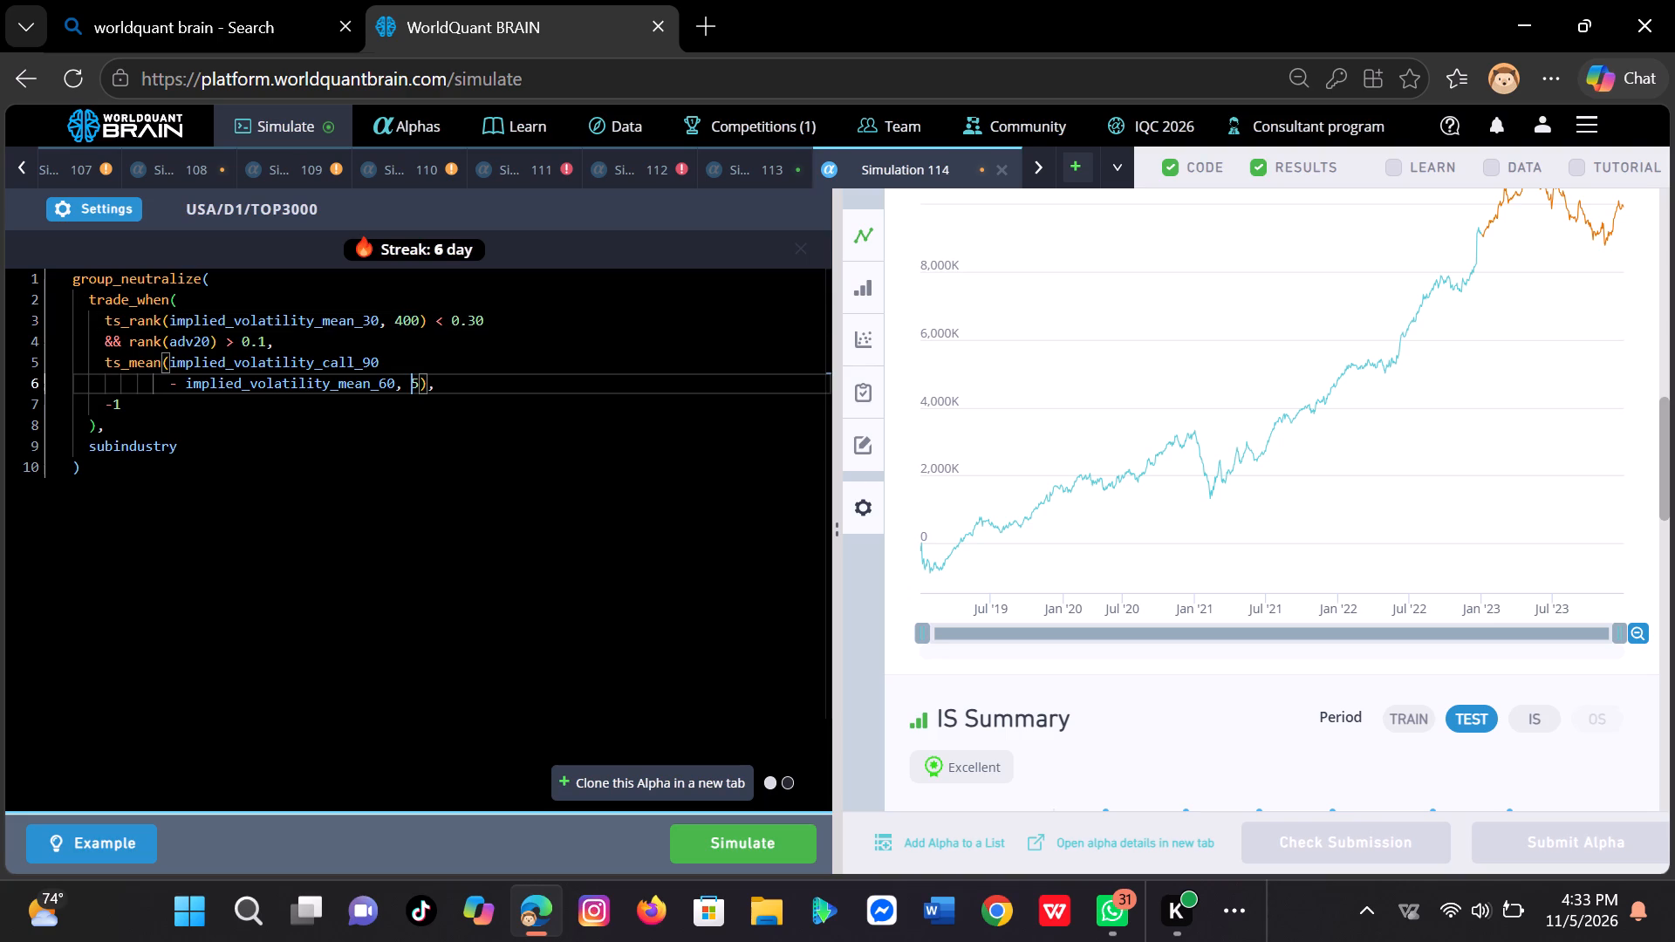
key(8)
Clone the edited alpha into a new simulation and start simulating it.
click(570, 780)
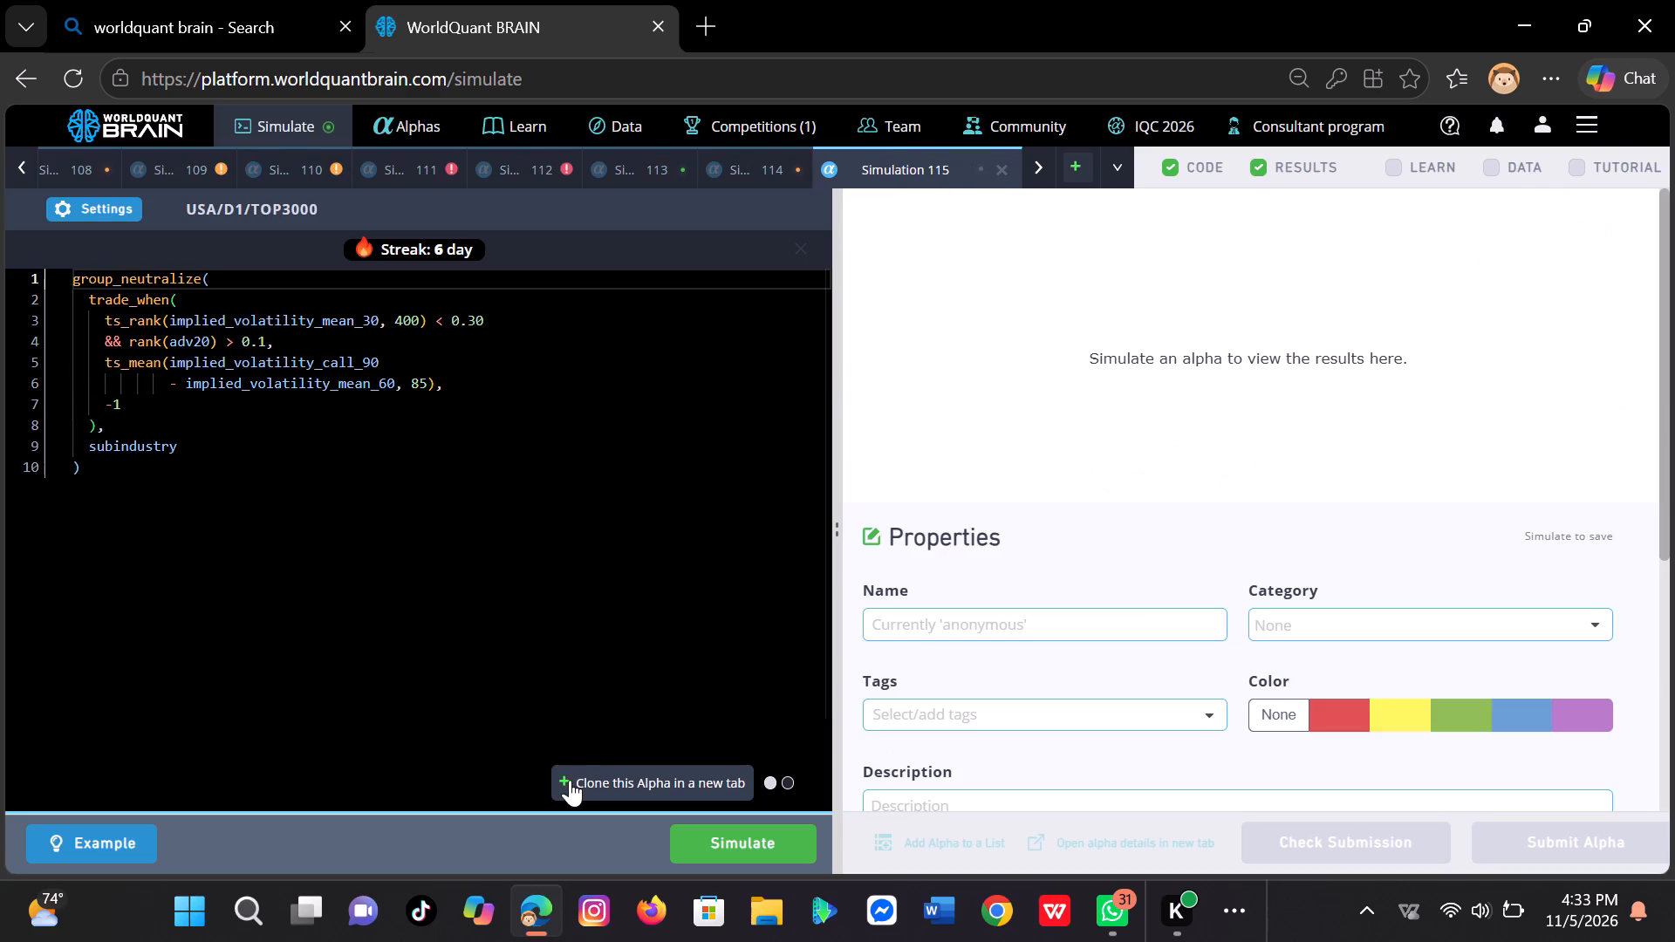
click(757, 853)
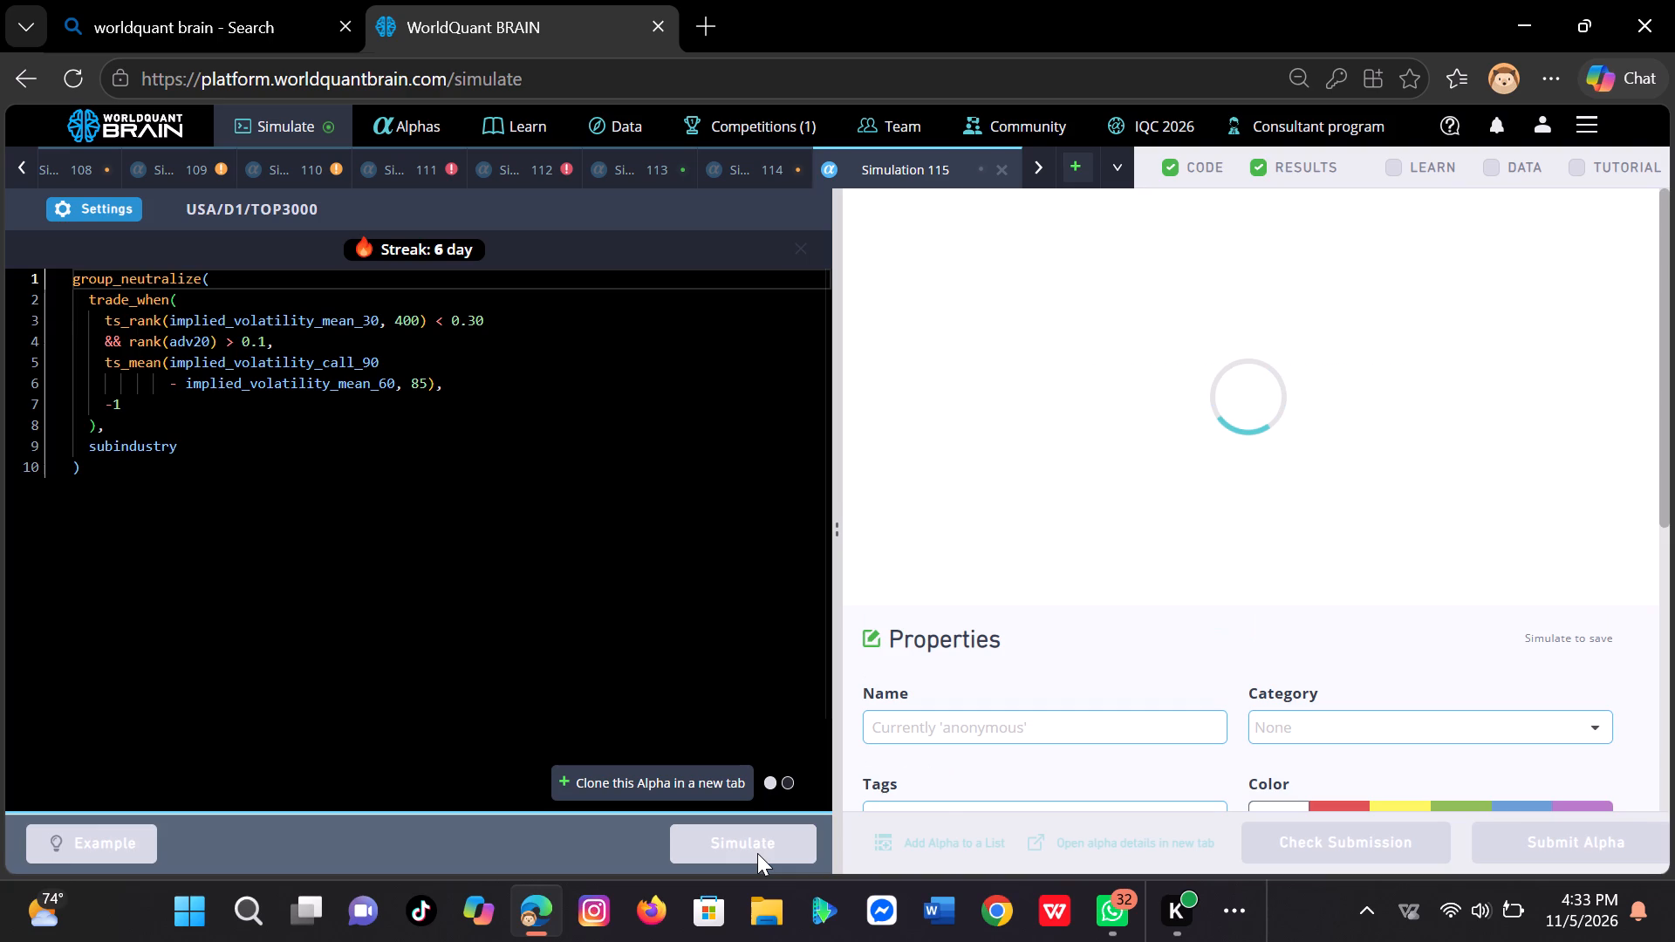
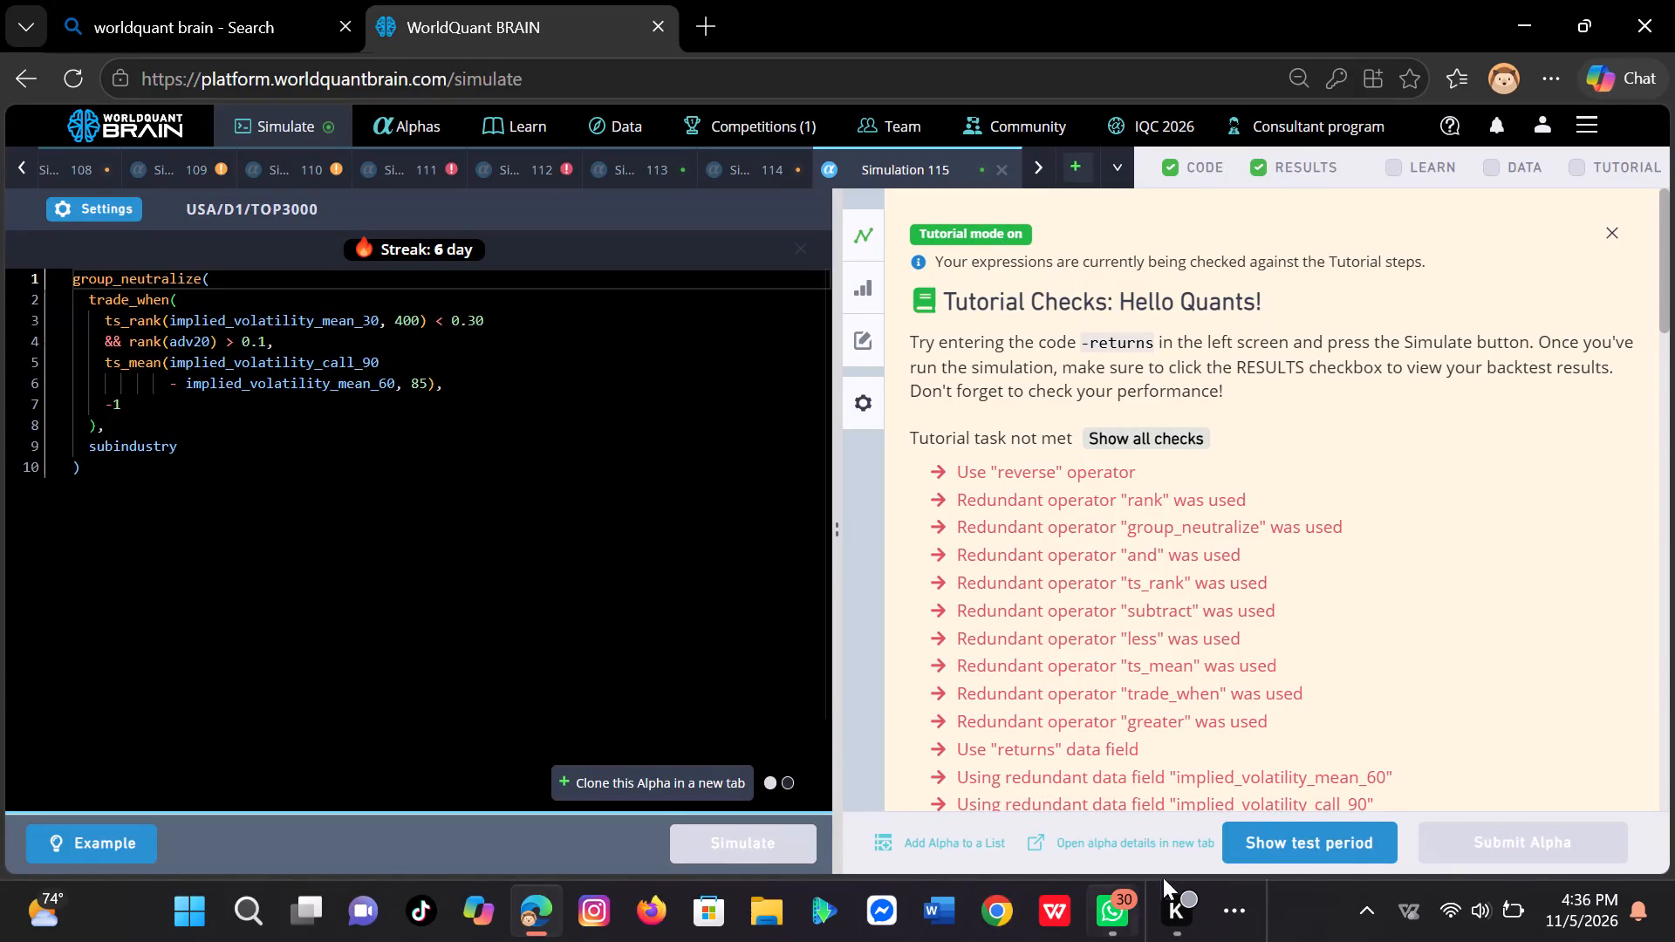
Reveal the test-period results of Simulation 115.
click(1327, 823)
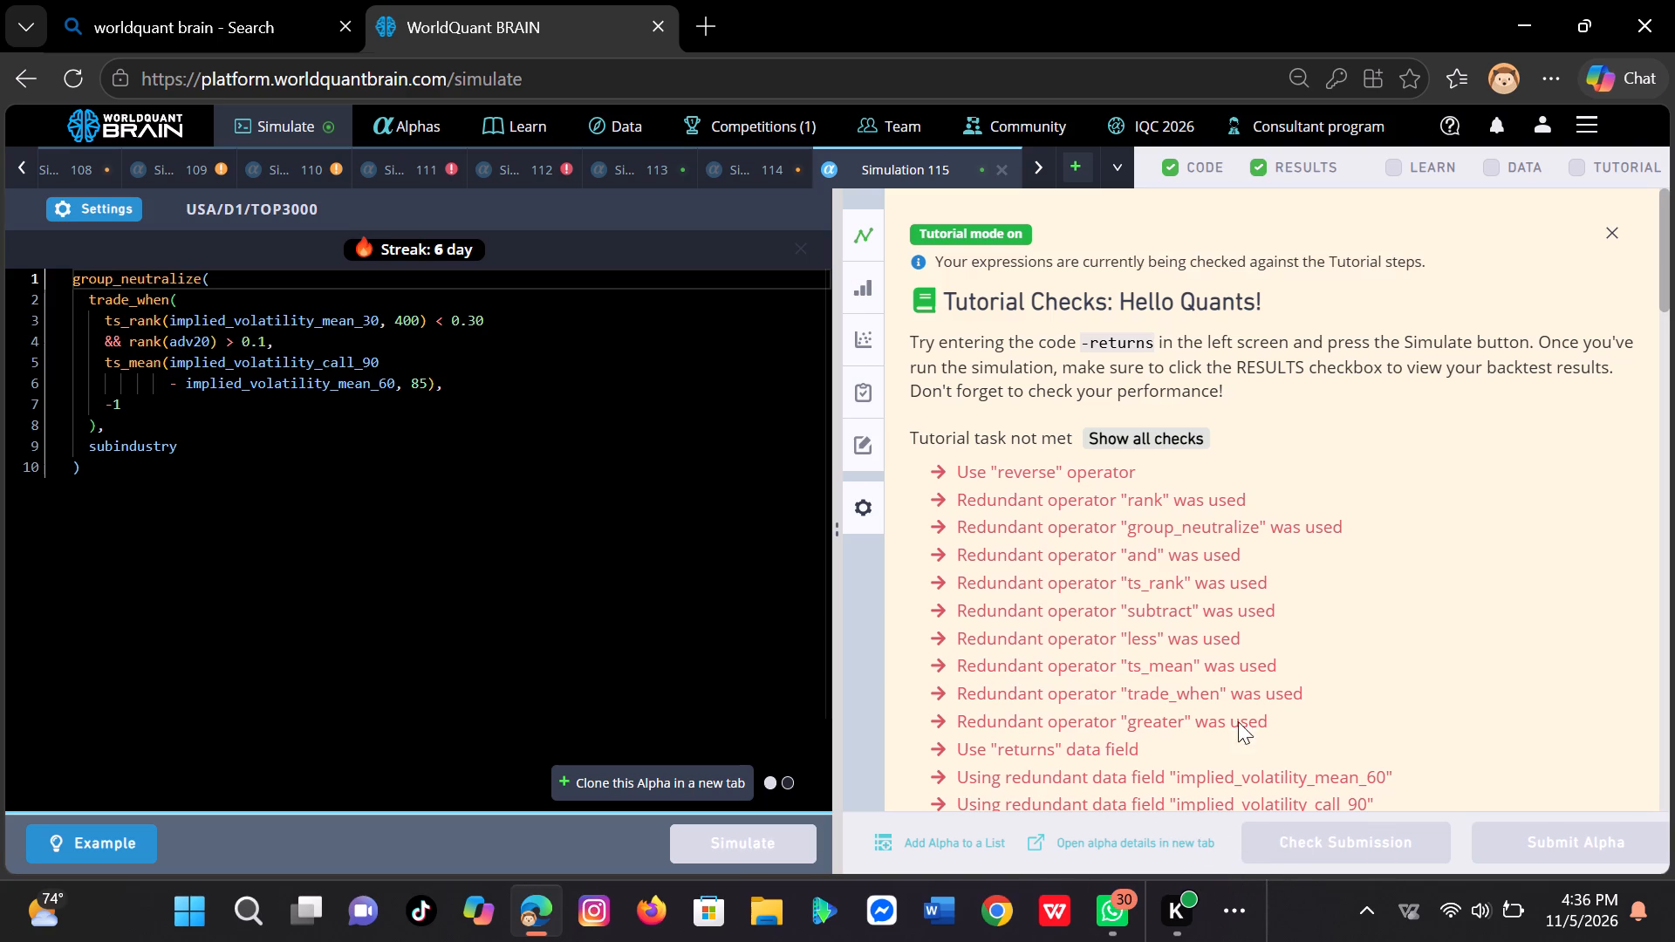
Open a new blank simulation for another alpha expression.
click(1075, 177)
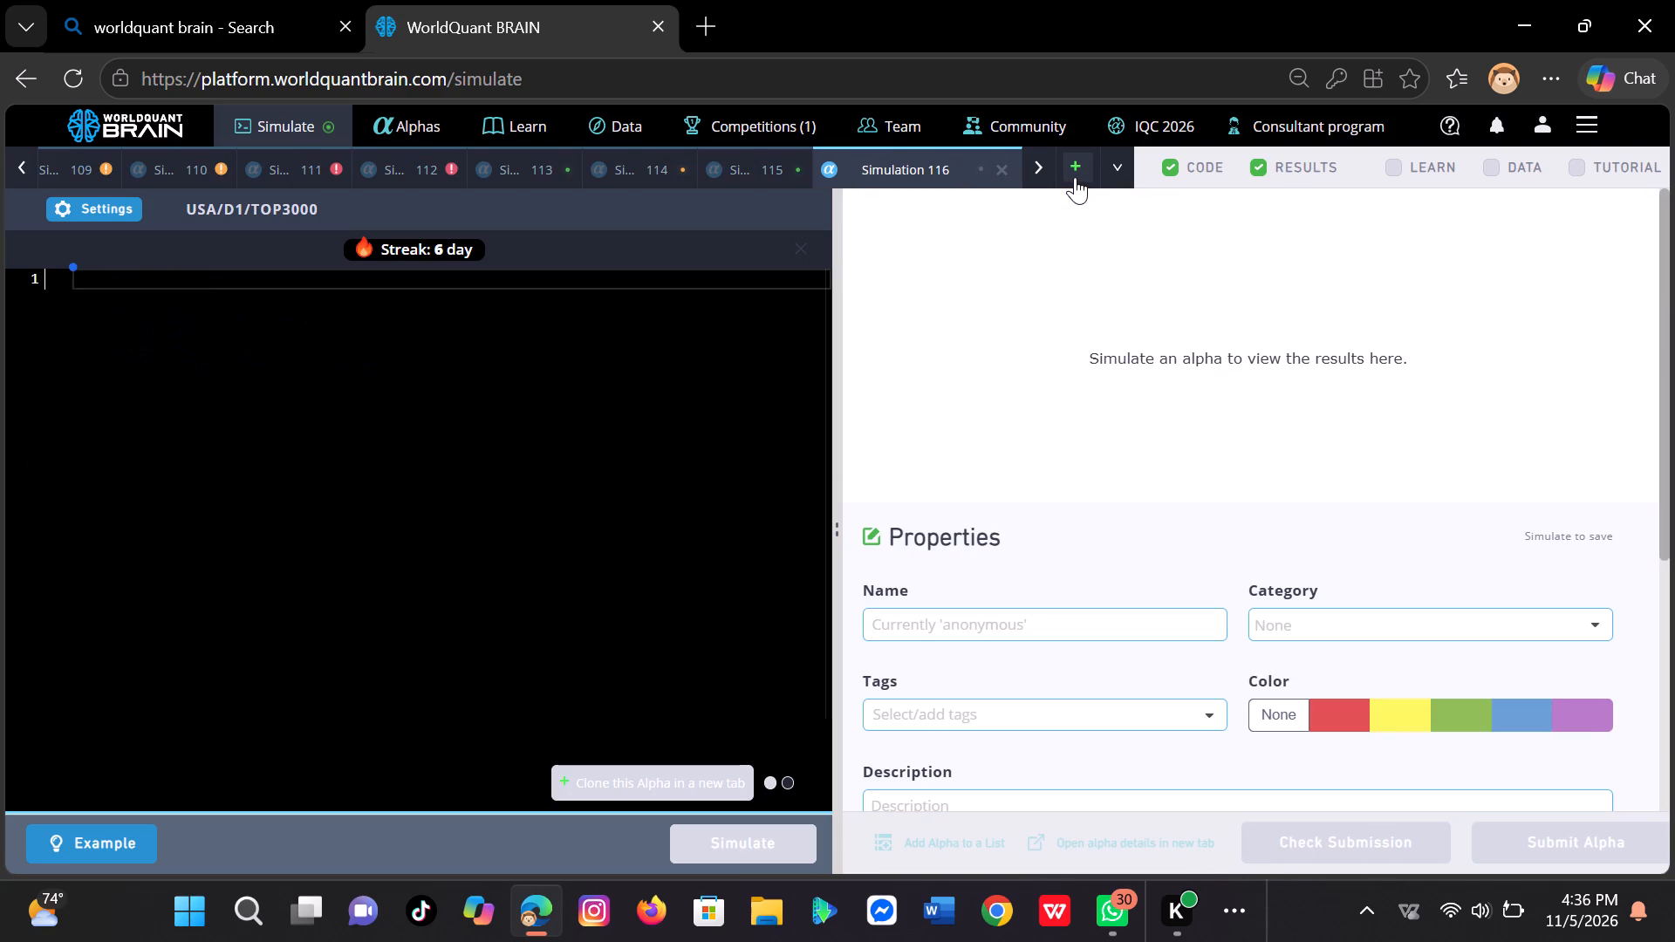
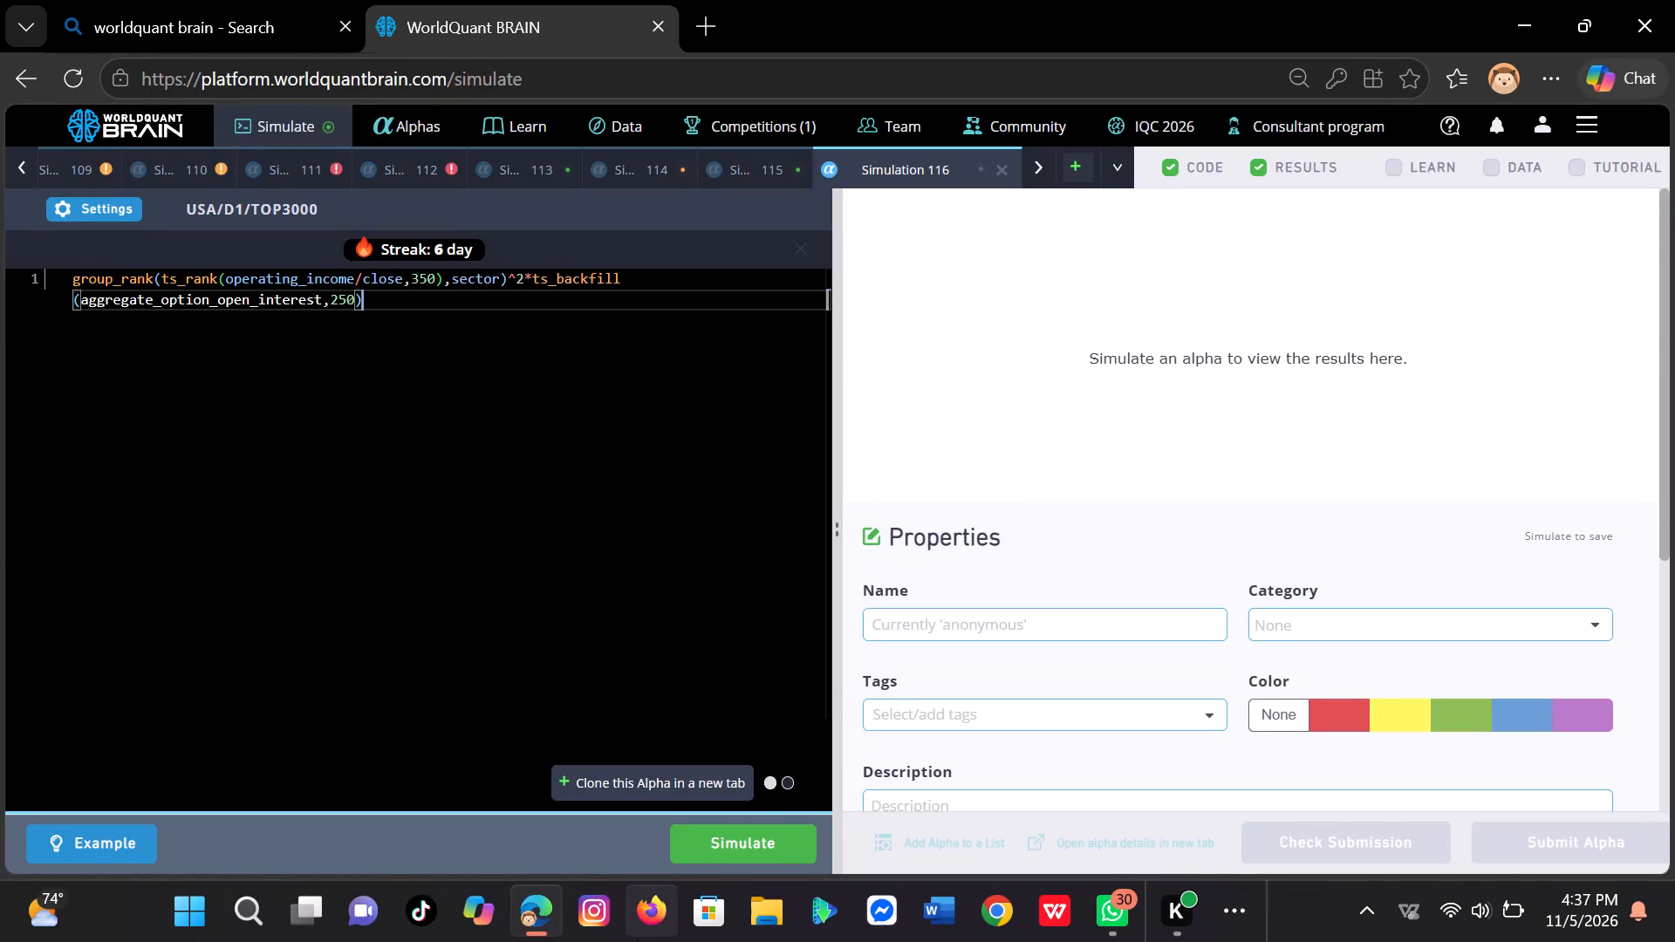
Simulate the alpha group_rank(ts_rank(operating_income/close,350),sector)^2*ts_backfill(aggregate_option_open_interest,250) with the USA/D1/TOP3000 settings.
click(743, 842)
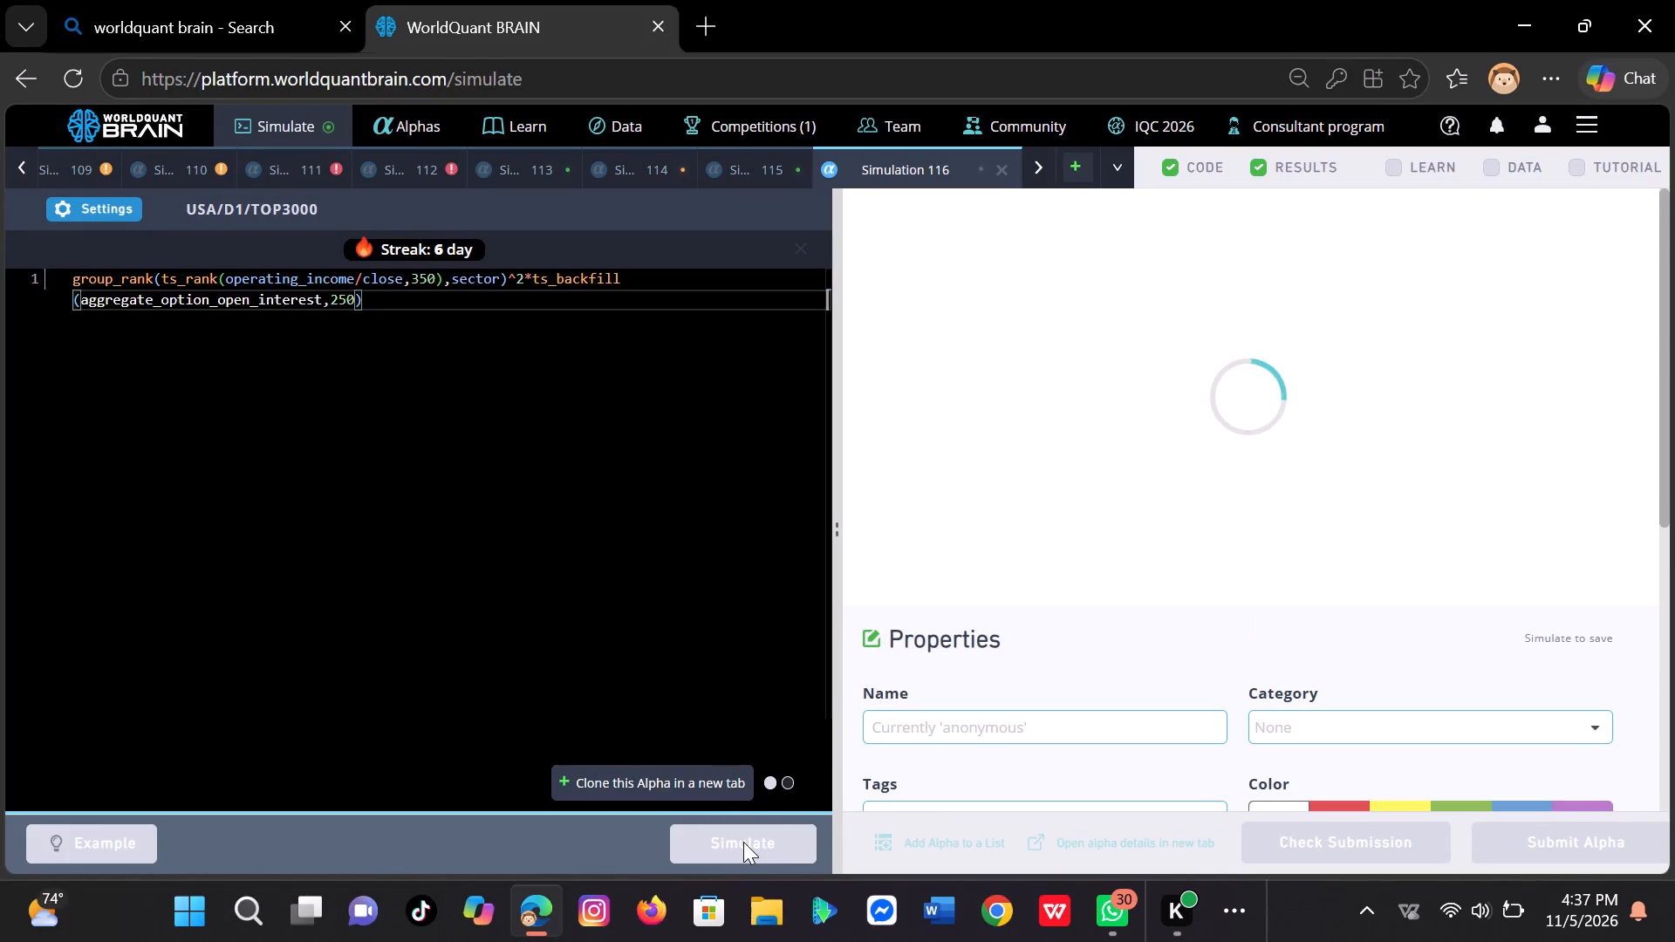
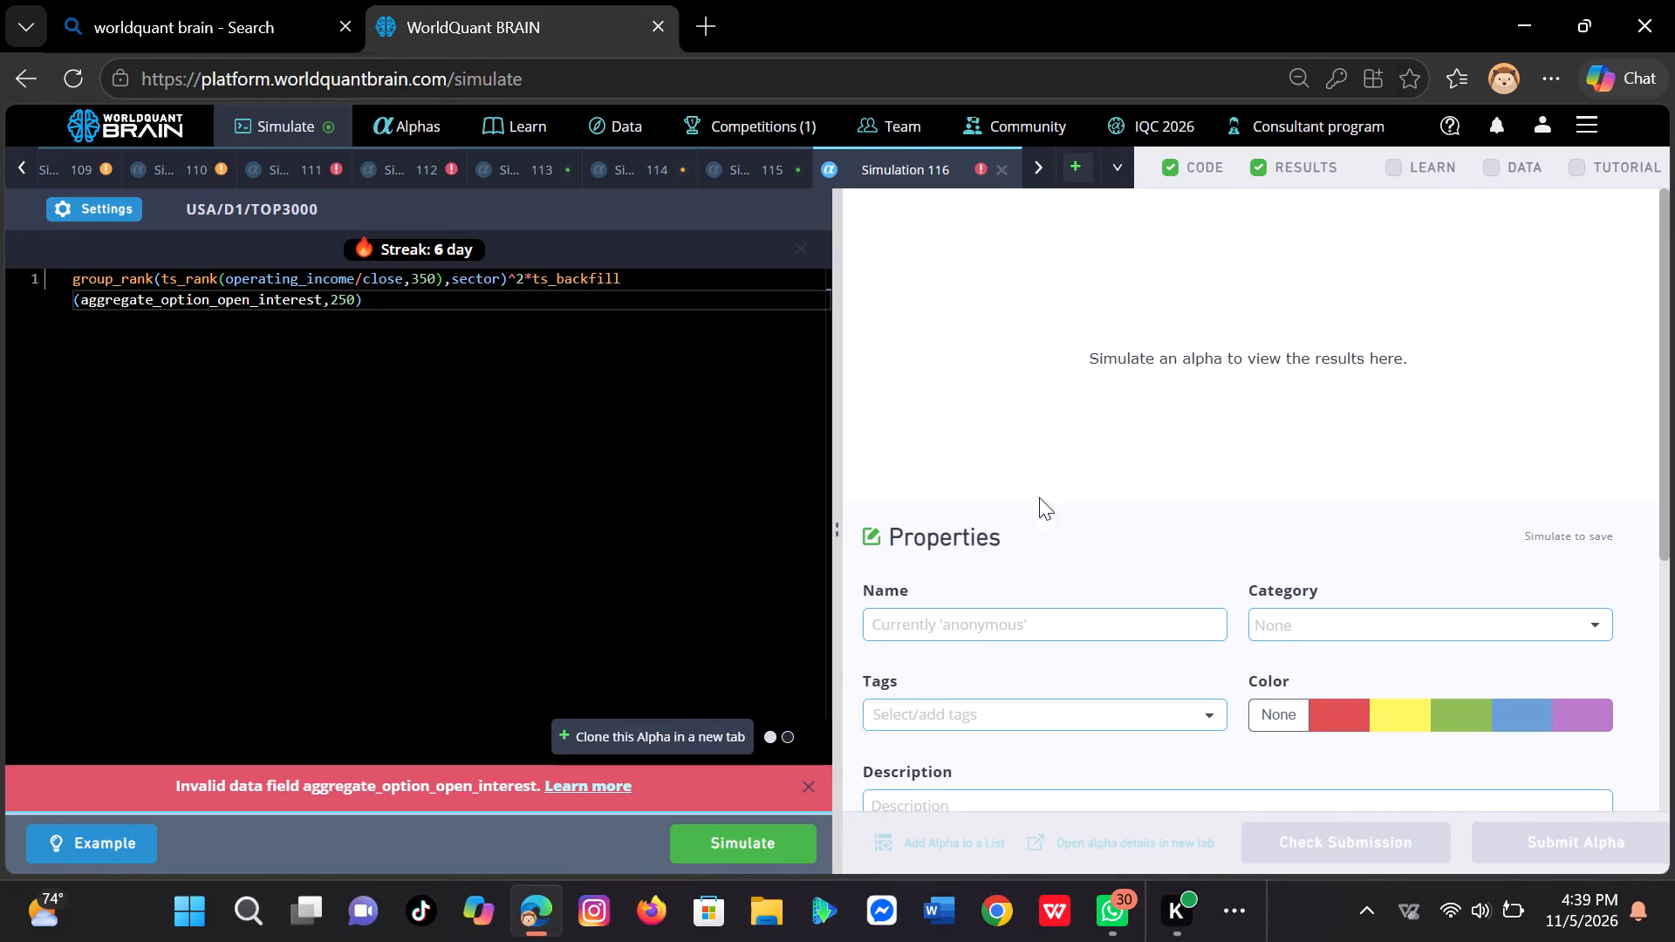
Open a new blank simulation for the next alpha expression.
click(1083, 164)
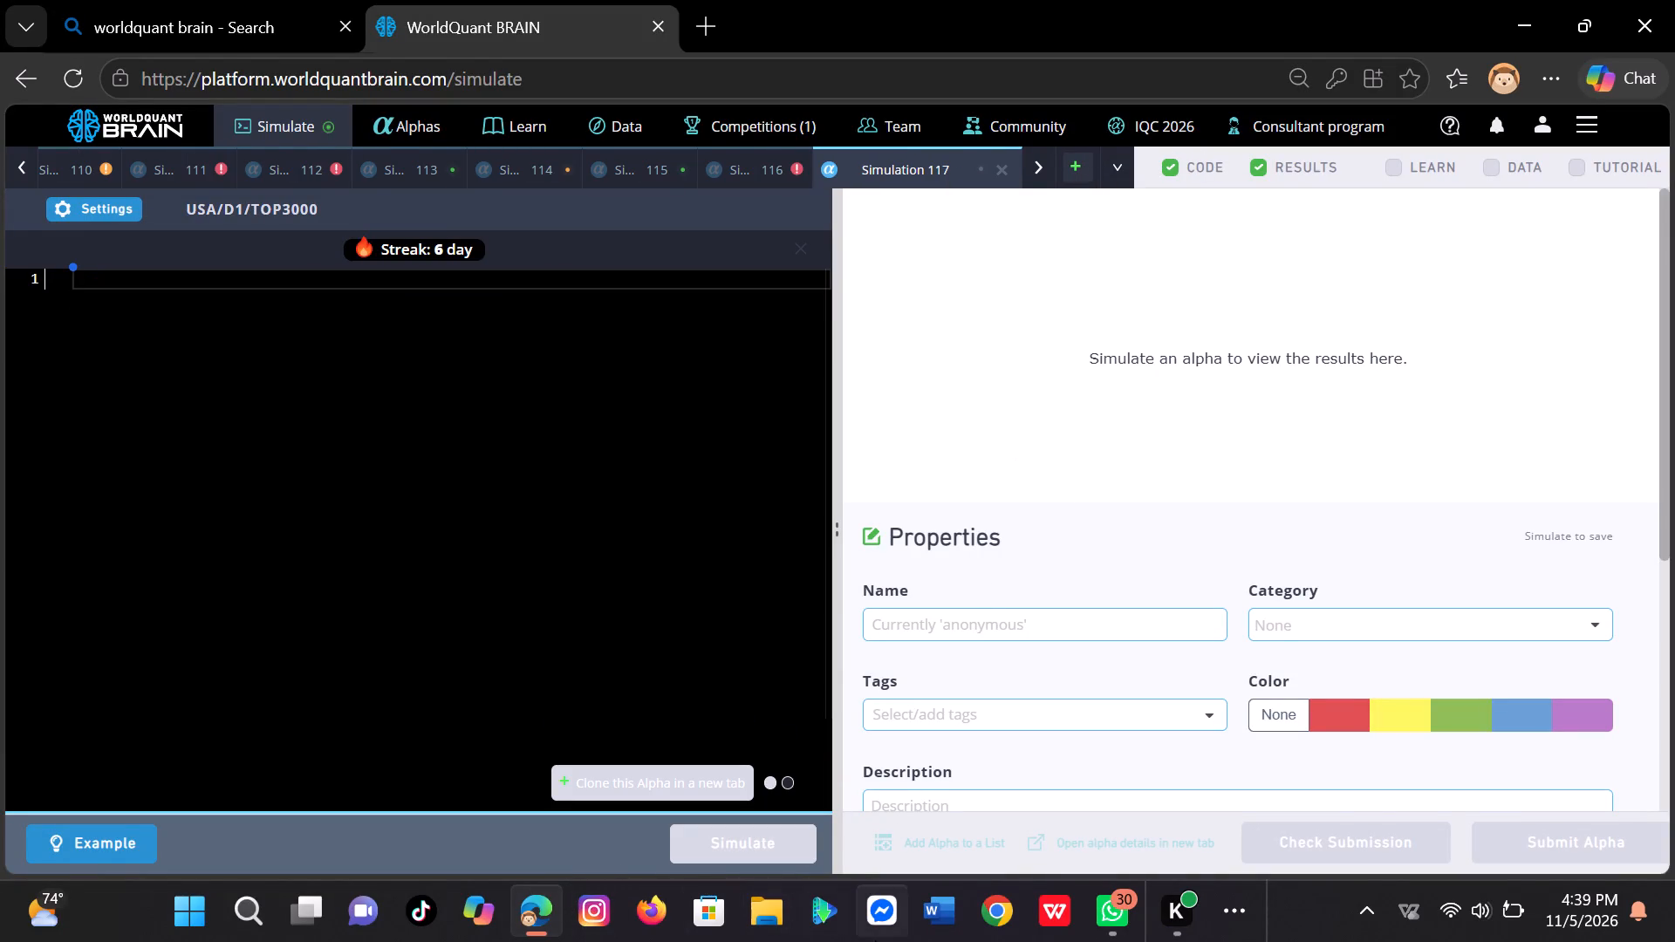
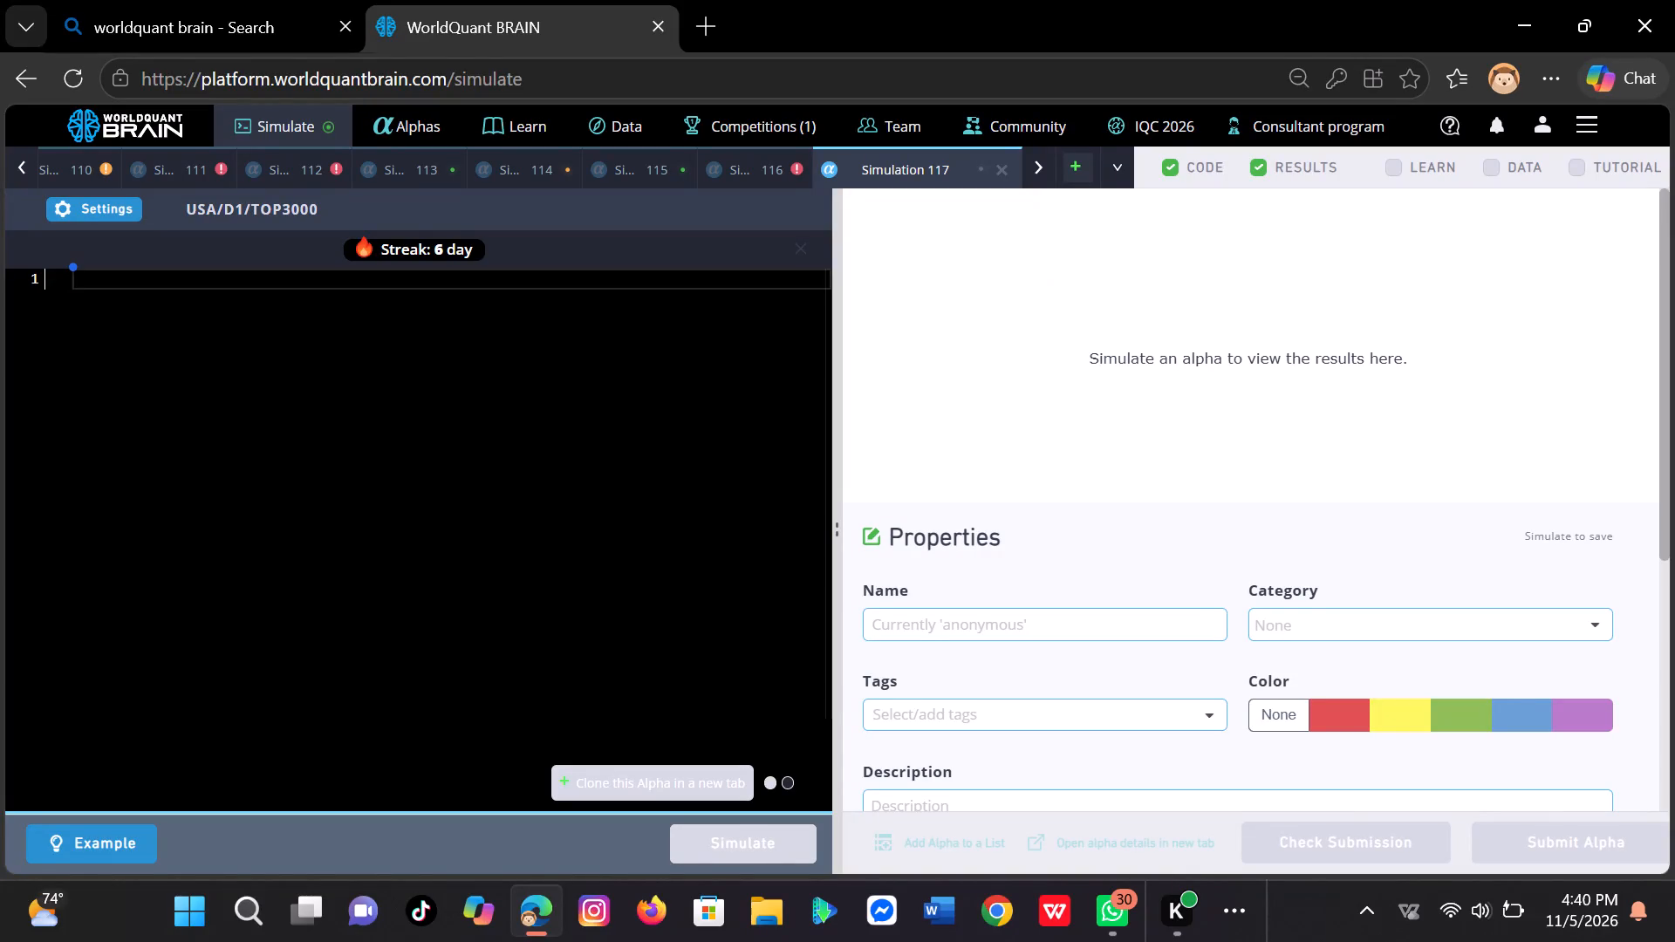
Paste the industry-neutralized alpha combining ranks of -returns, volume/adv20 and the 60-day-backfilled 20-day delta of log(1+aggregate_option_open_interest), and try to simulate it.
key(ctrl+v)
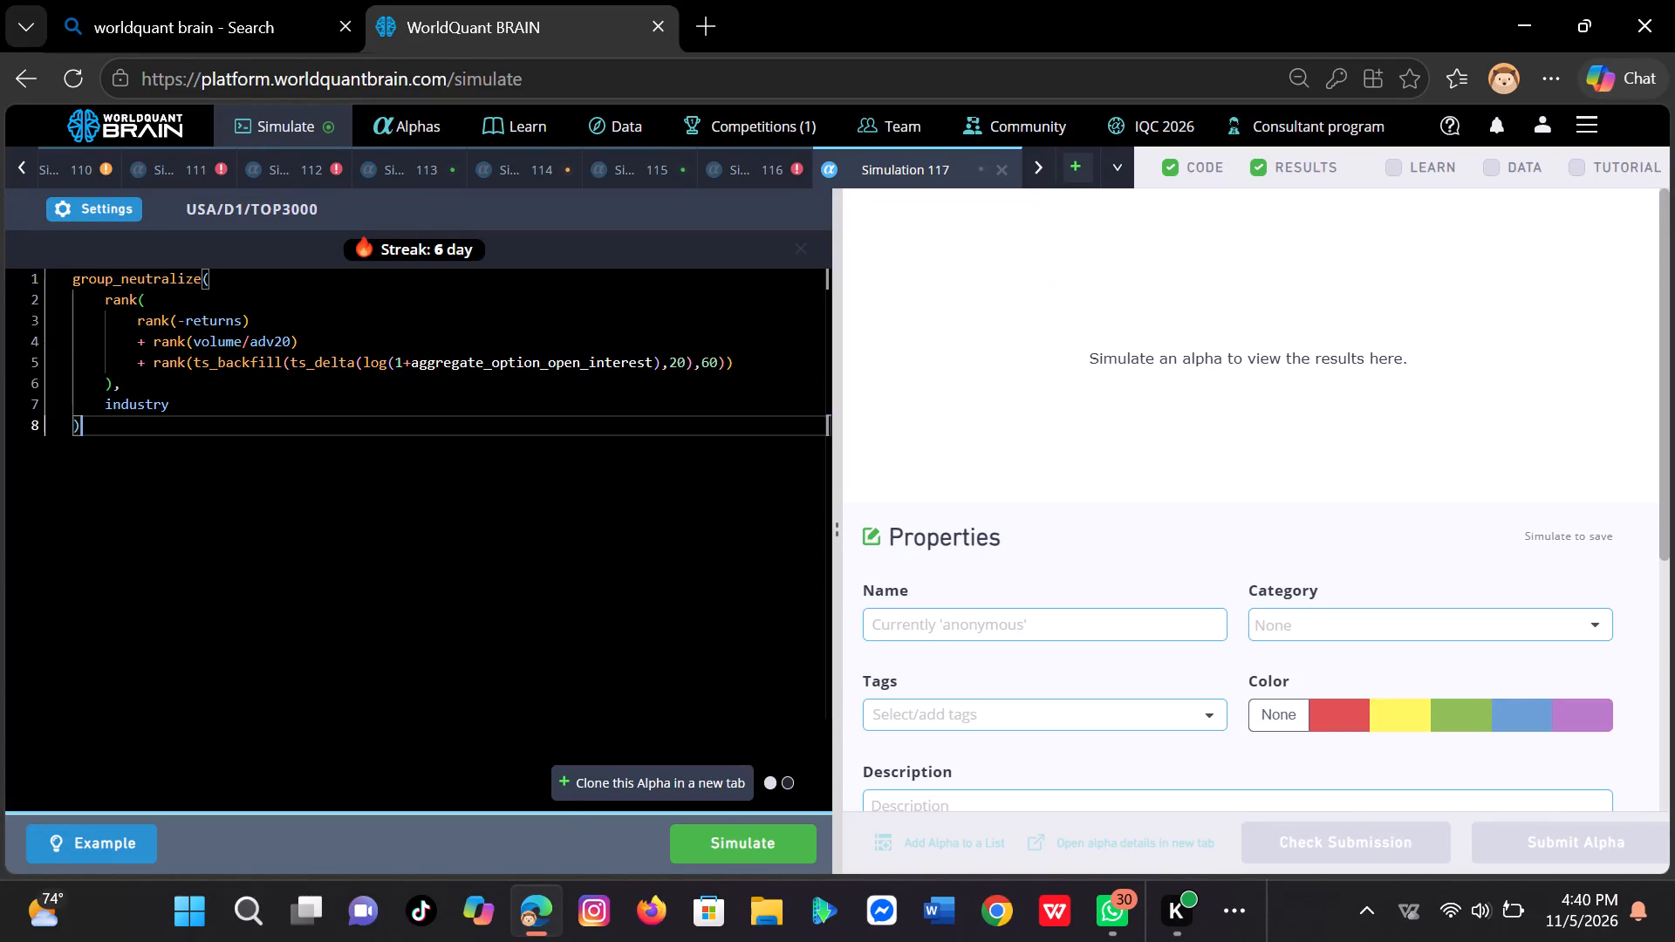
click(732, 825)
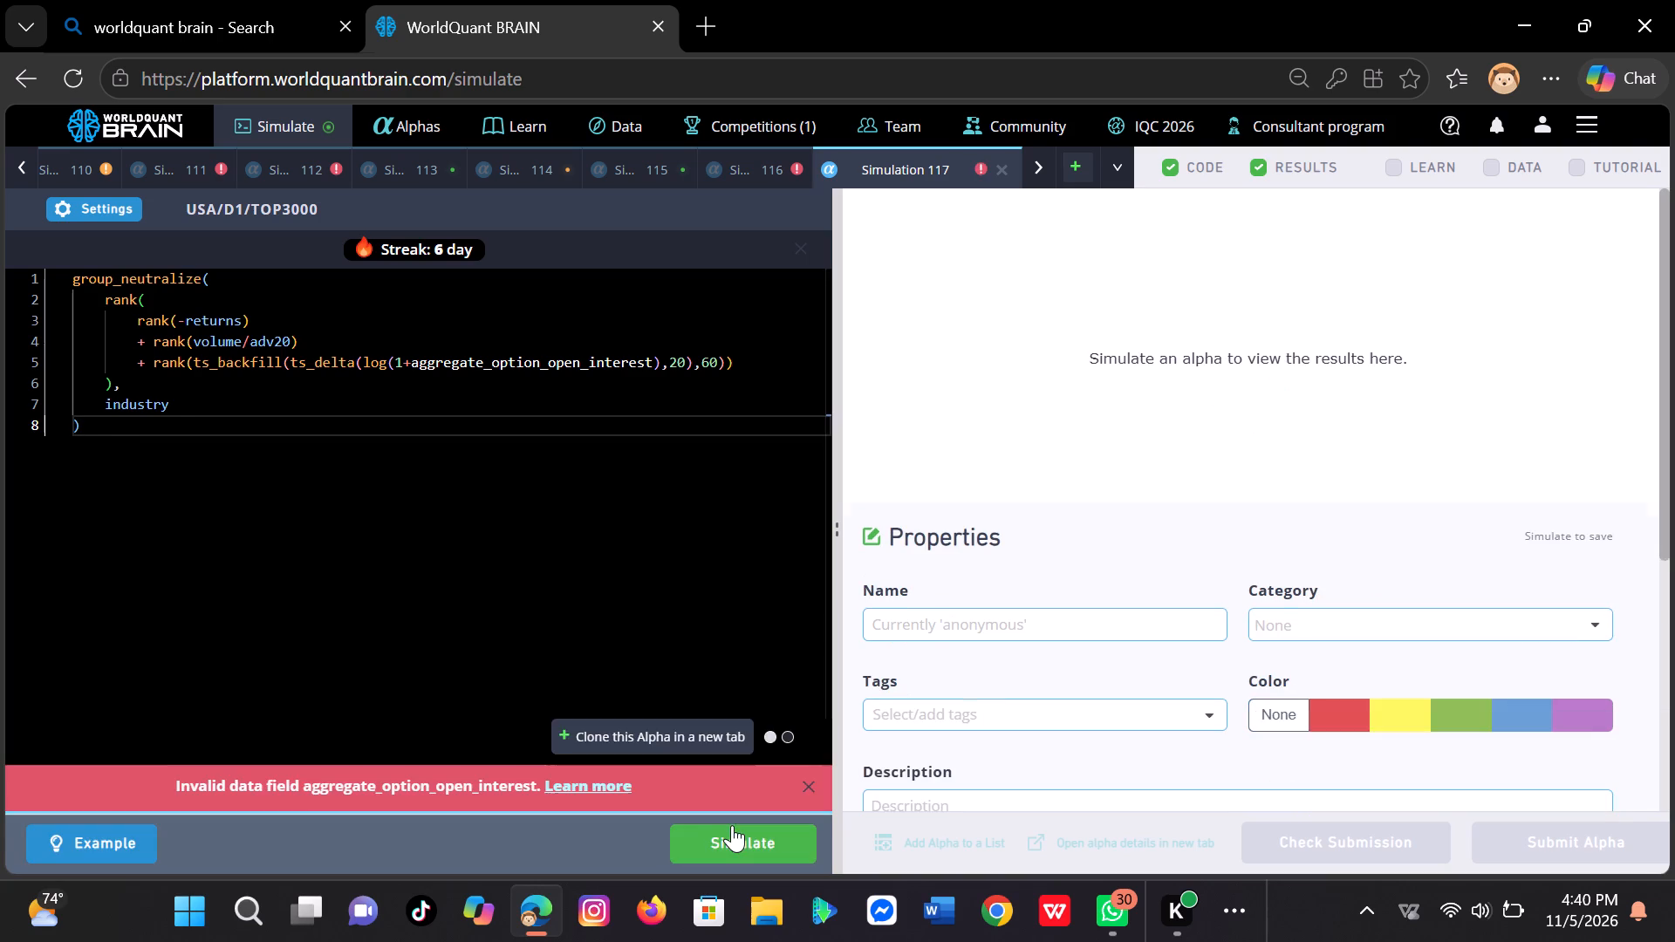
click(732, 825)
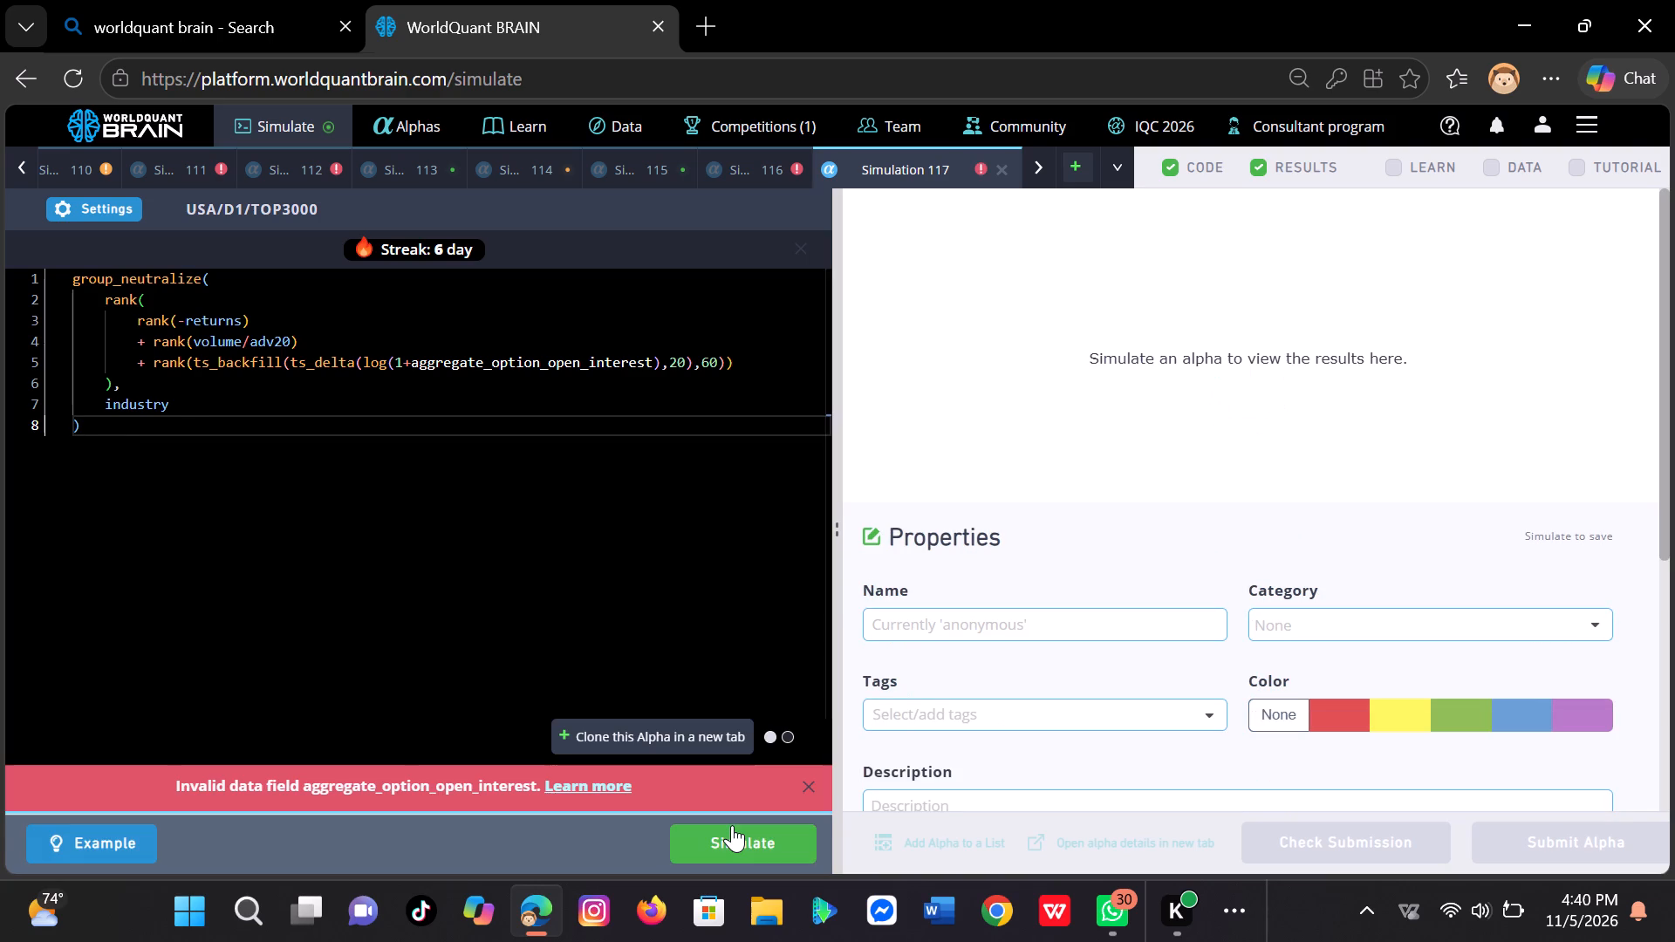
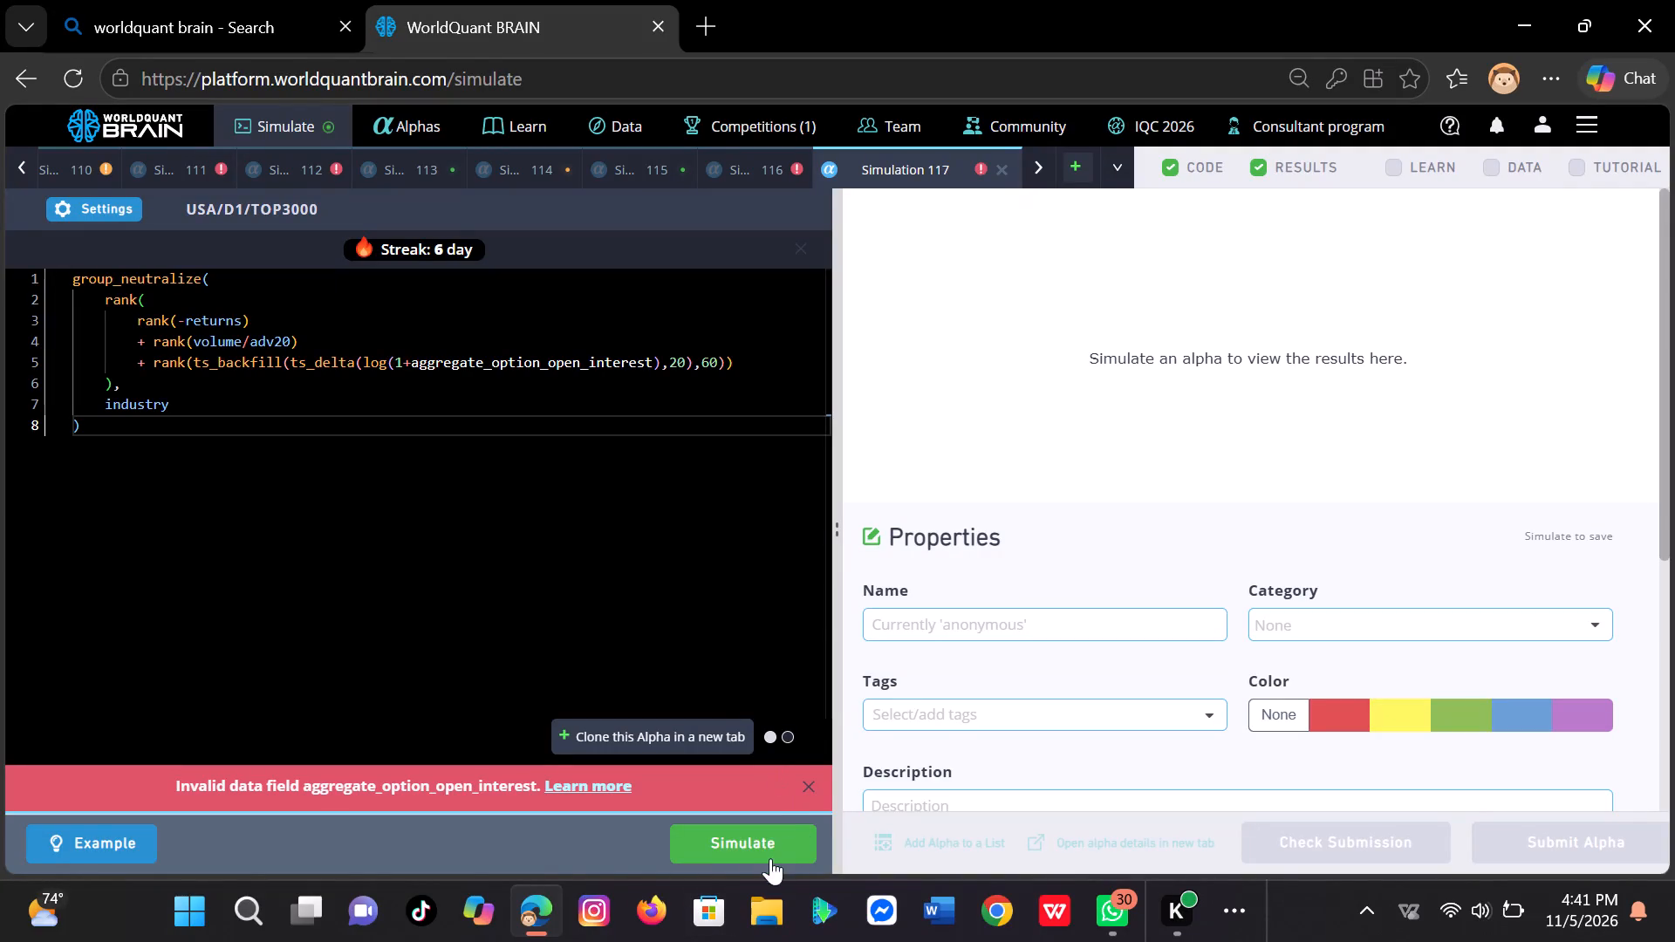
Open a new blank simulation for the next alpha expression.
click(1075, 167)
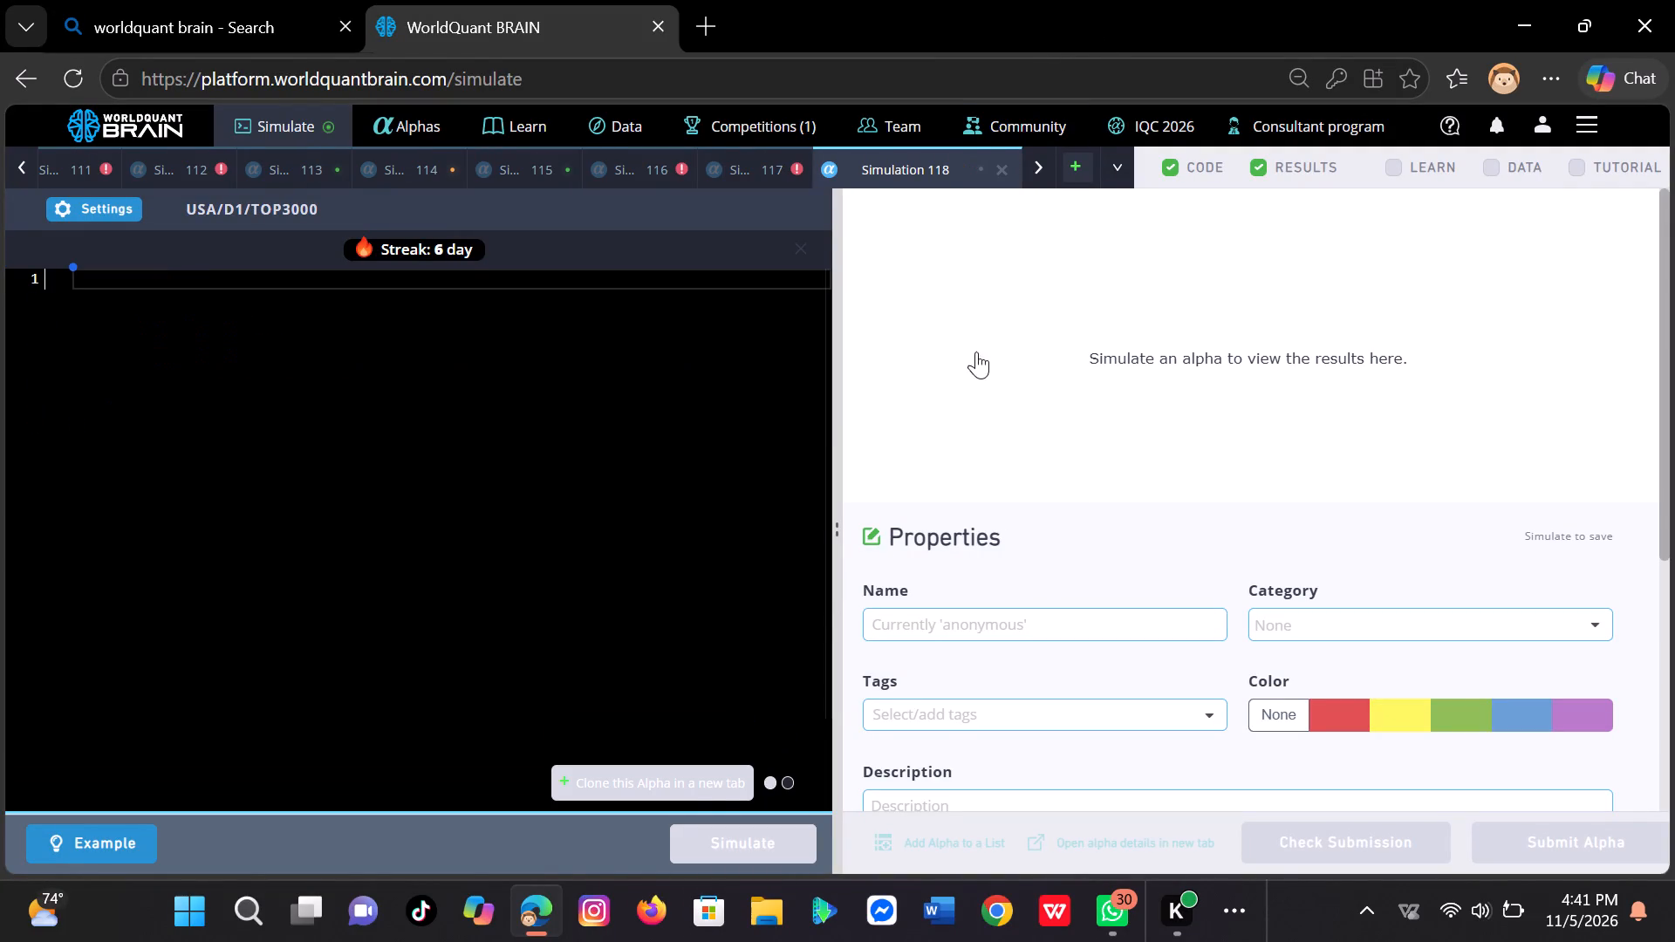
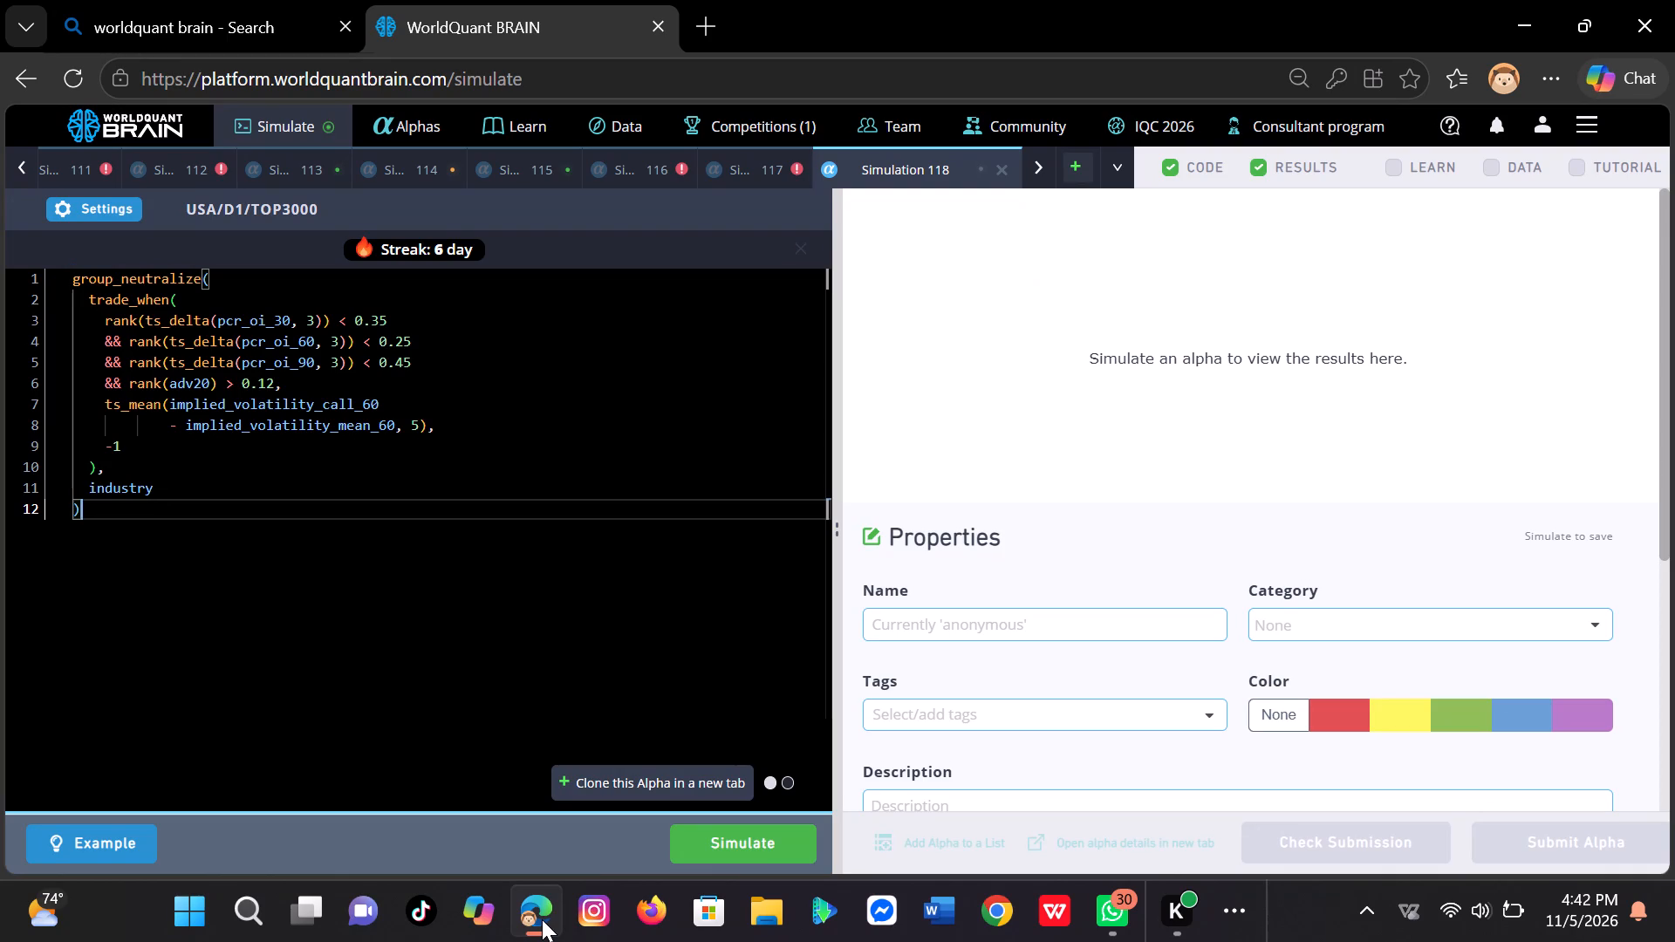
Simulate the industry-neutralized put-call open-interest and implied-volatility alpha in Simulation 118 with the USA/D1/TOP3000 settings.
click(736, 846)
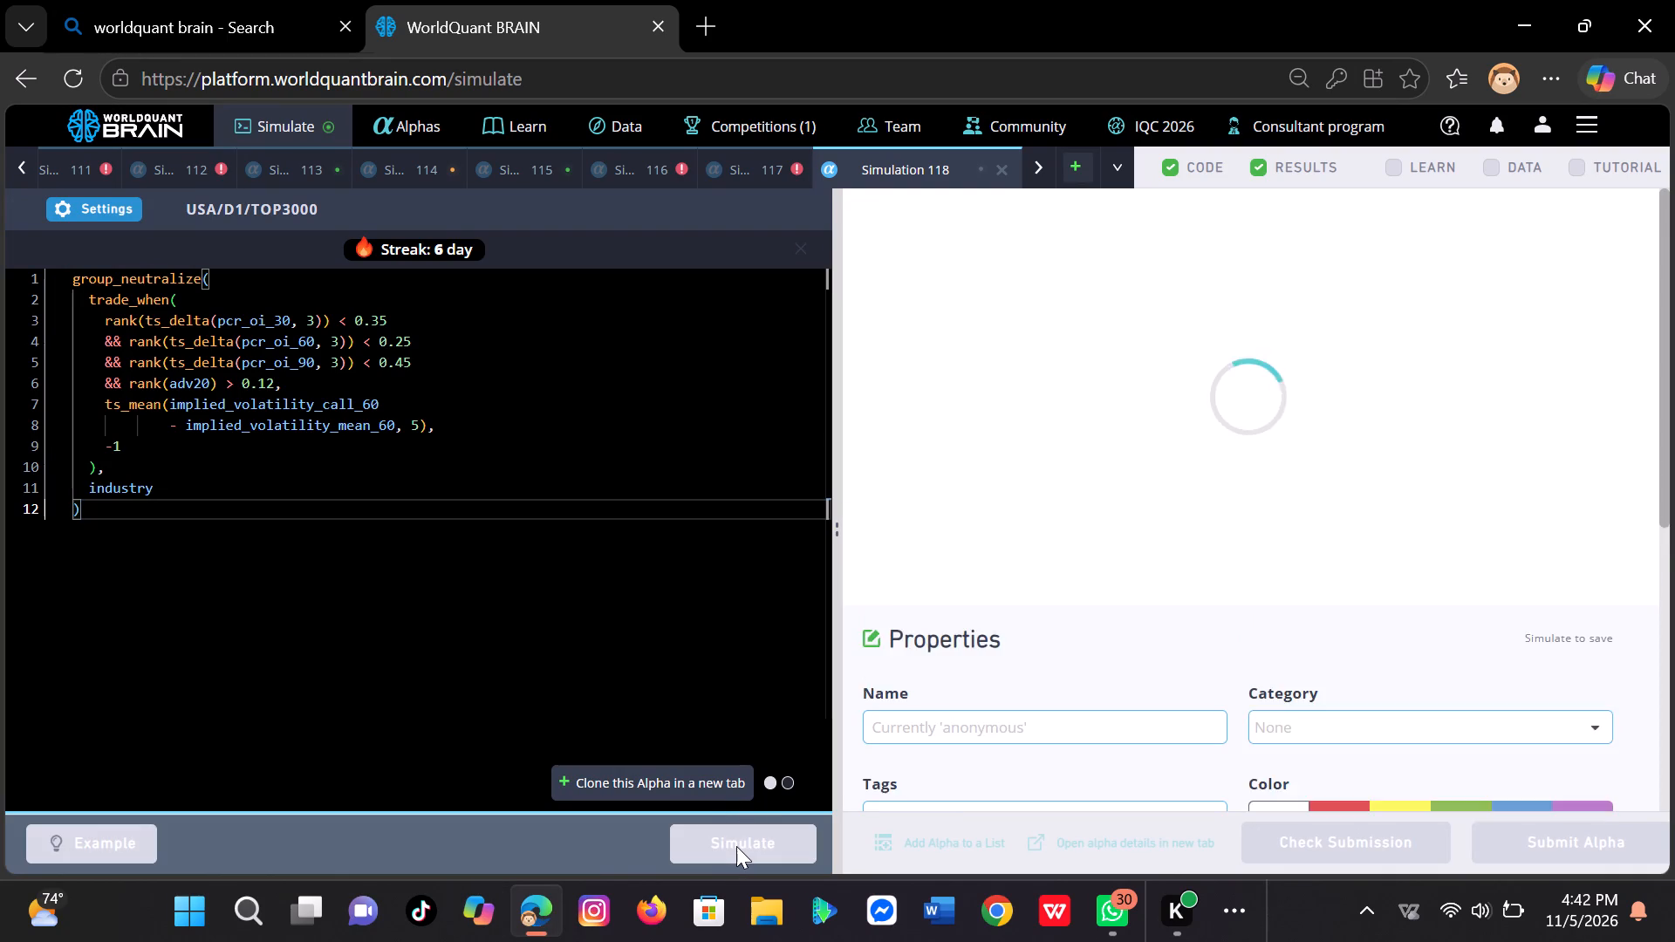
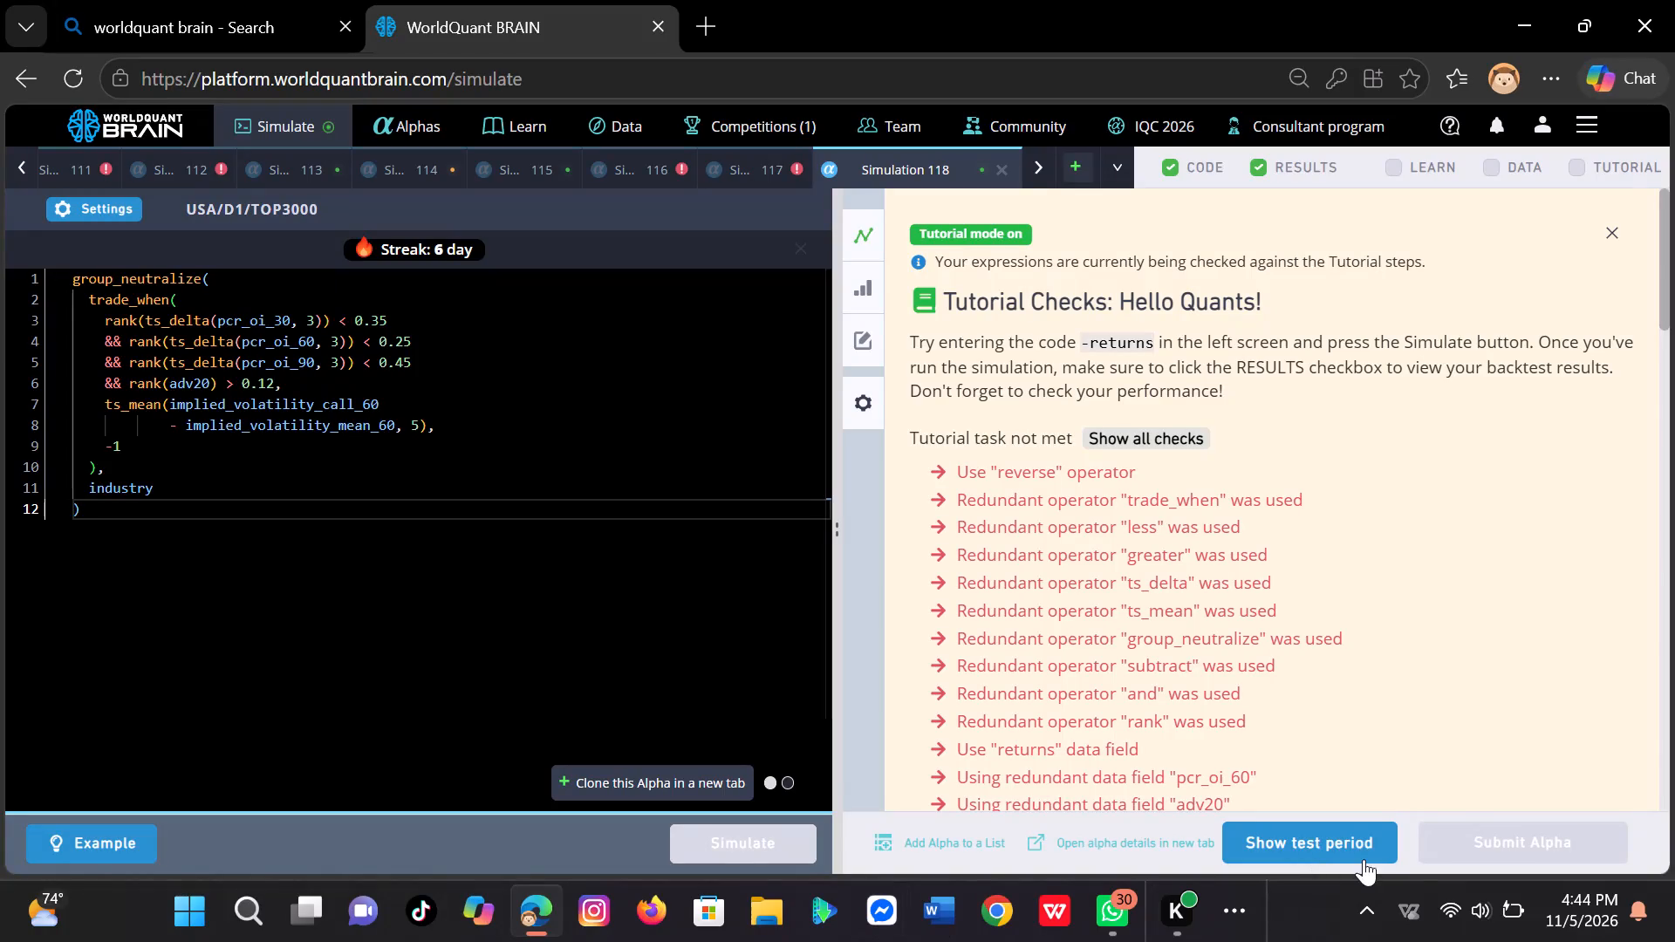
Show the test period for Simulation 118 and review its yearly performance, self-correlation and IS testing status.
click(1351, 847)
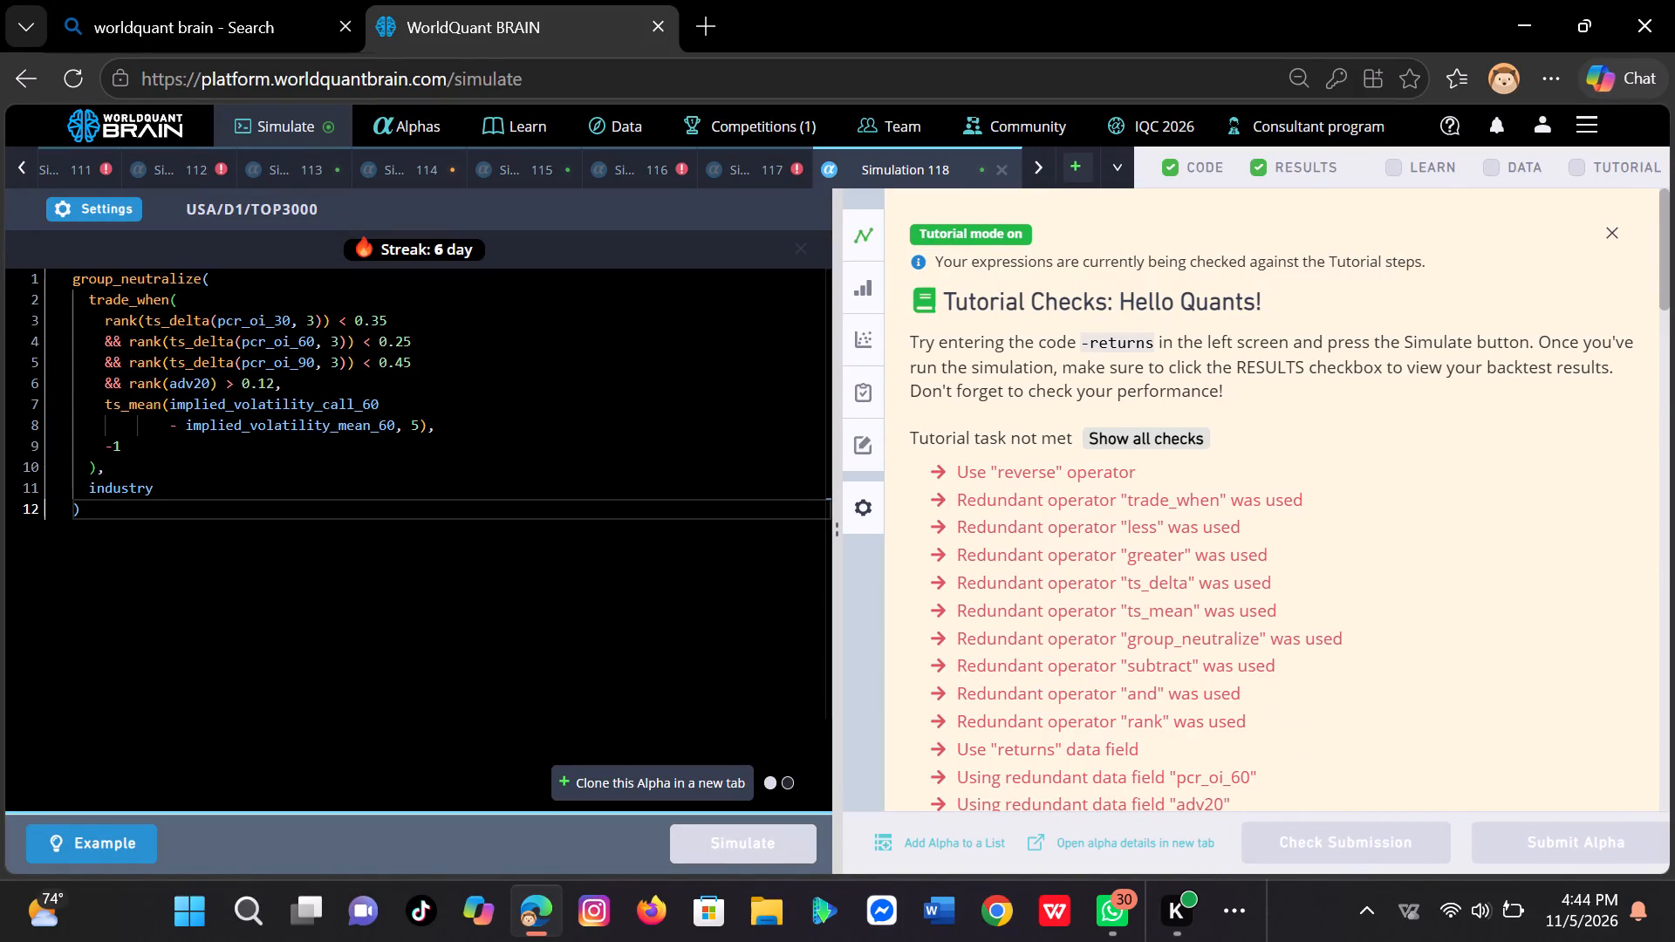
scroll(1230, 675, down, 3)
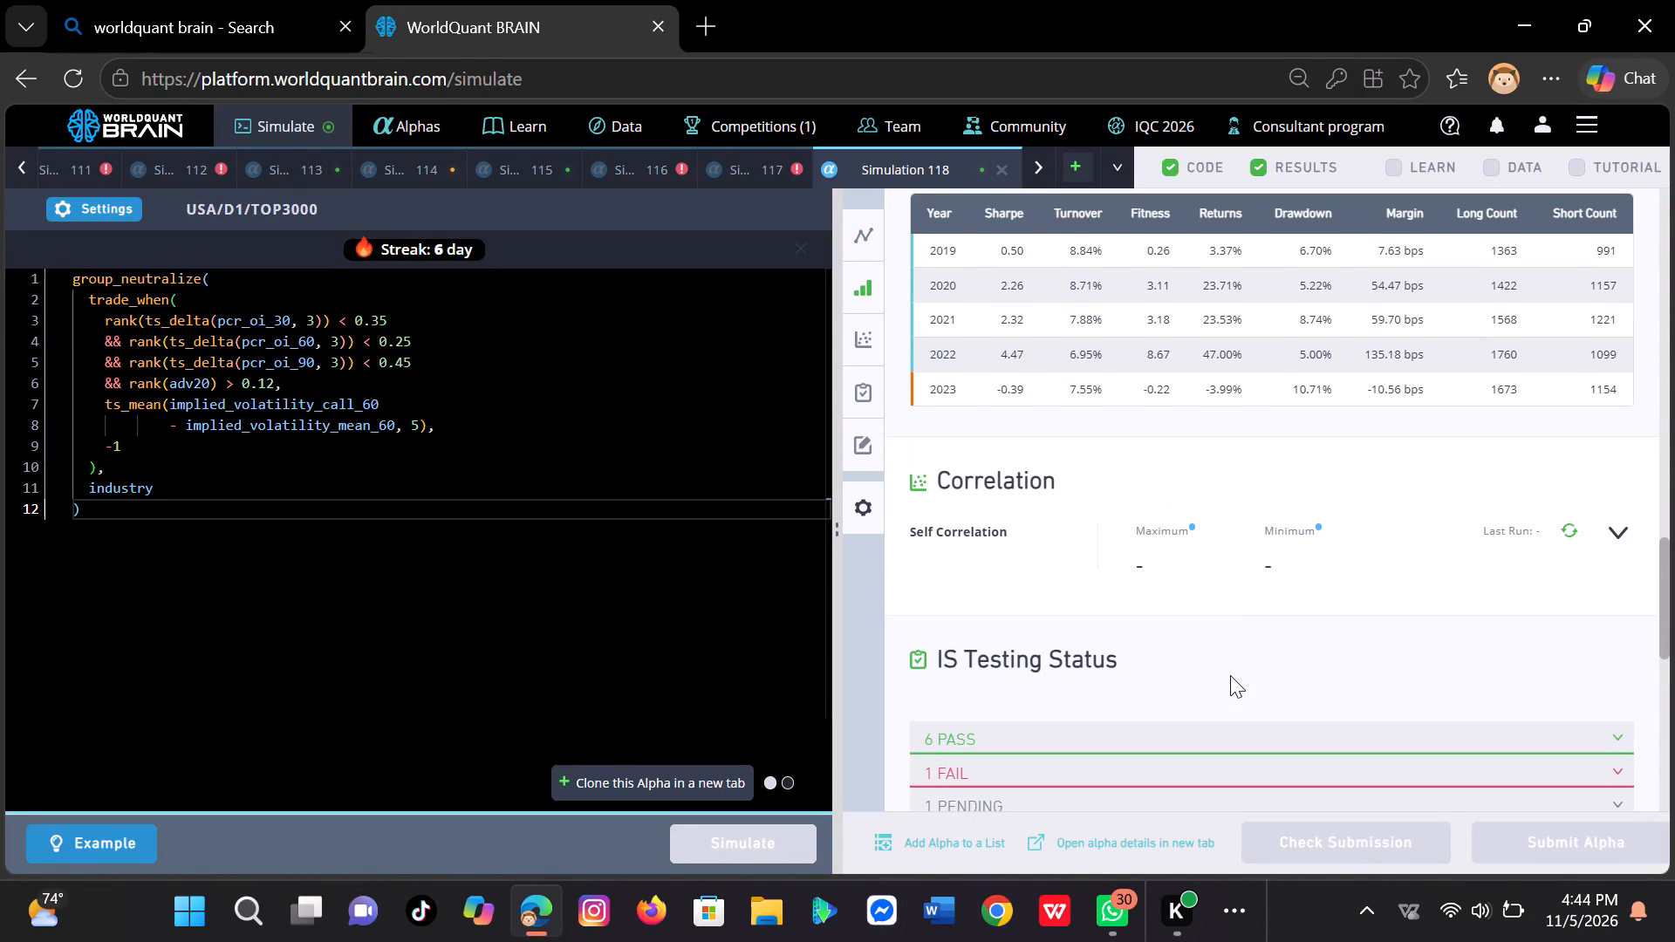
scroll(1230, 675, up, 4)
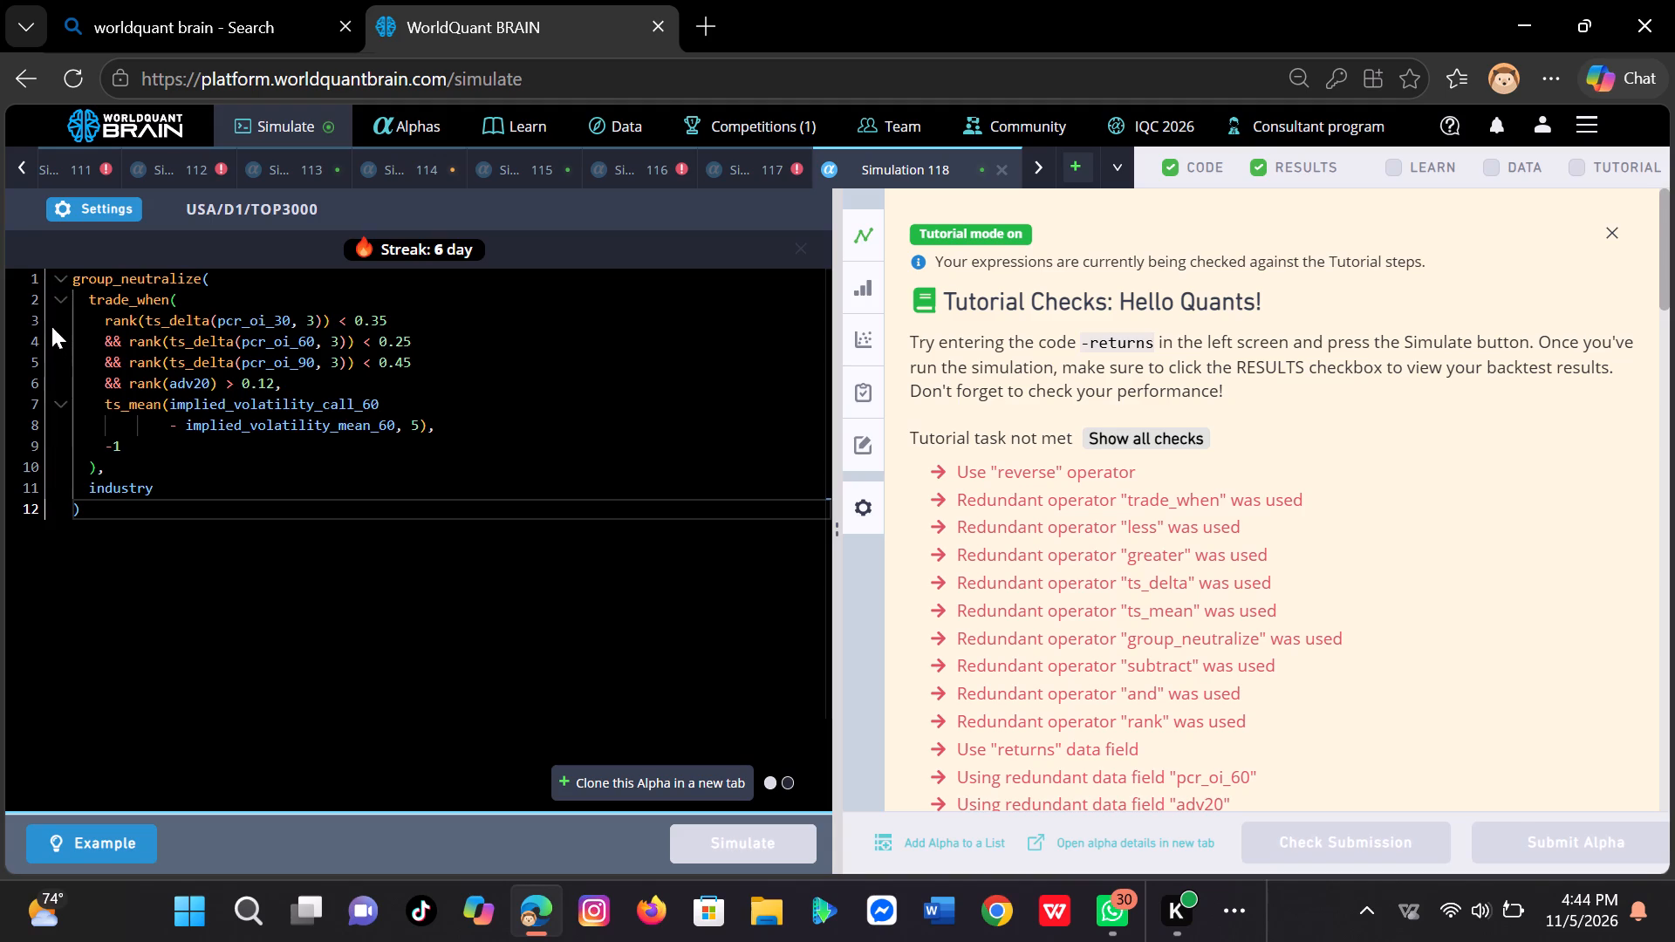
Set Simulation 118's neutralization to Industry, apply the settings and simulate the put-call open-interest alpha again.
click(118, 209)
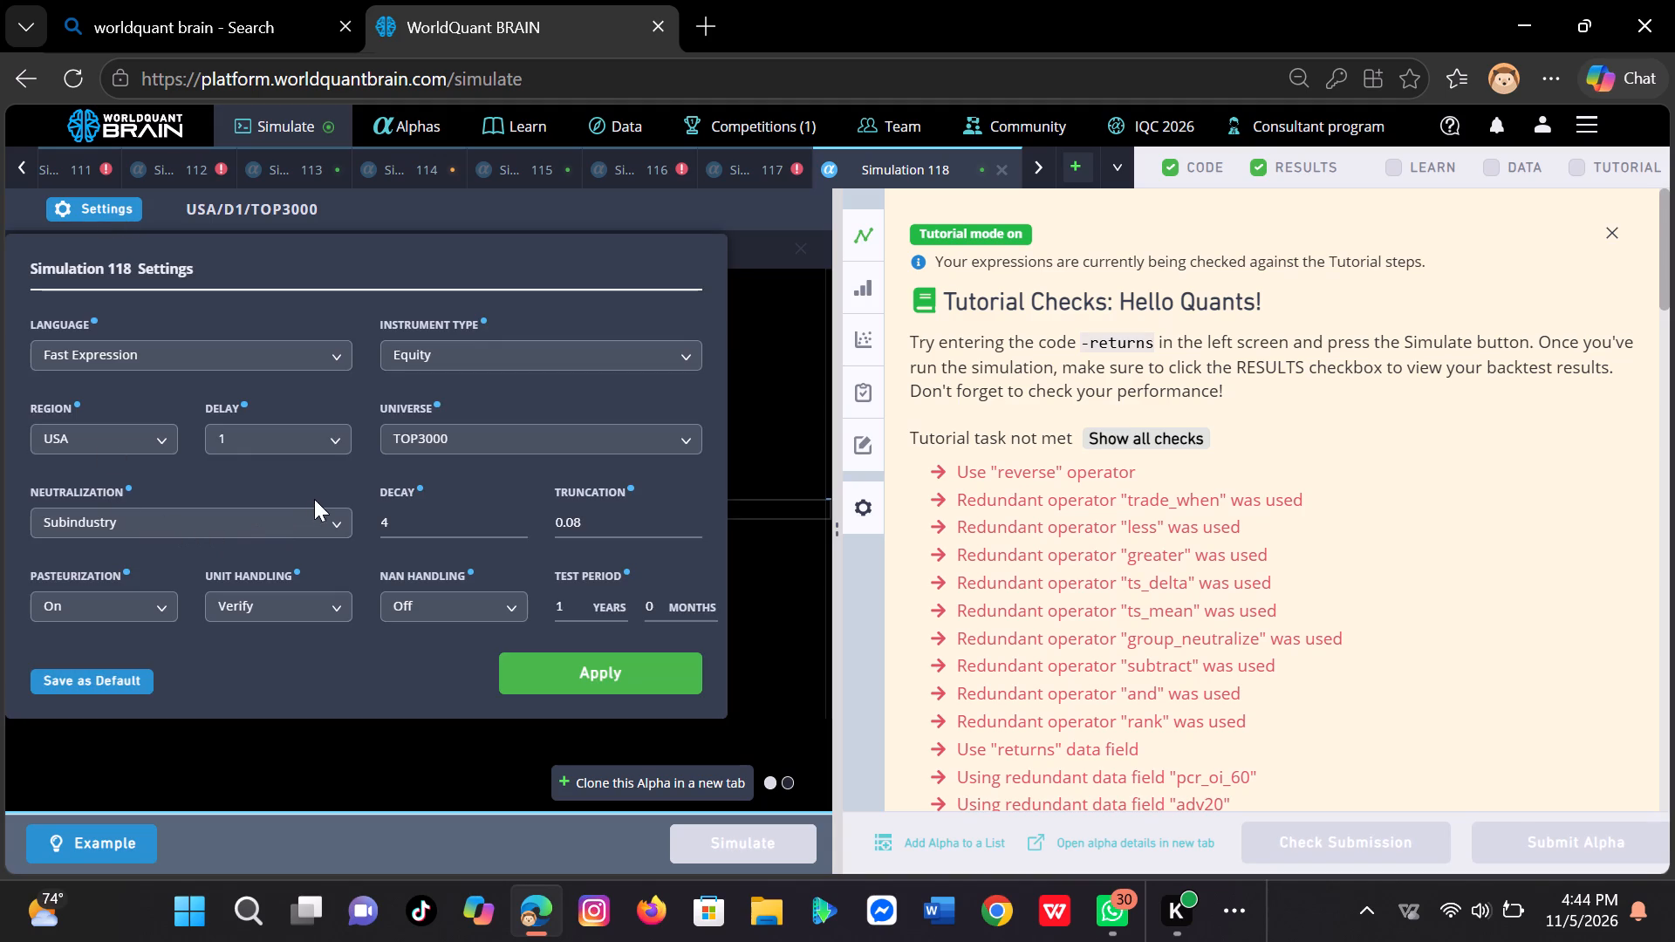
click(309, 521)
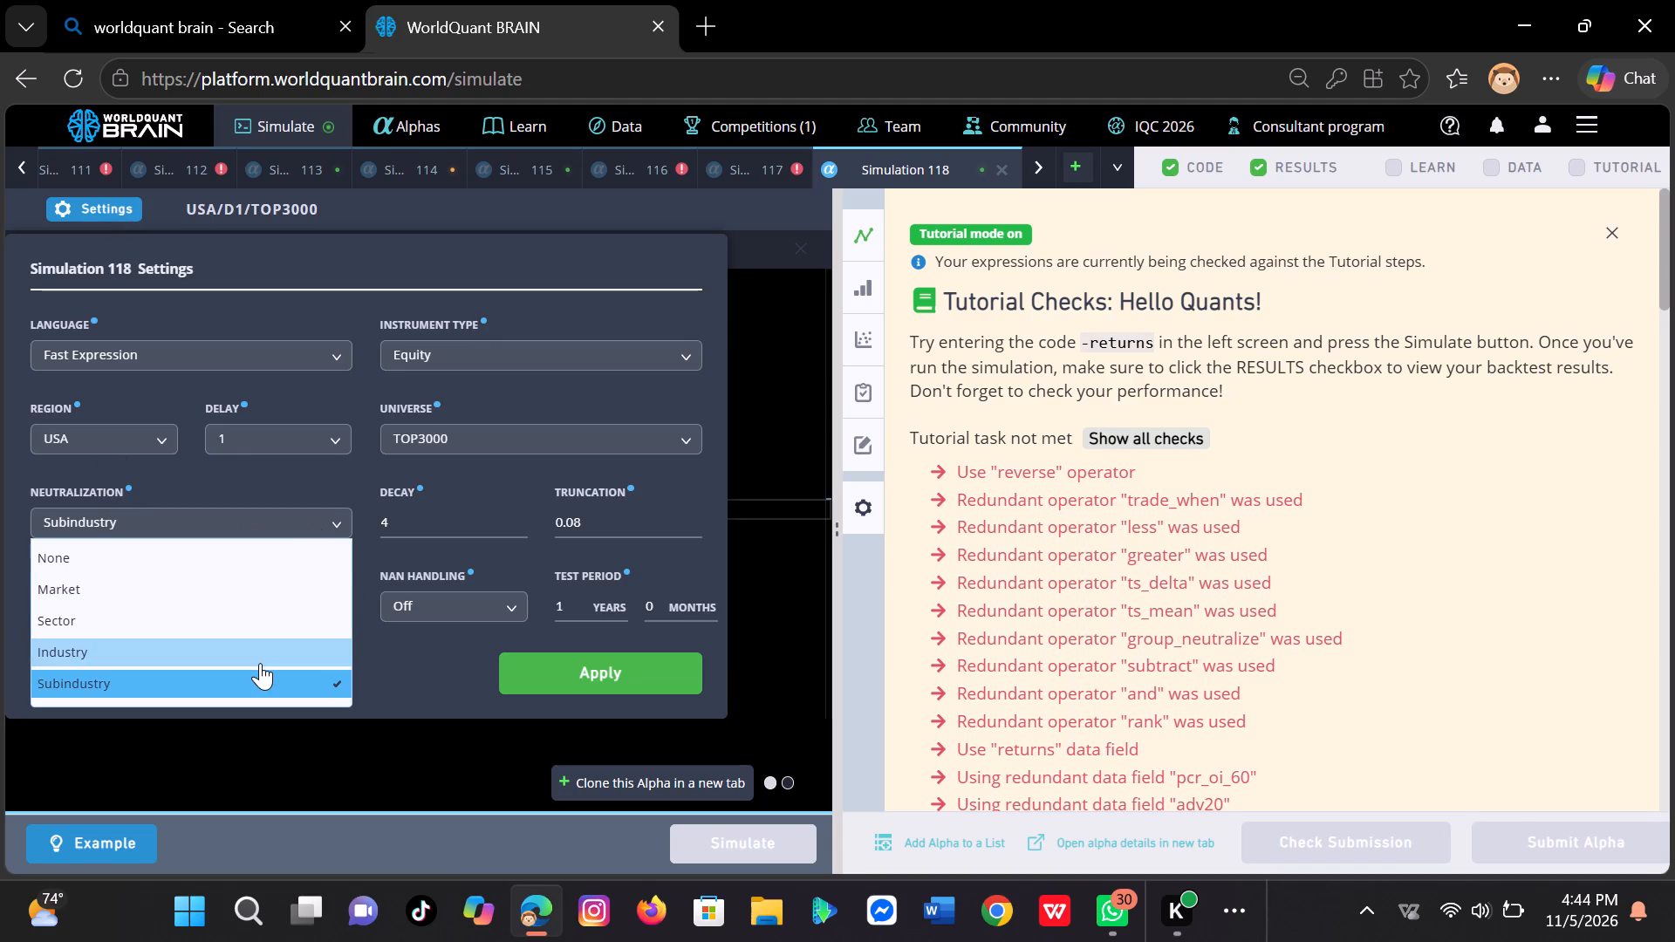
click(260, 663)
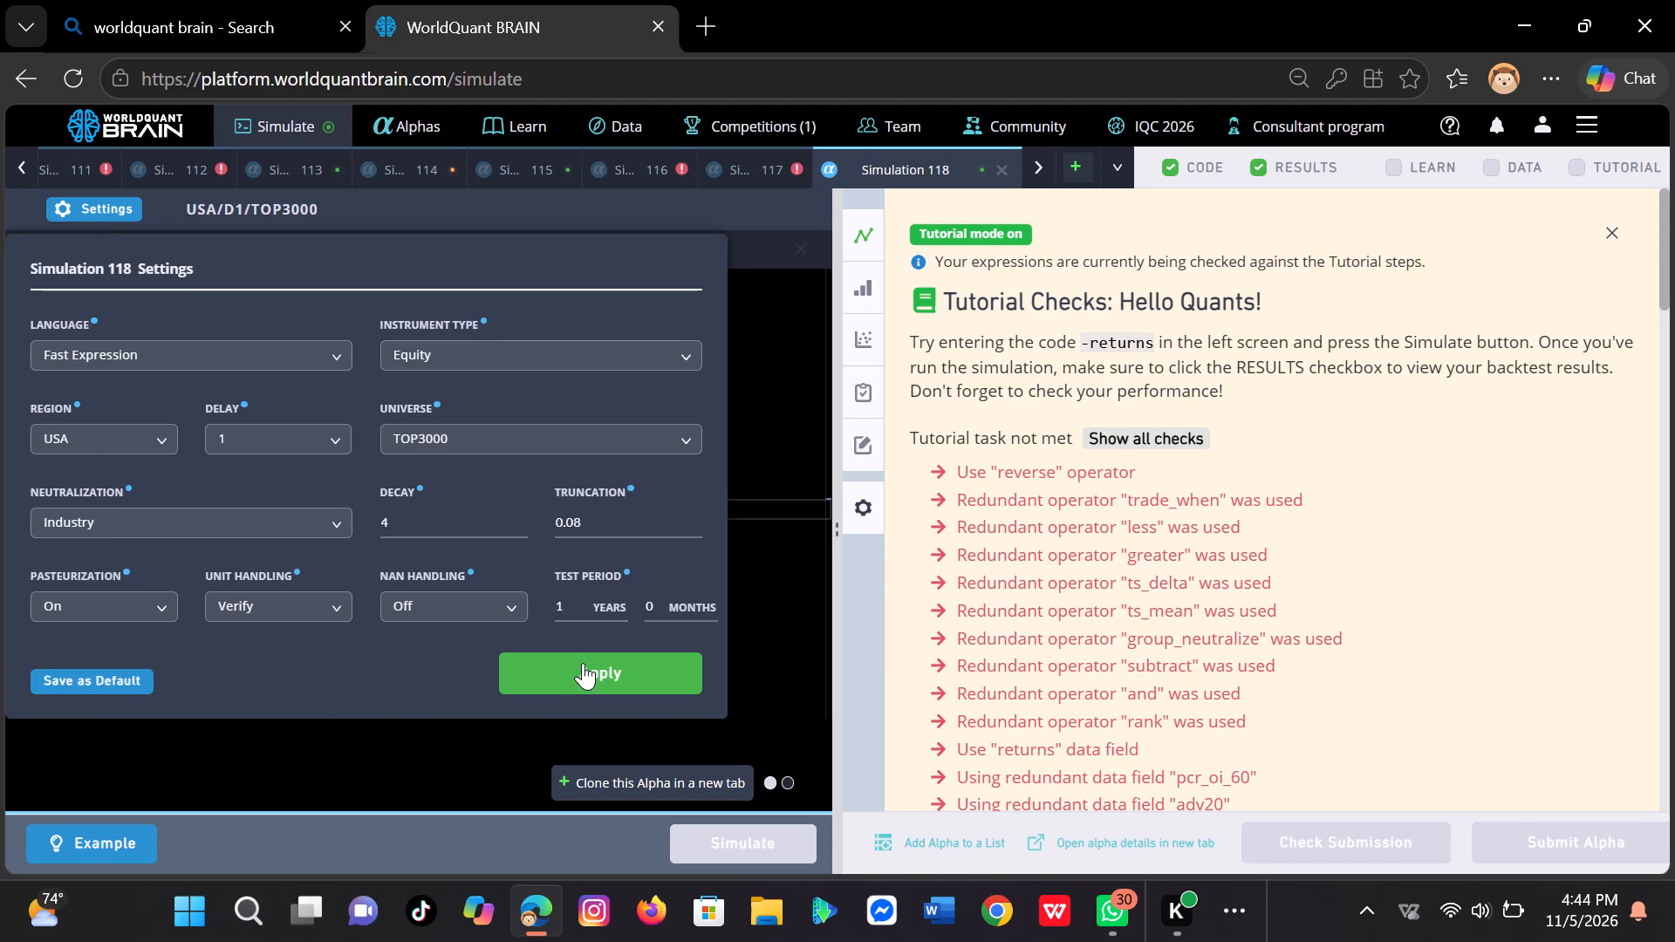
click(583, 663)
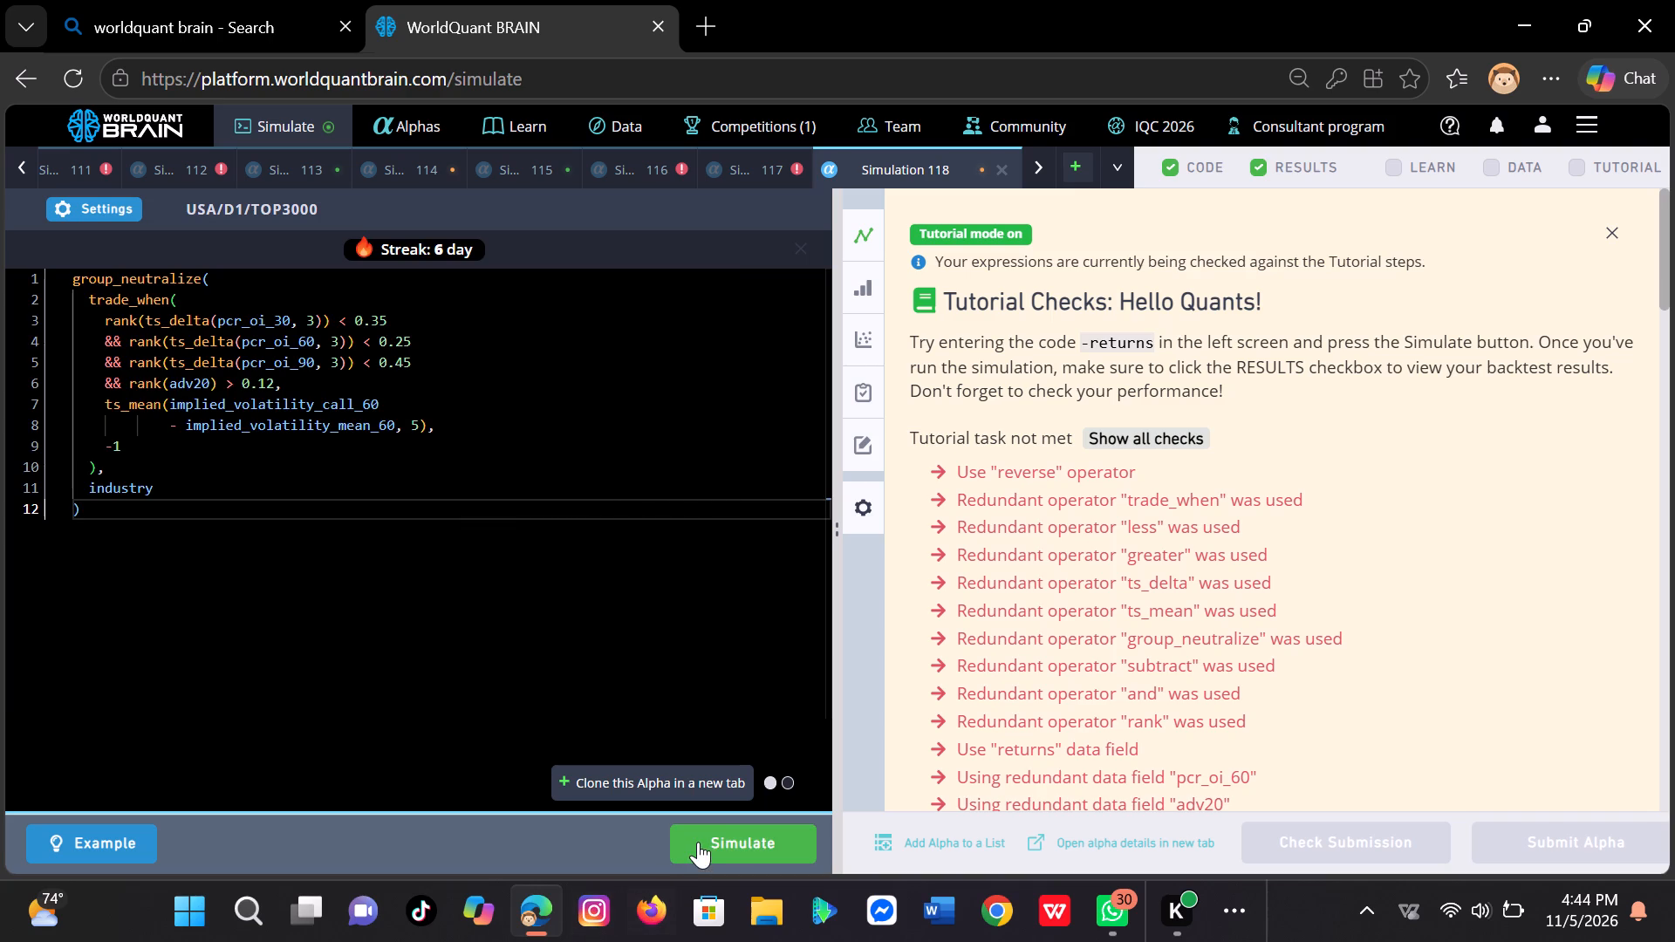
click(698, 842)
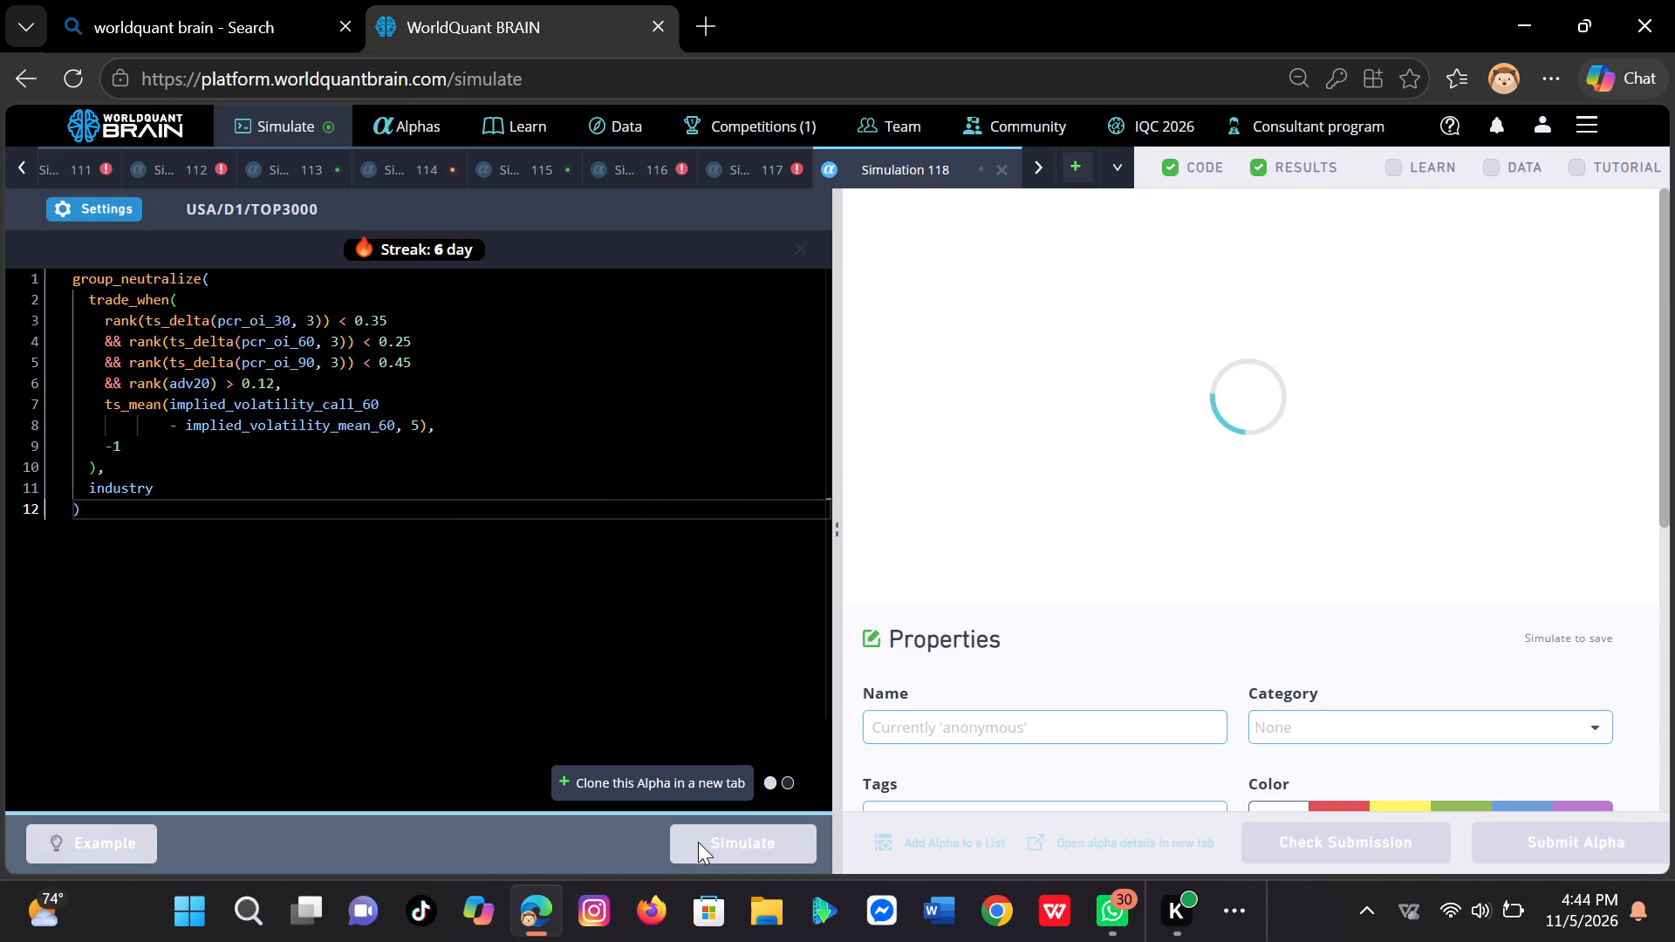
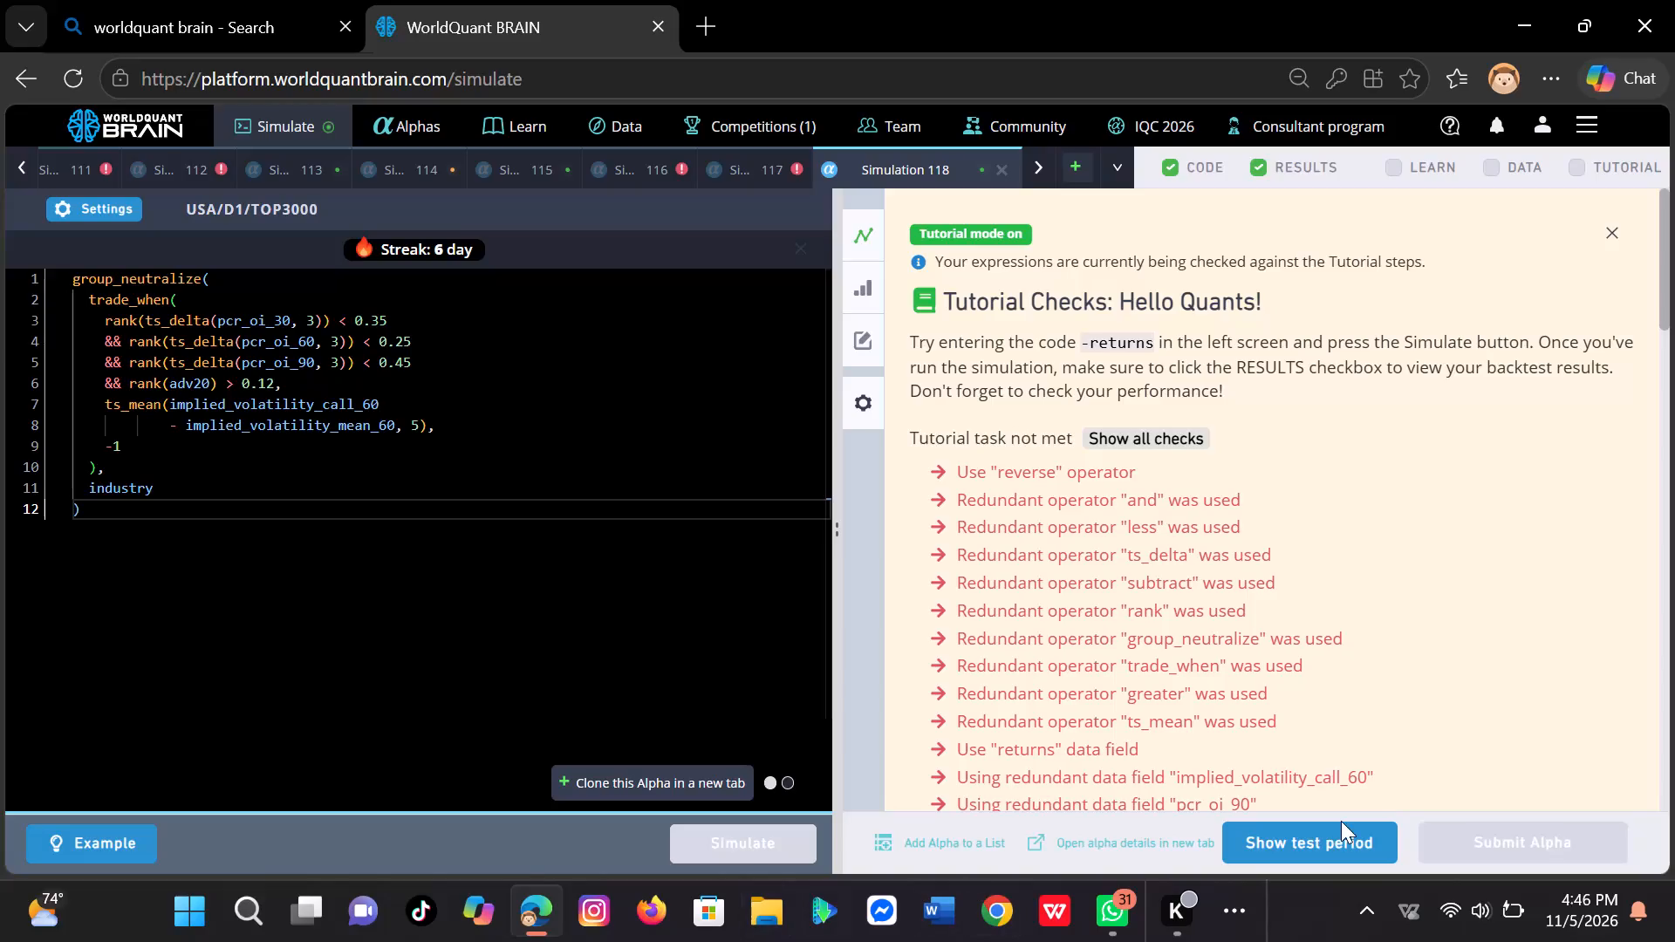
Show the test period for Simulation 118, review its yearly IS Summary and run the self-correlation check.
click(1330, 843)
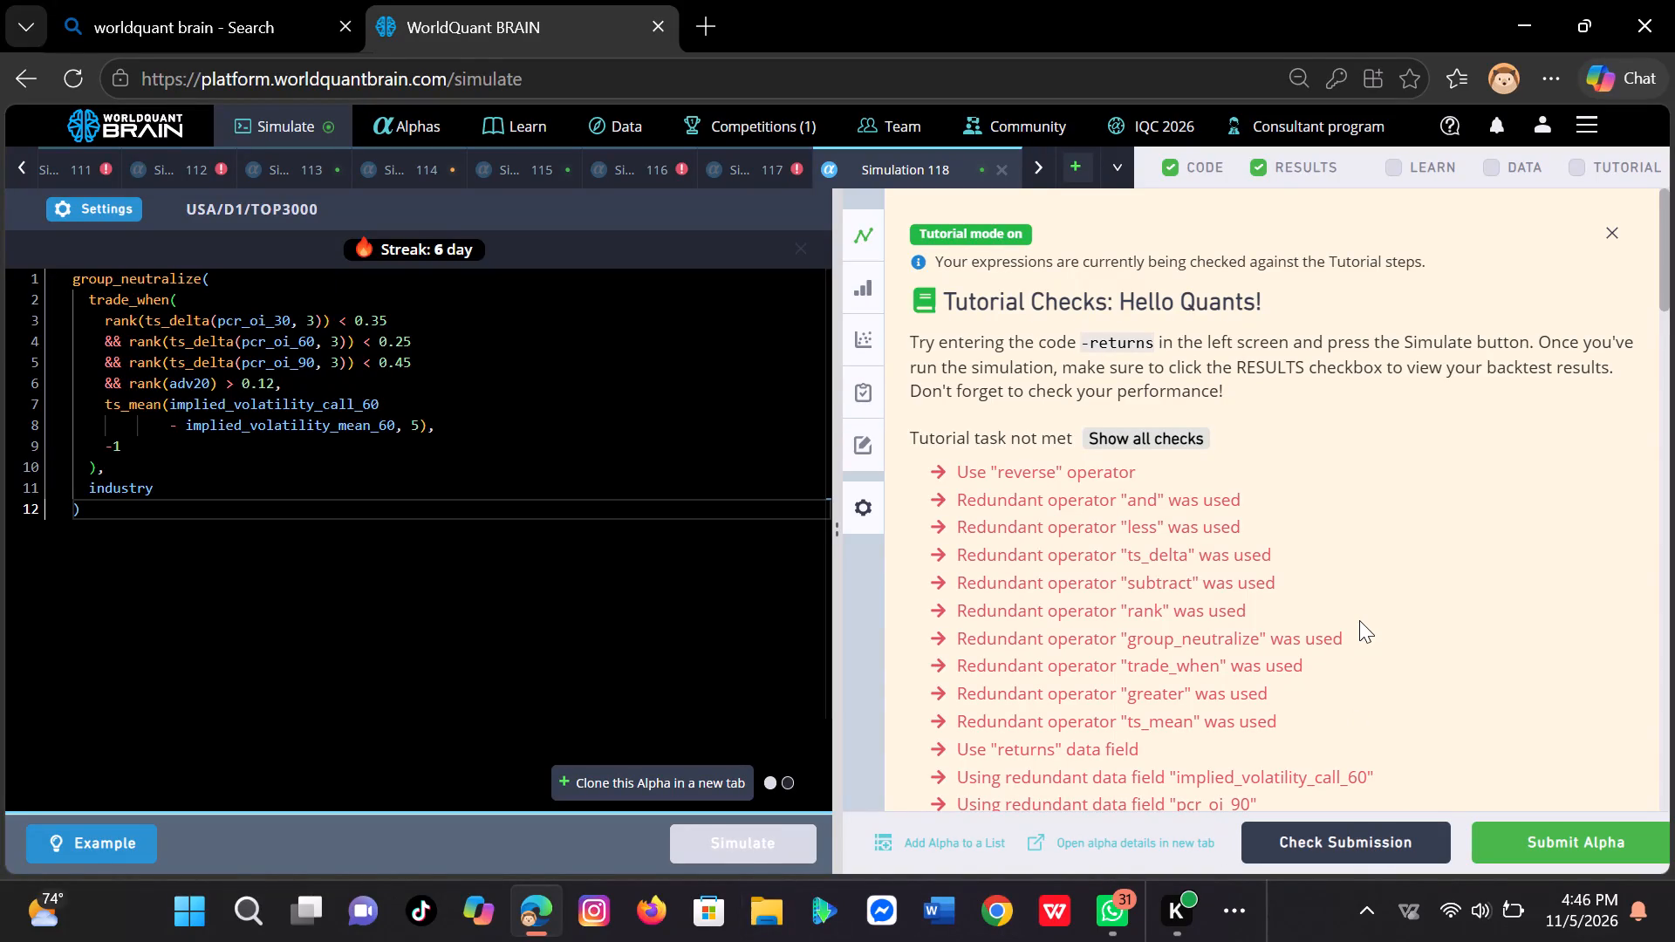
scroll(1359, 620, down, 3)
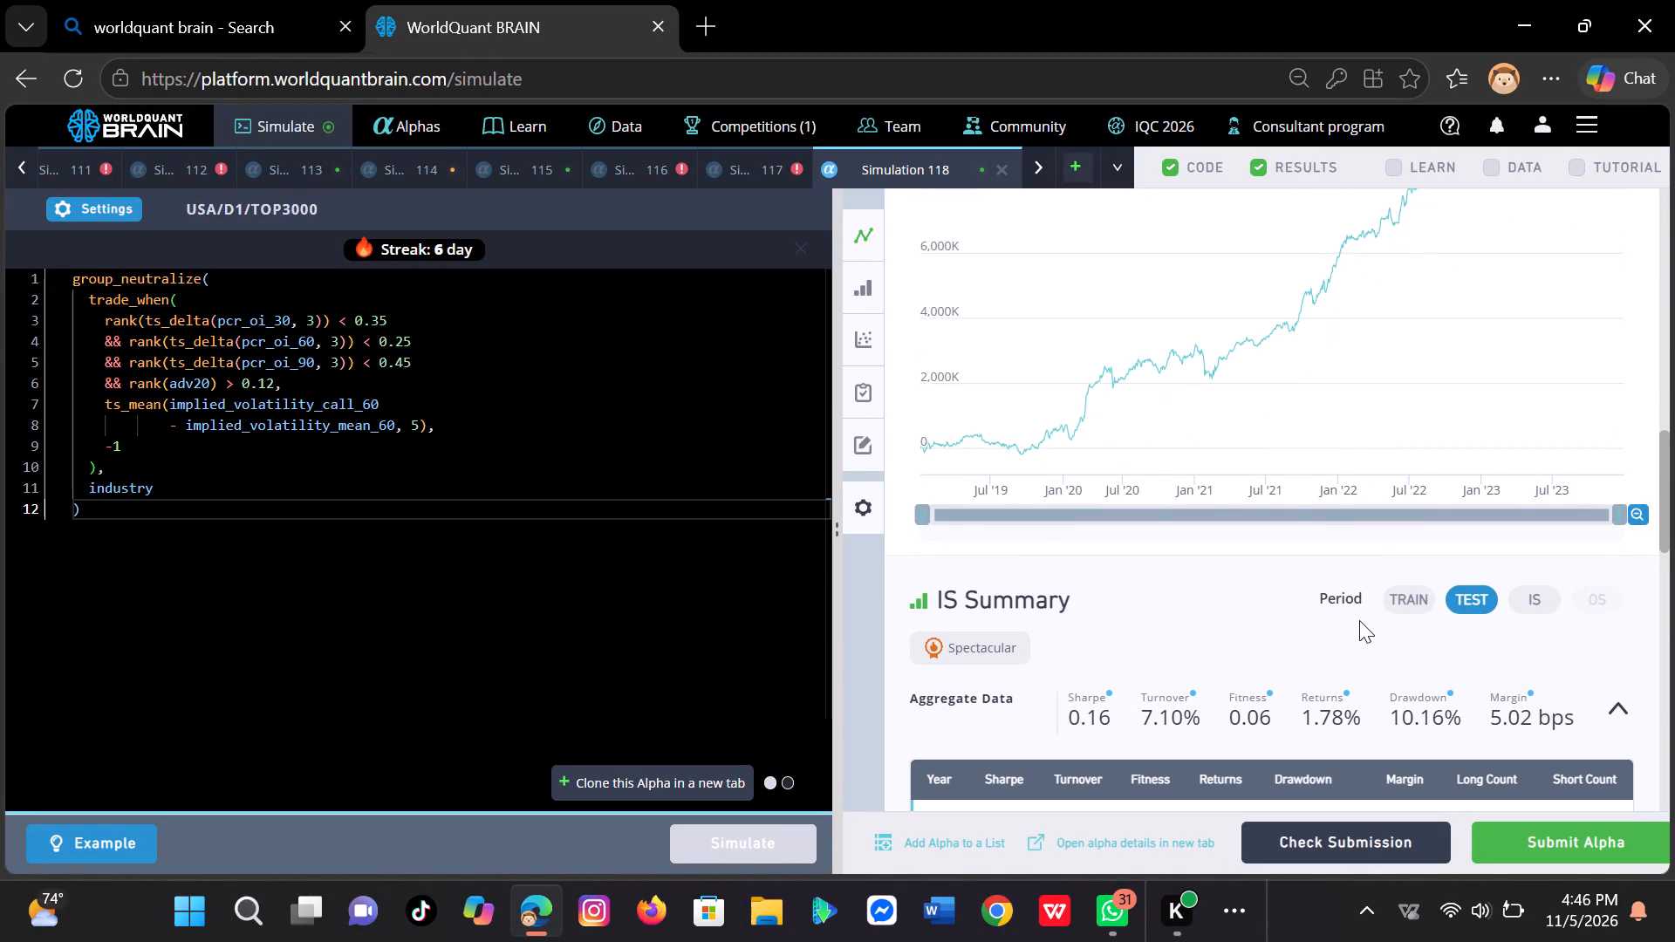
scroll(1359, 620, down, 1)
scroll(1359, 620, up, 1)
scroll(1359, 620, down, 1)
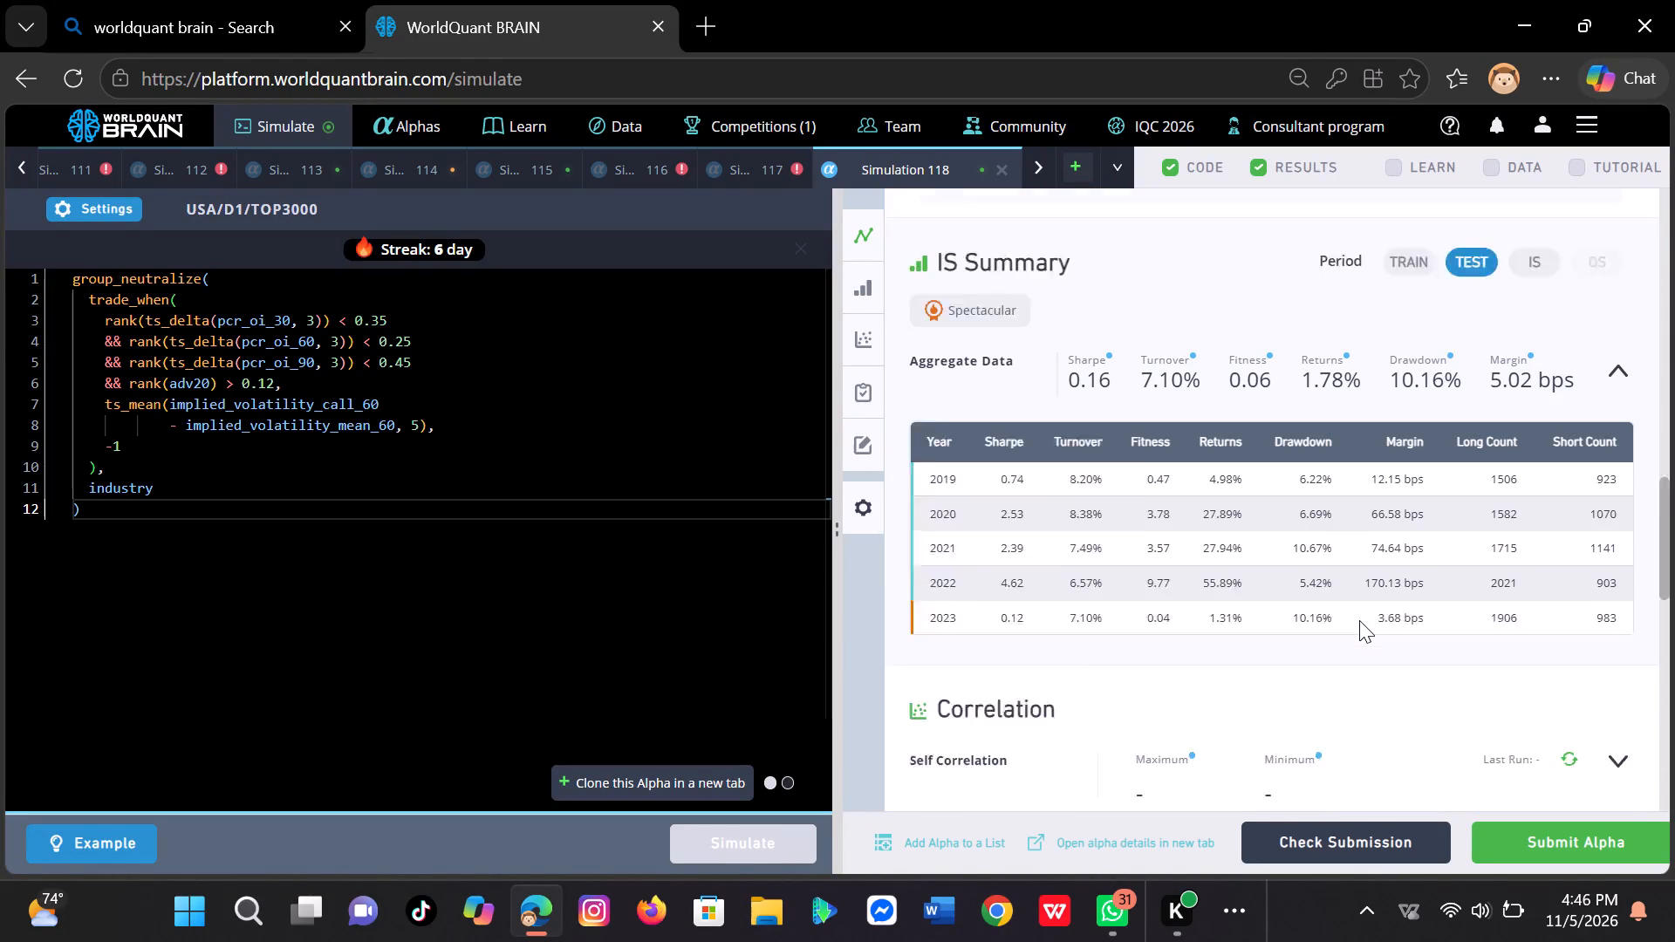
scroll(1359, 620, down, 1)
click(1579, 640)
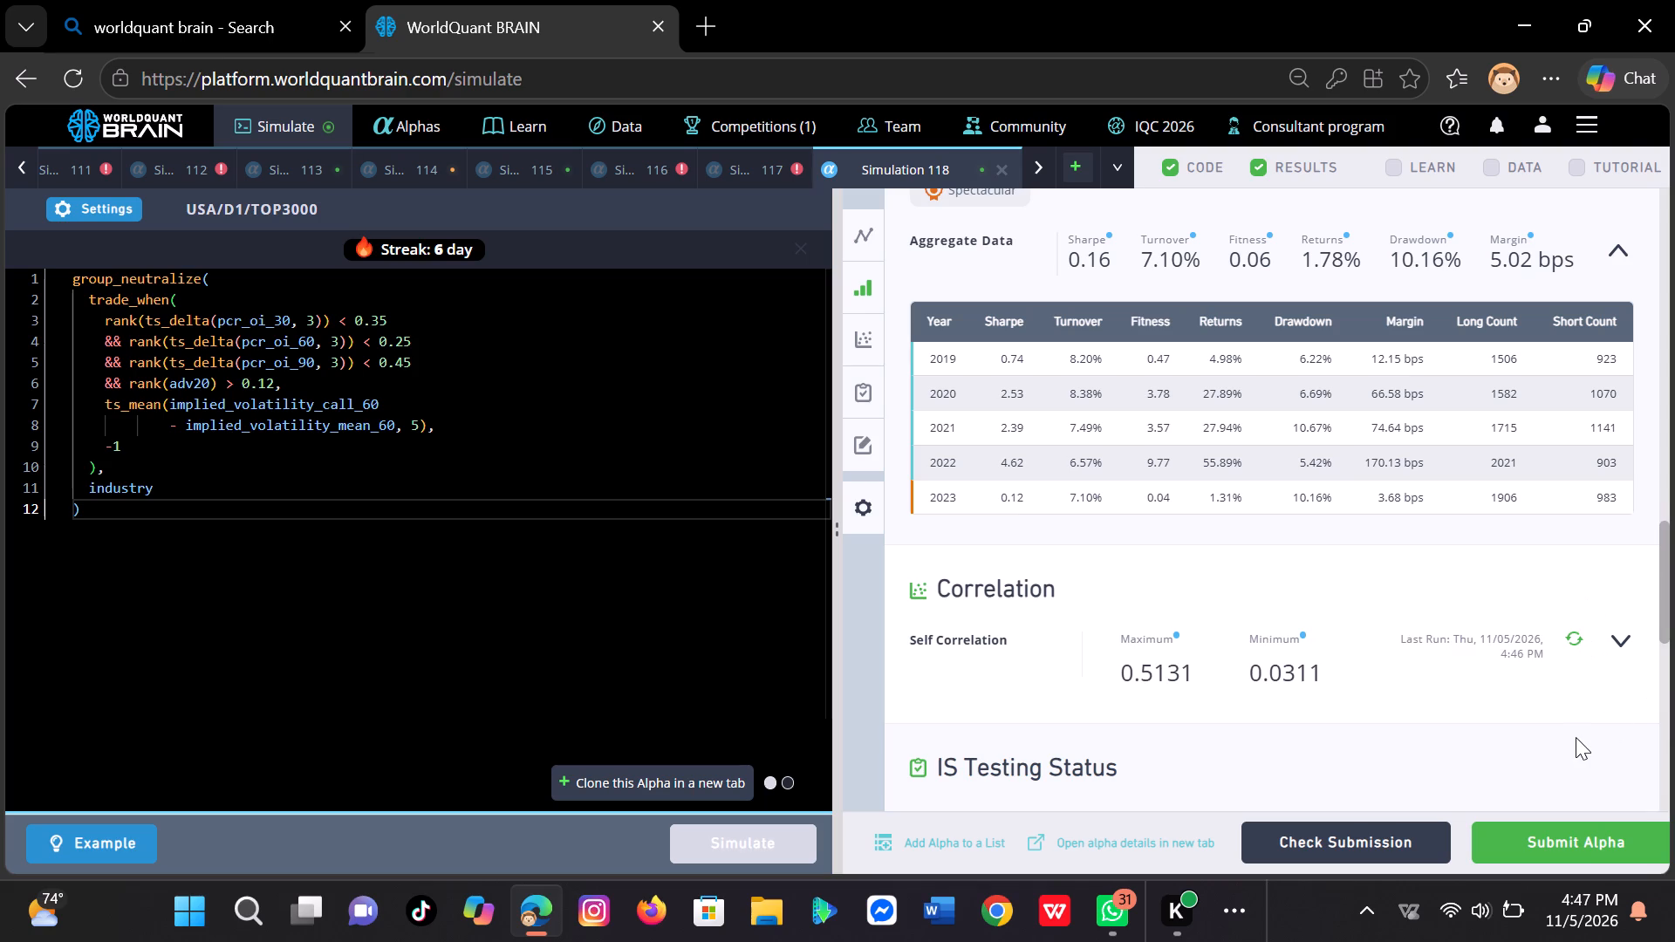
Submit the industry-neutralized put-call open-interest alpha from Simulation 118.
click(1579, 835)
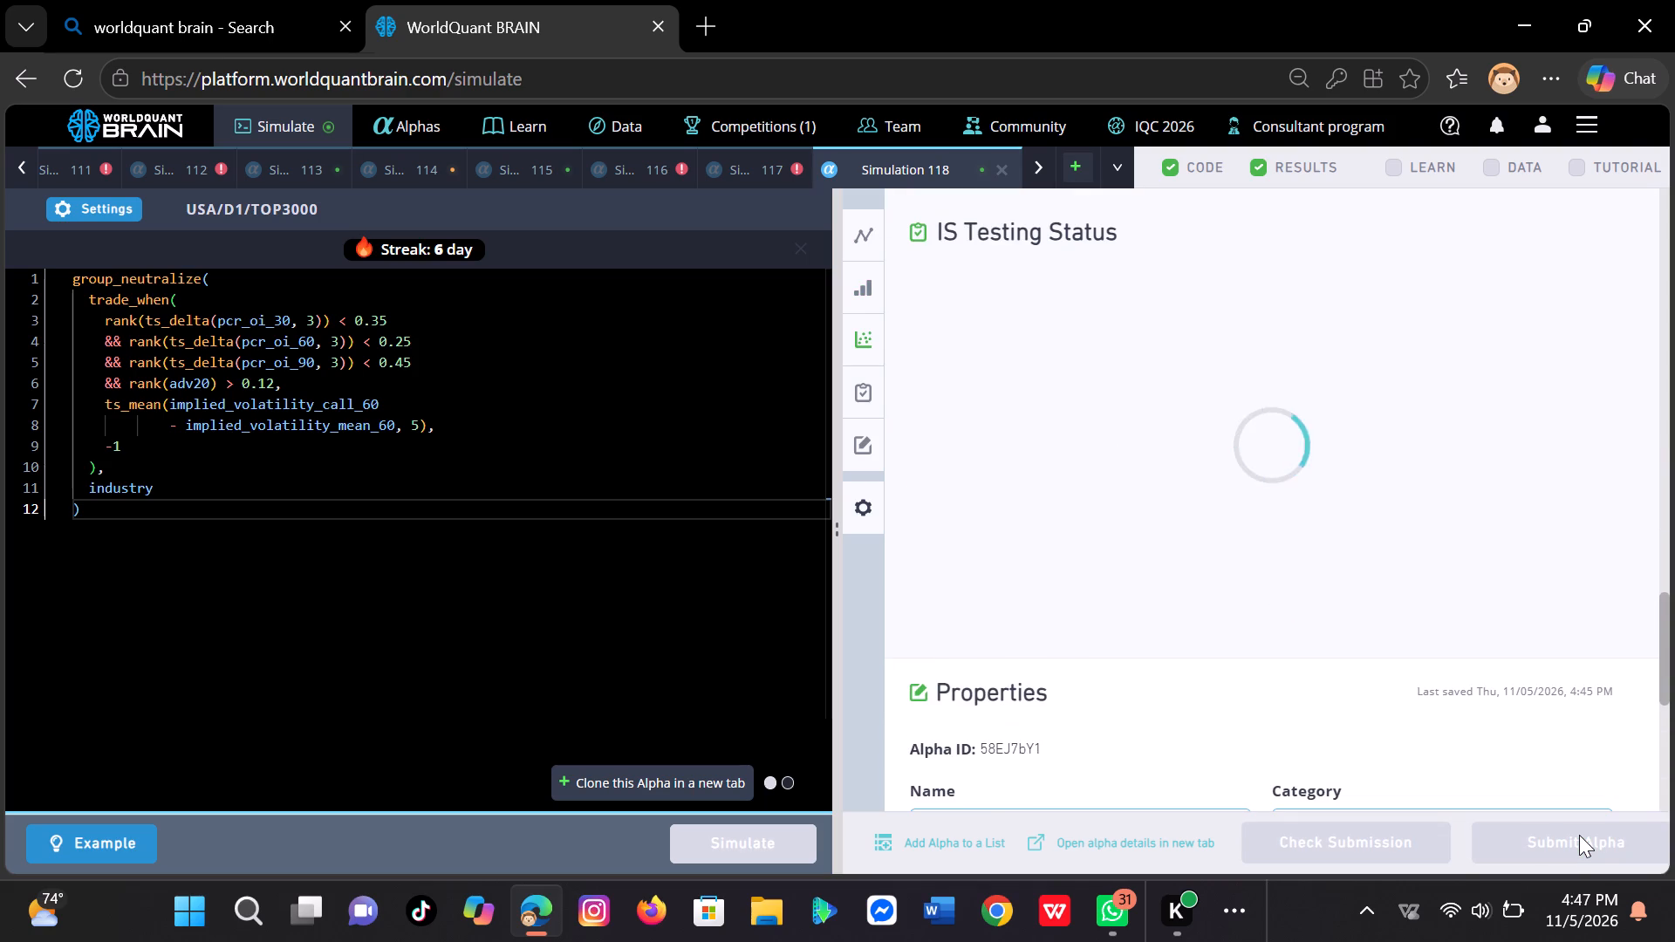
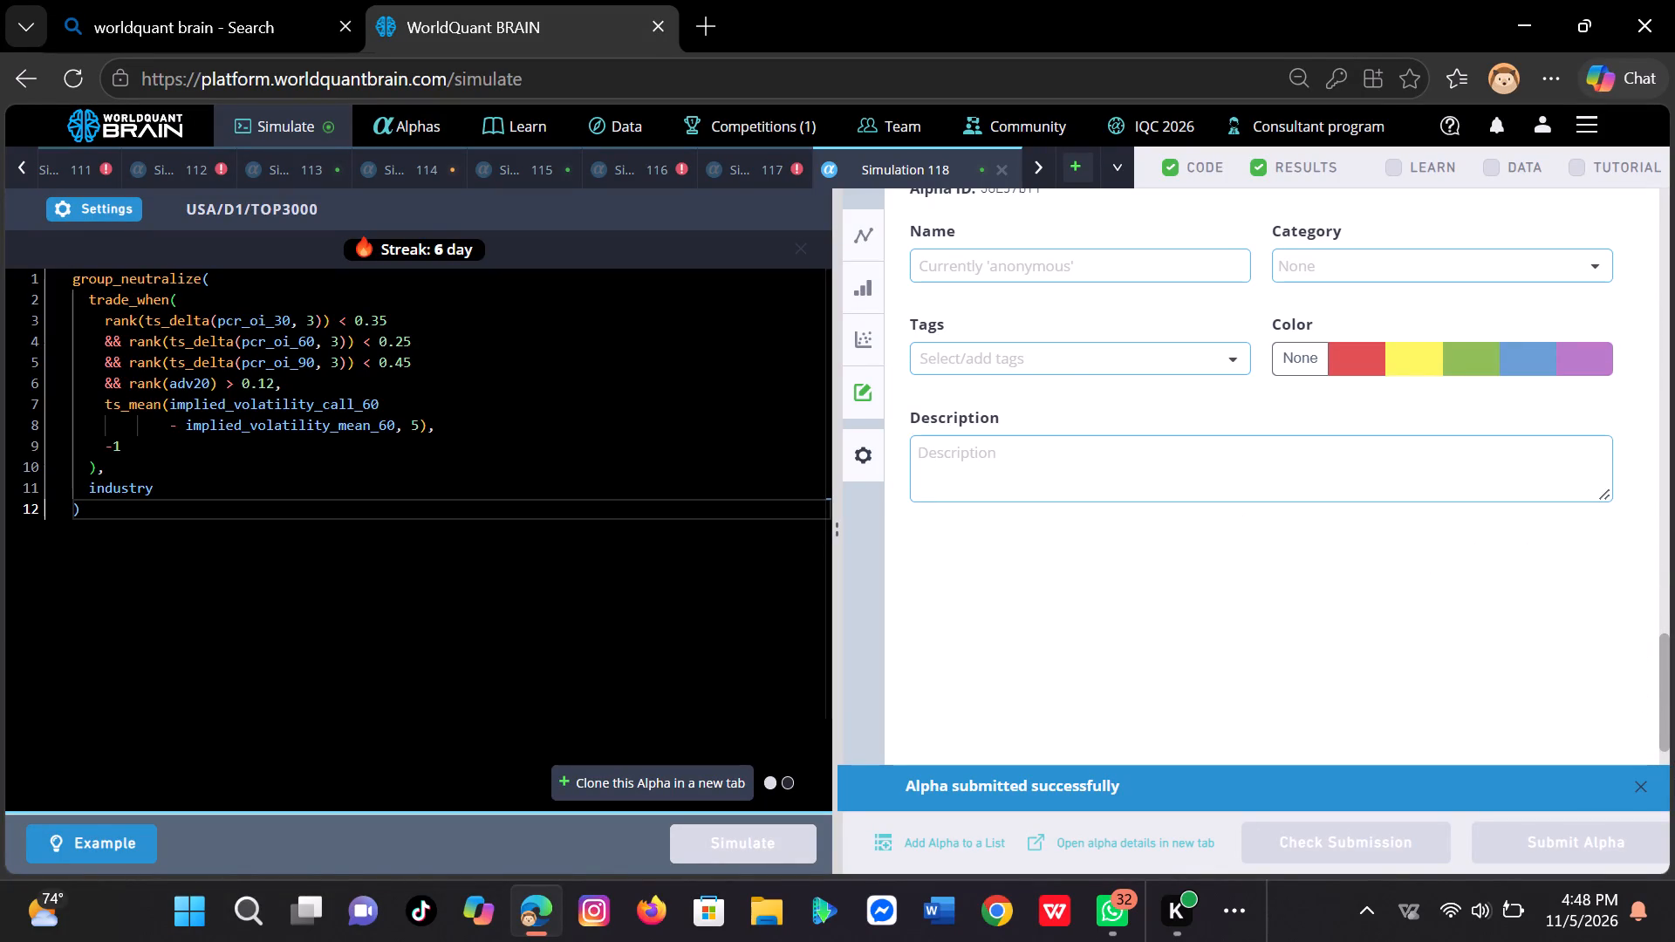
Open a new blank simulation alongside the submitted put-call open-interest alpha.
click(1077, 172)
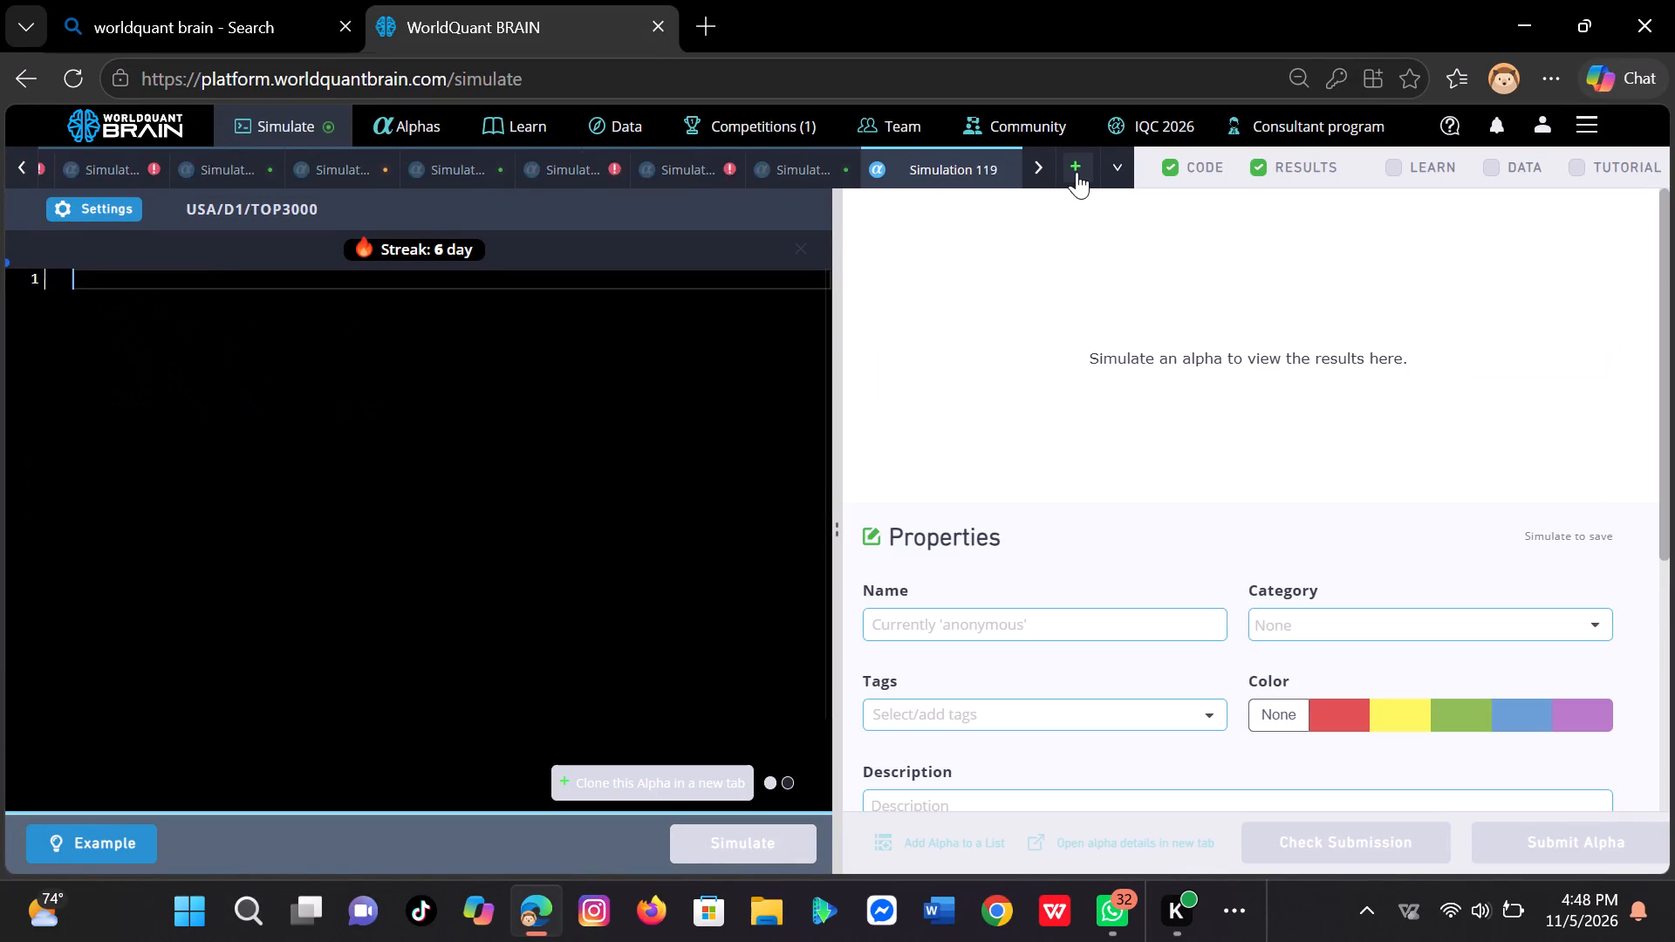
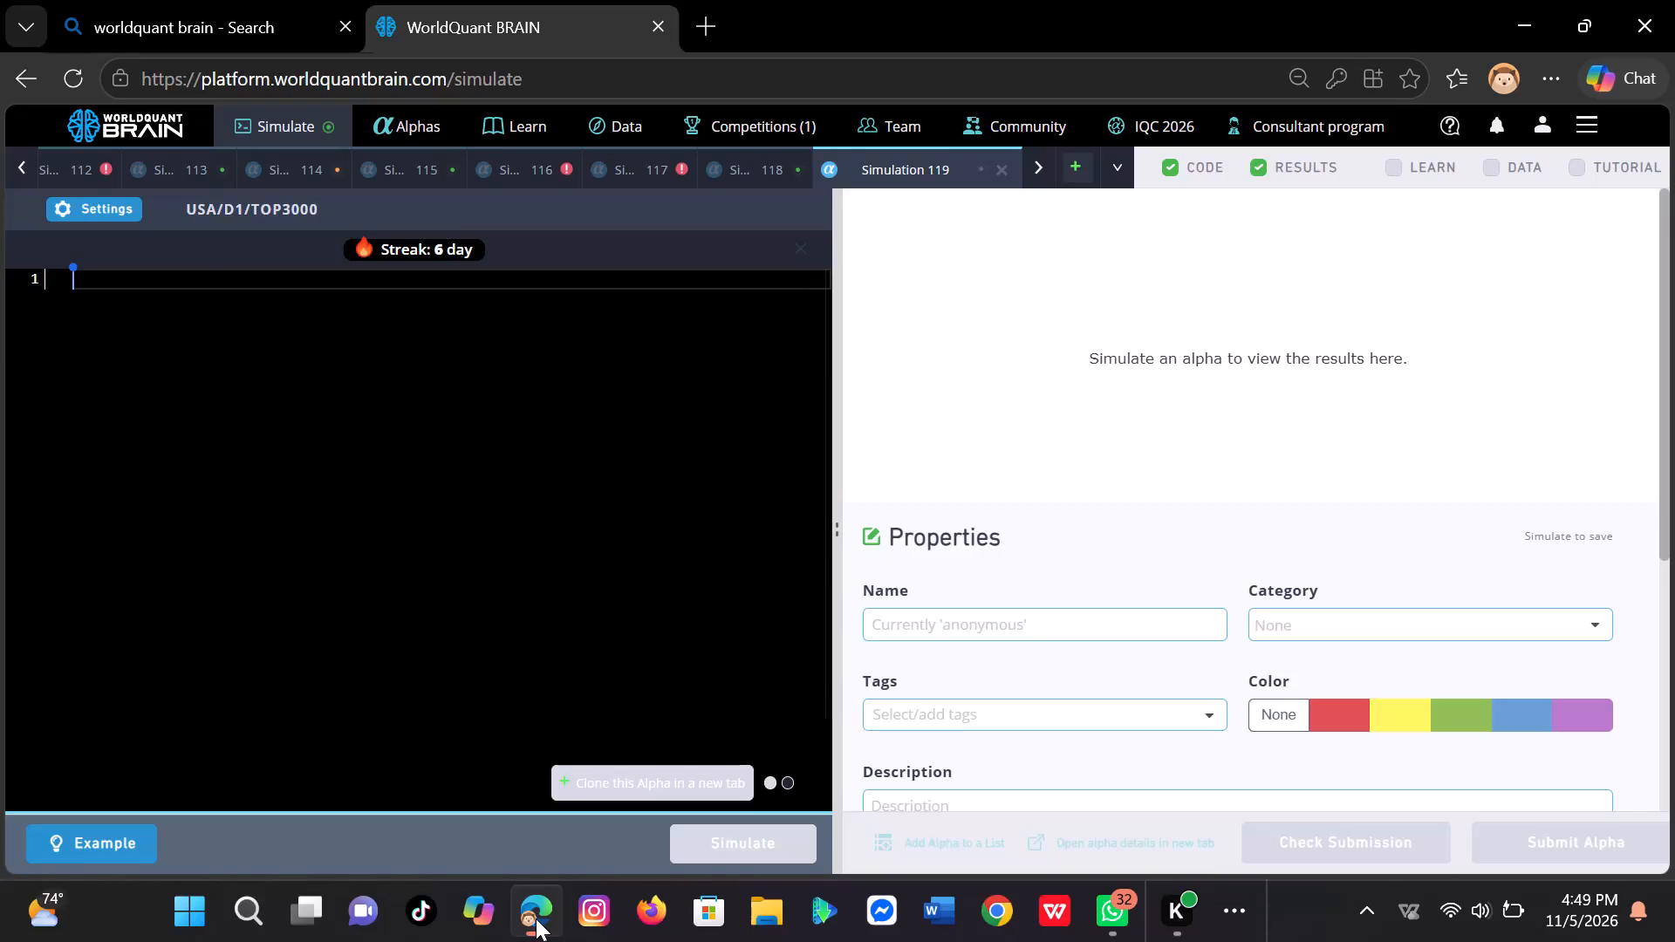
Simulate the copied industry-neutralized trade_when expression with the pcr_oi_30 - pcr_oi_360 trigger, rank(adv20) > 0.34 and 15-day implied-volatility spread mean.
key(ctrl+v)
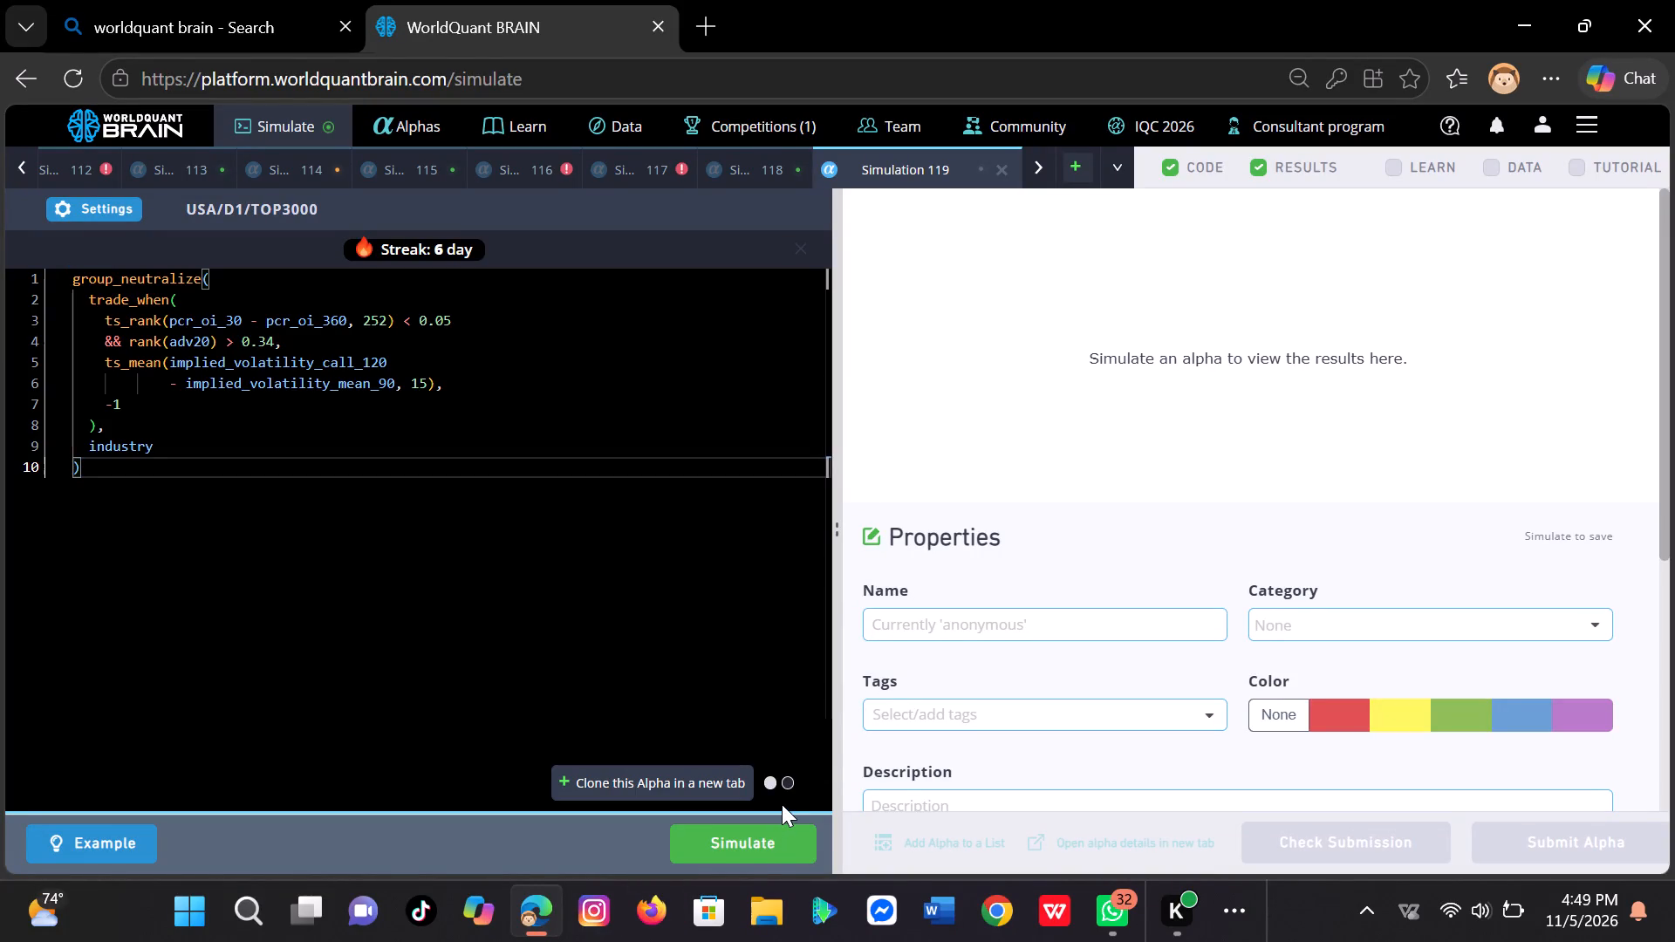
drag(782, 804, 761, 842)
click(761, 842)
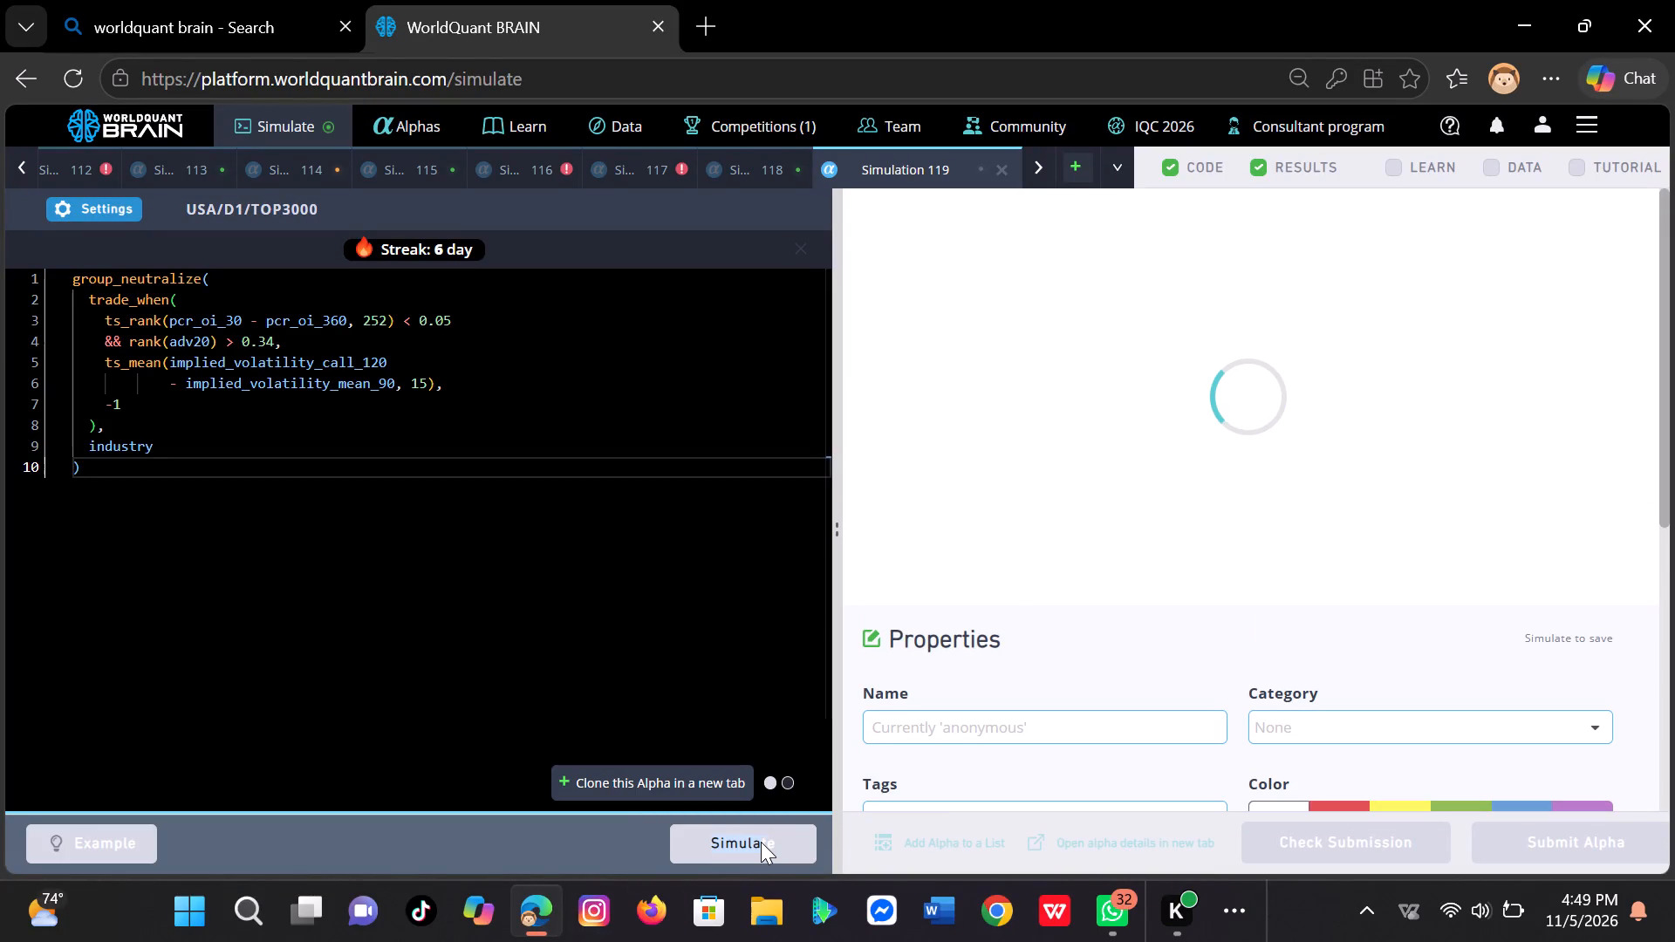
click(583, 730)
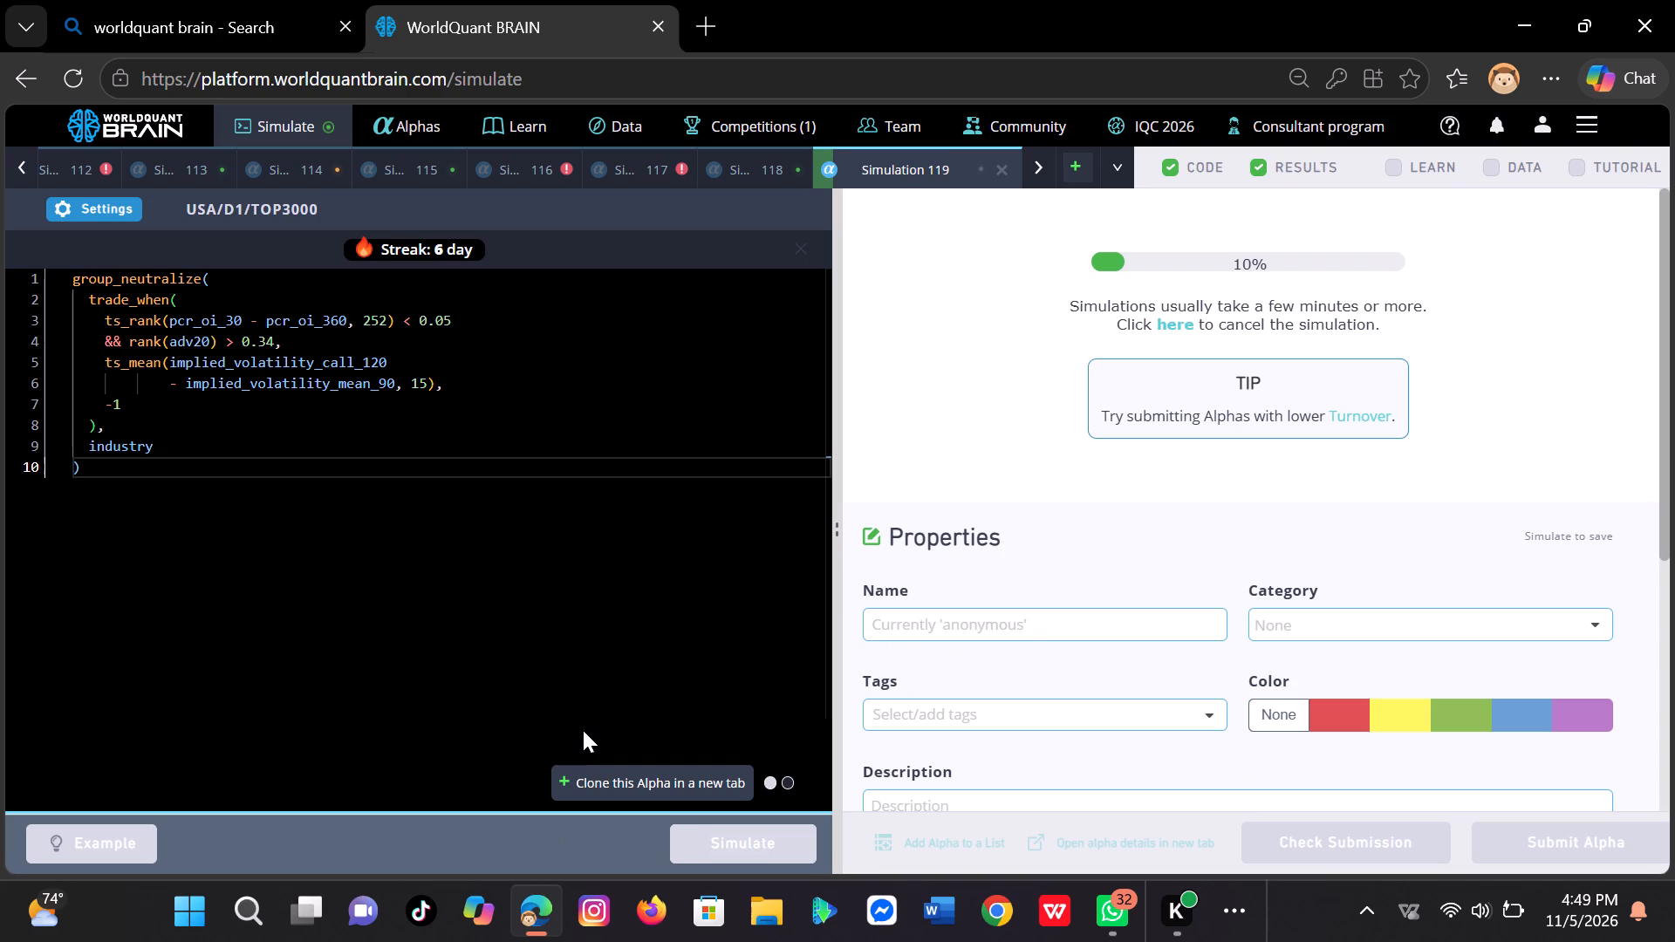
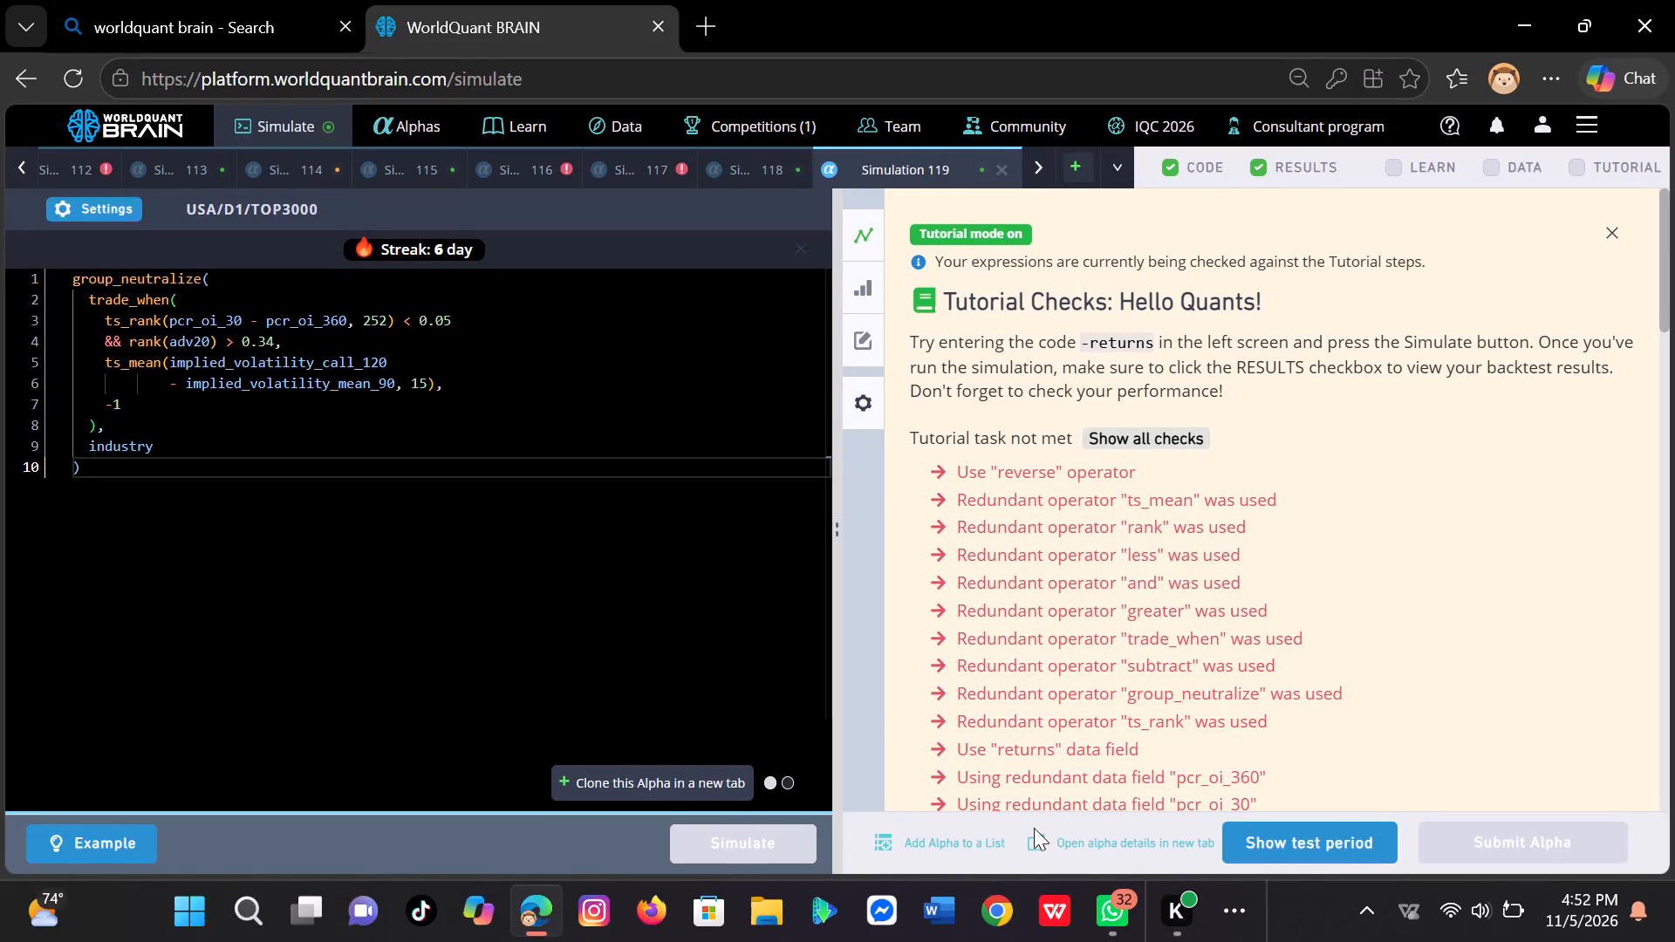
Show the test-period results for Simulation 119 and run its self-correlation check.
click(1308, 849)
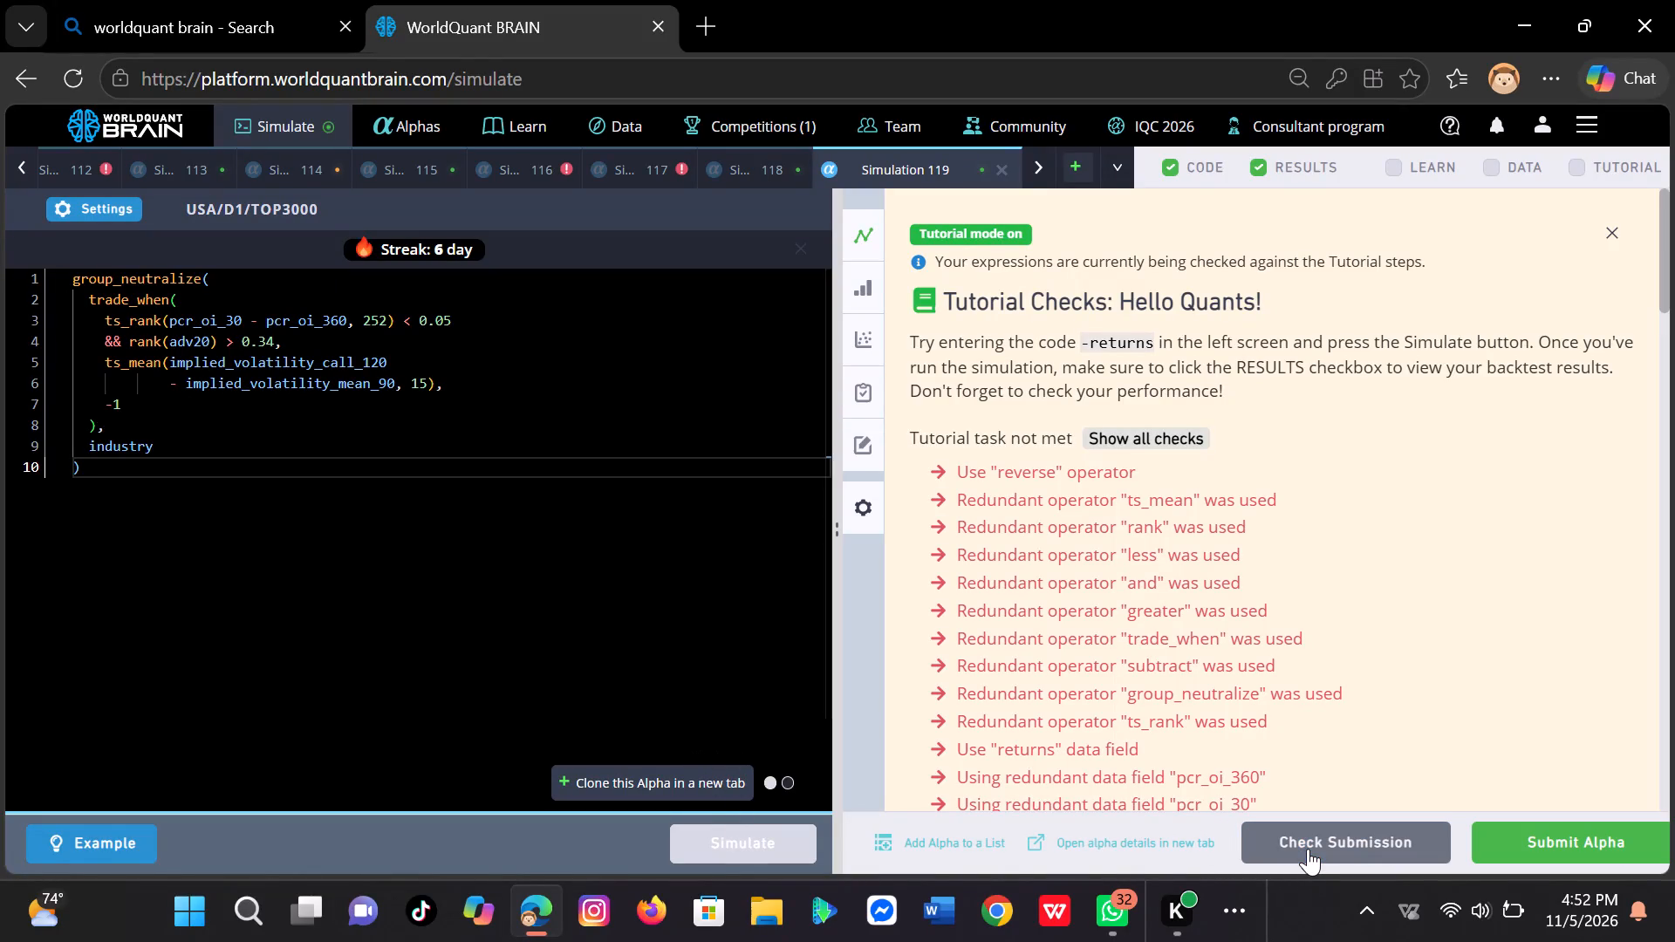
scroll(1307, 704, down, 2)
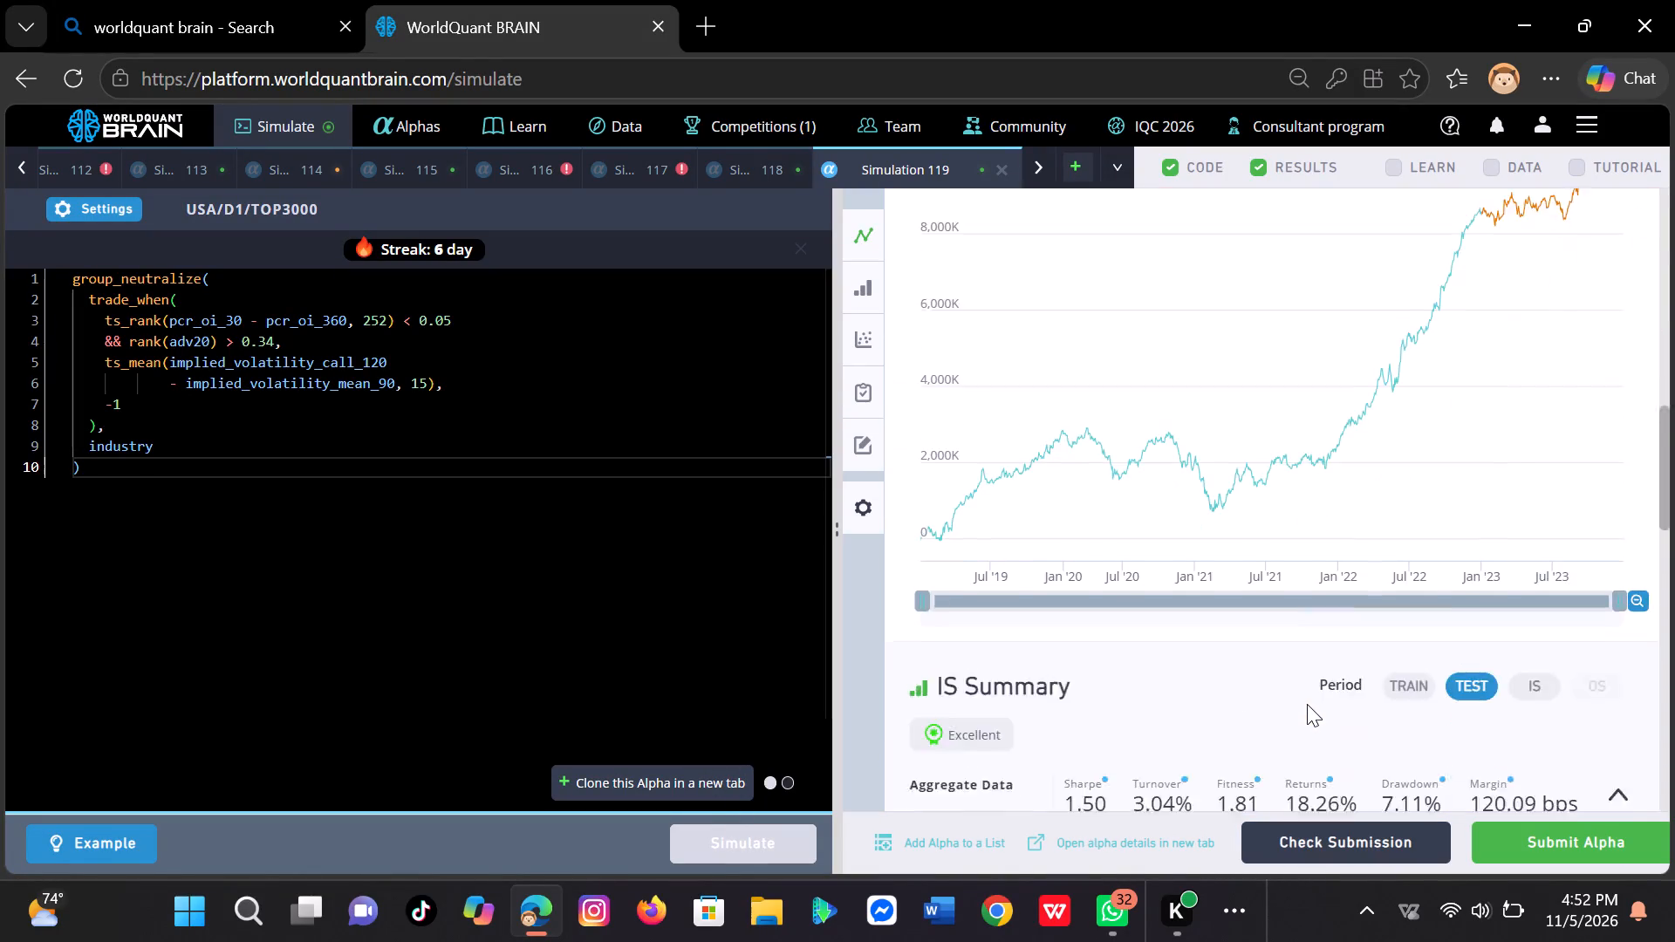
scroll(1307, 704, down, 1)
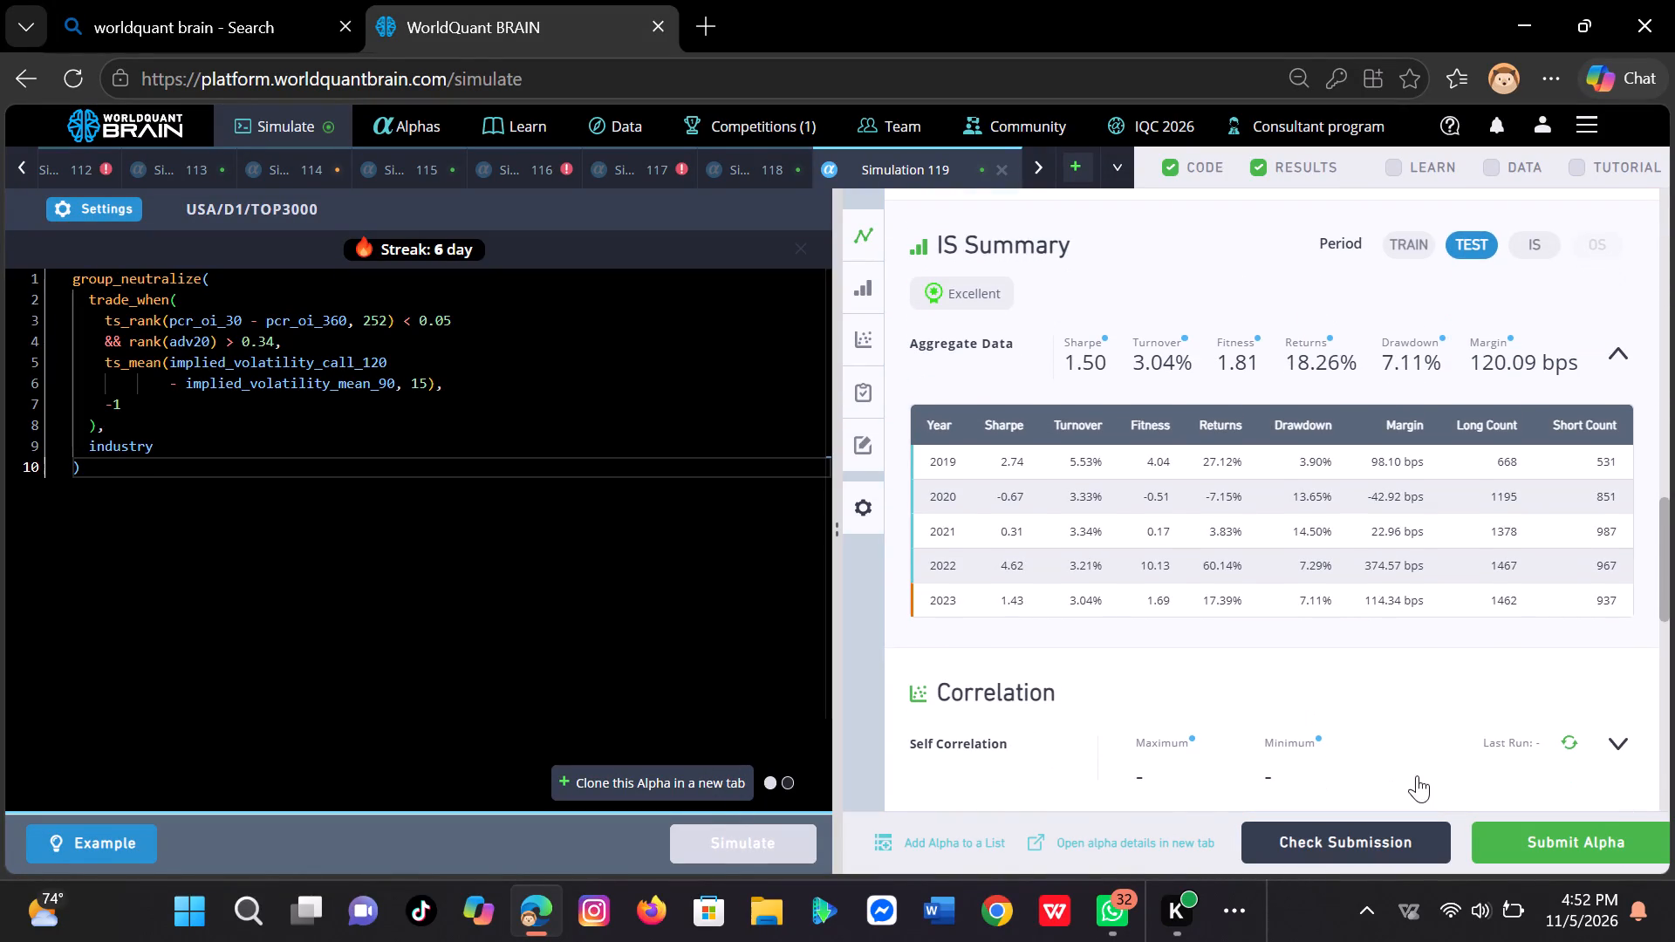
click(1569, 742)
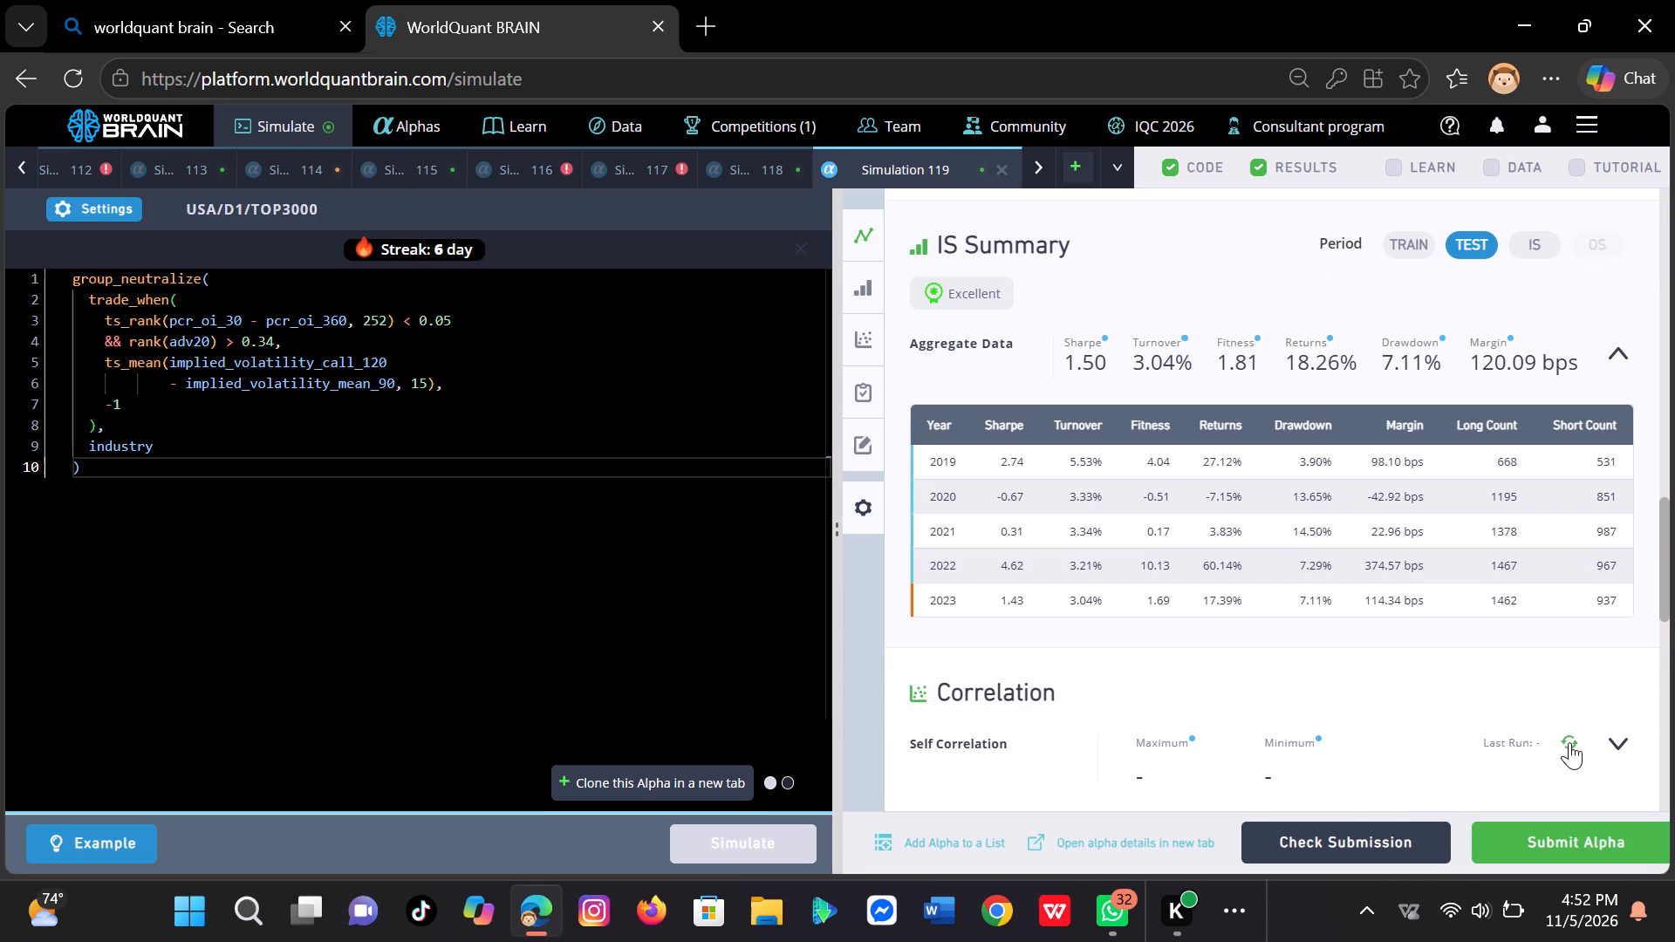
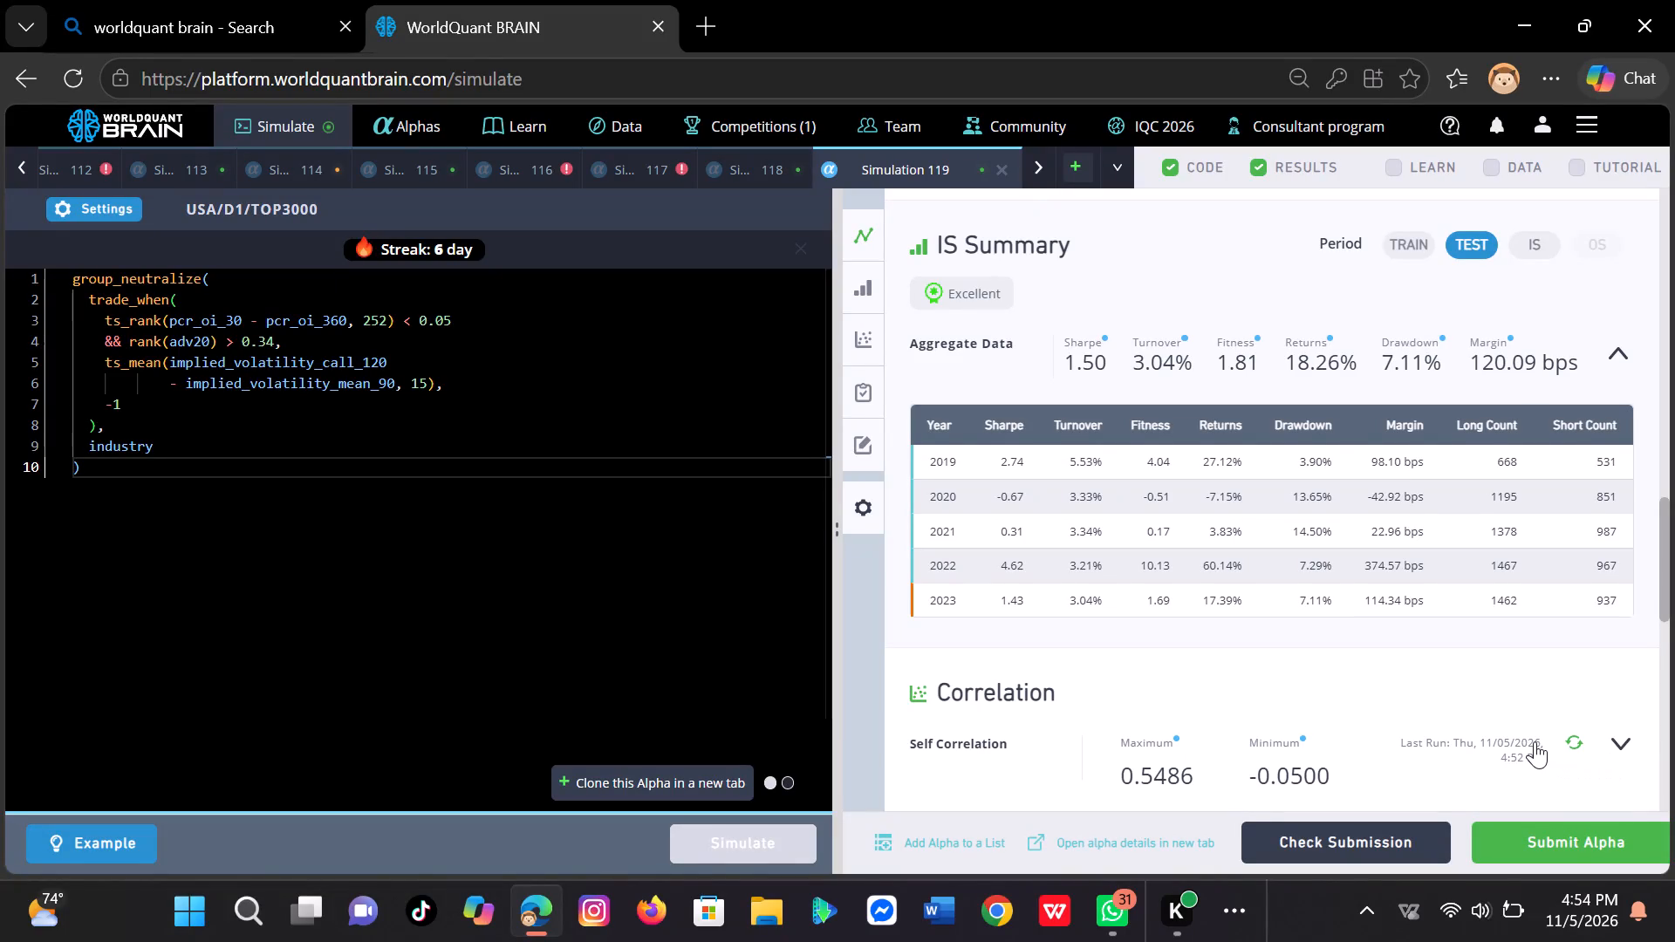
Submit the Simulation 119 alpha, the industry-neutralized implied-volatility expression.
scroll(1535, 741, down, 1)
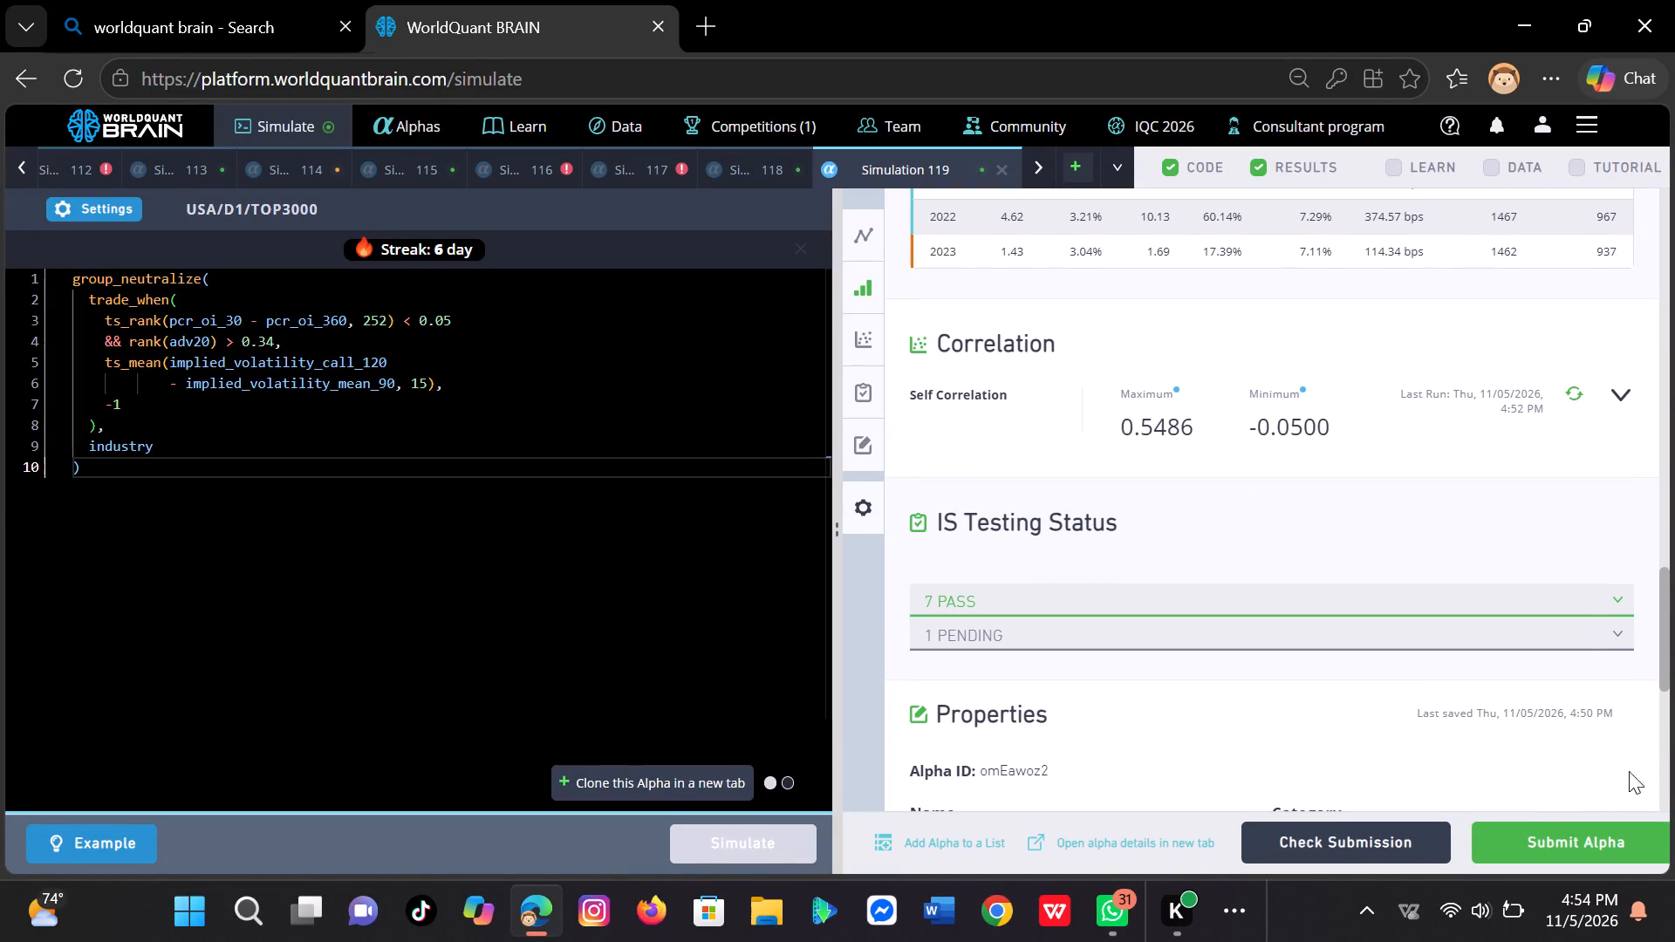
click(1590, 840)
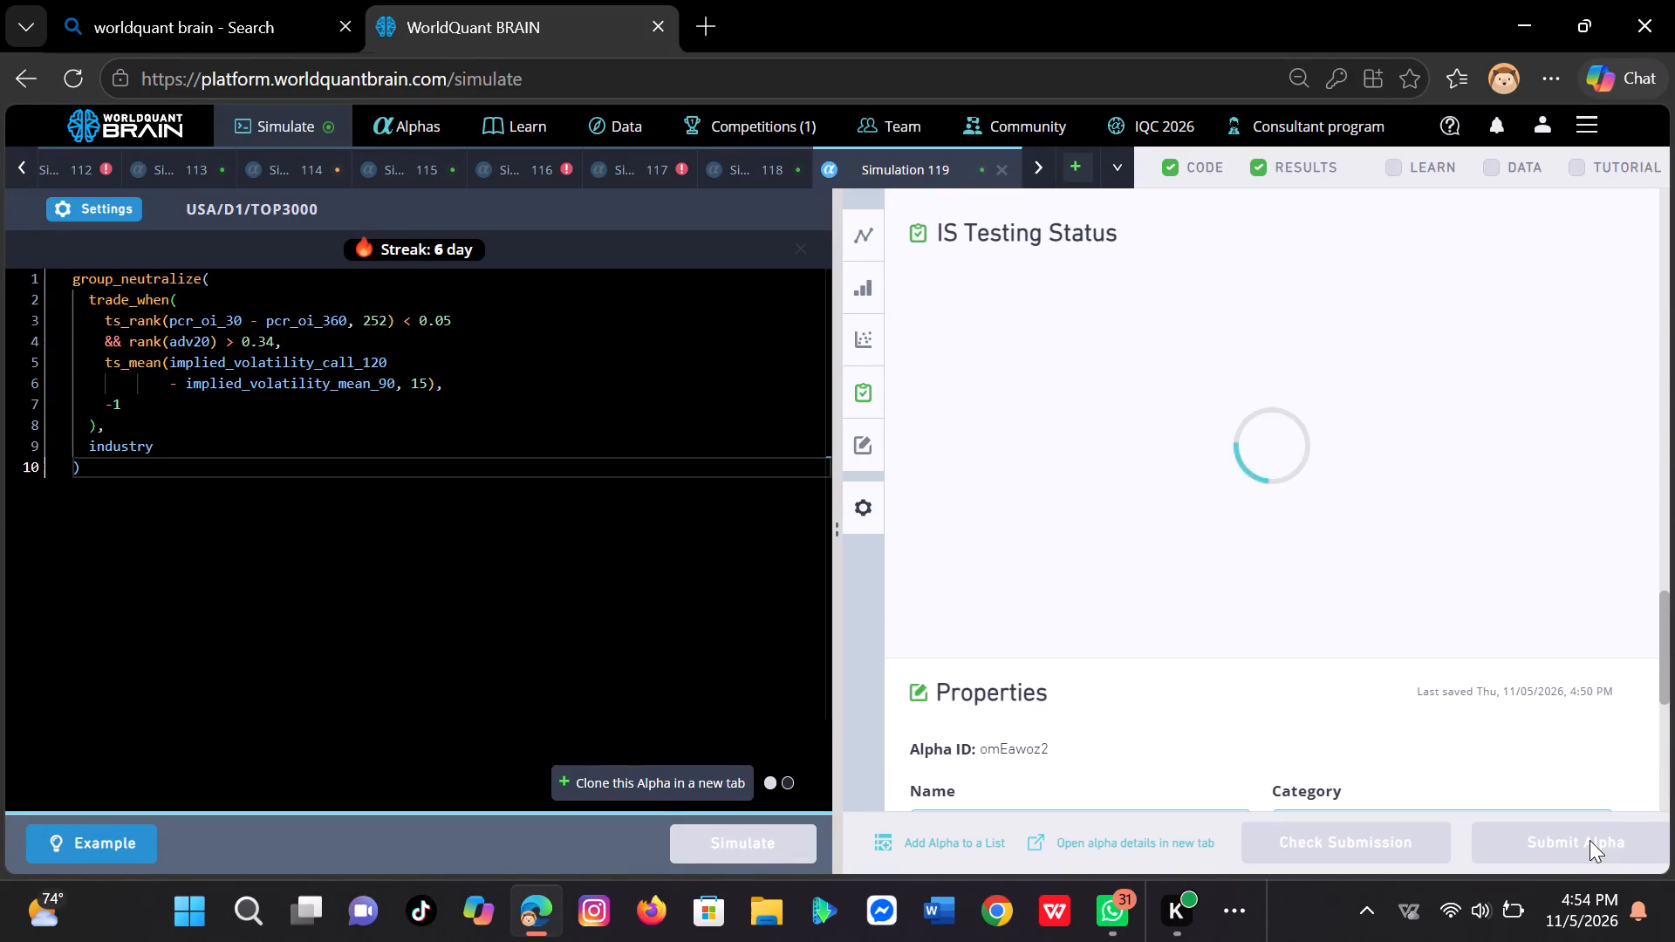